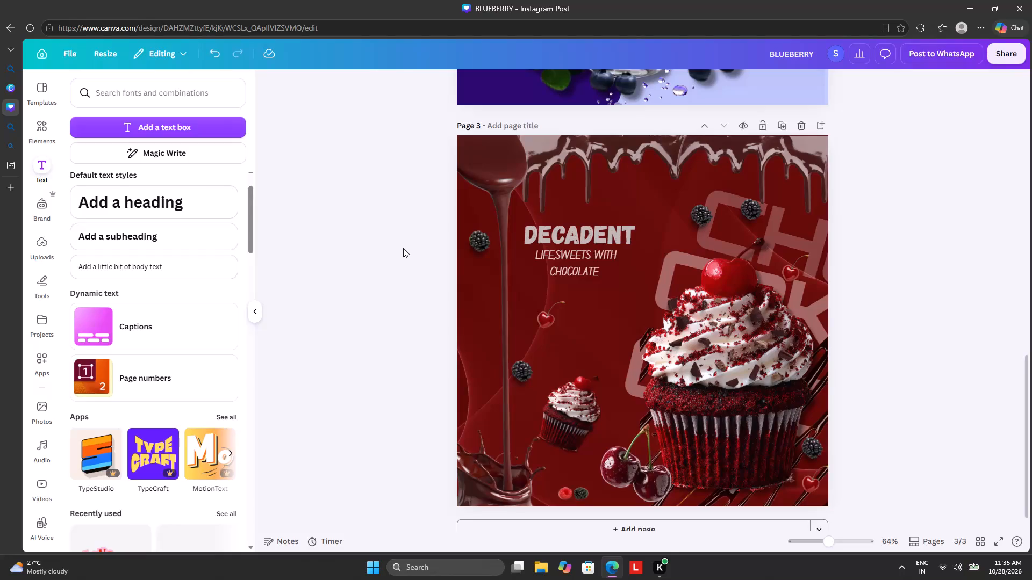
Review the existing blueberry milkshake, lemonade and chocolate cupcake pages of the design.
left_click(512, 167)
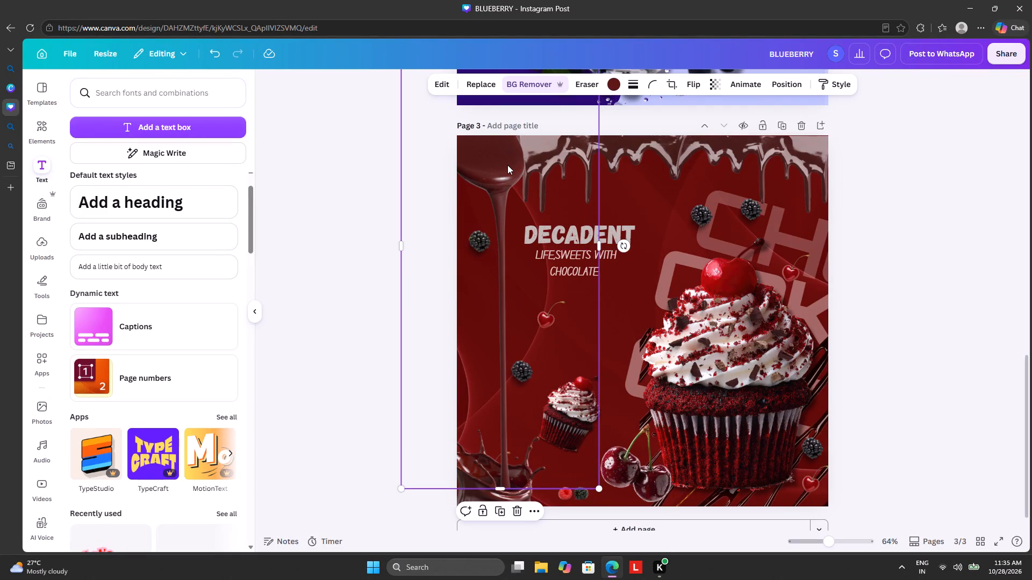
left_click(977, 235)
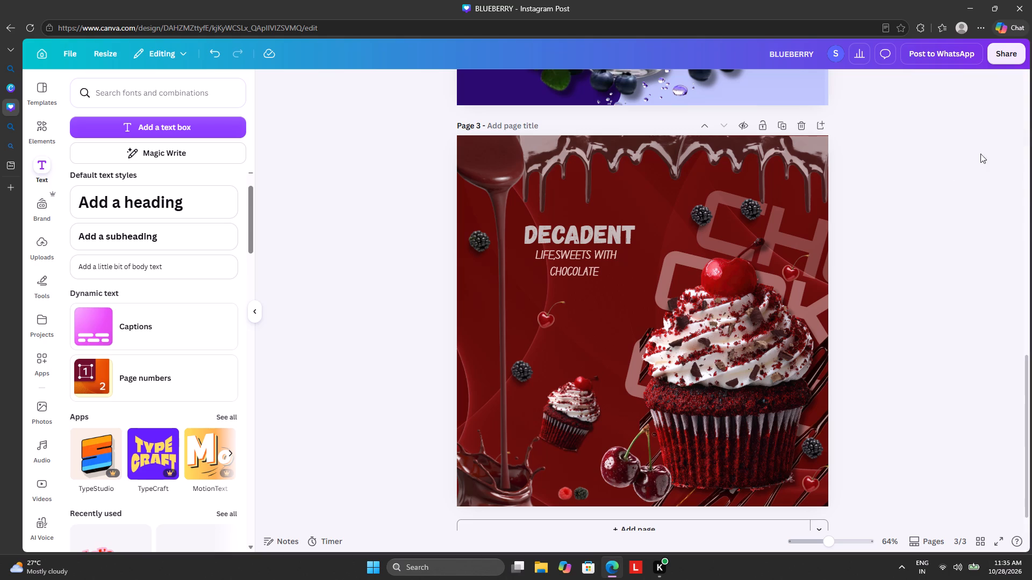
left_click(1028, 235)
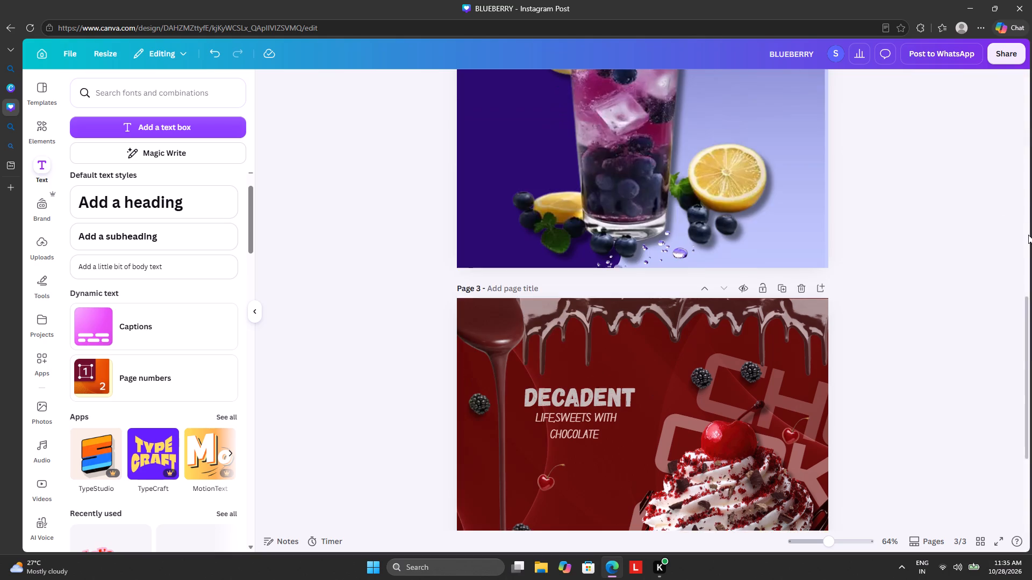
left_click_drag(1028, 235, 1027, 194)
left_click(1027, 194)
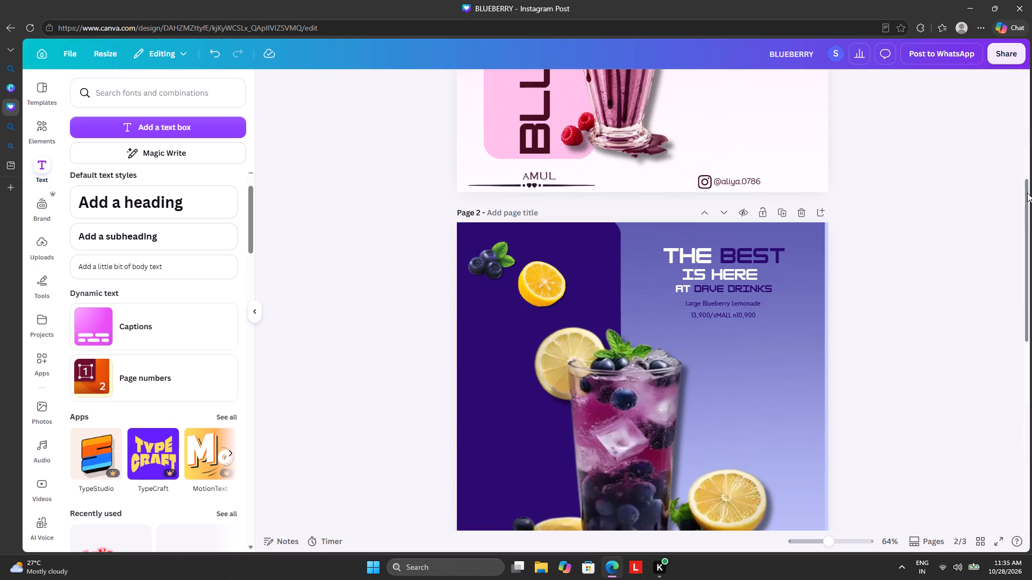
left_click(1028, 415)
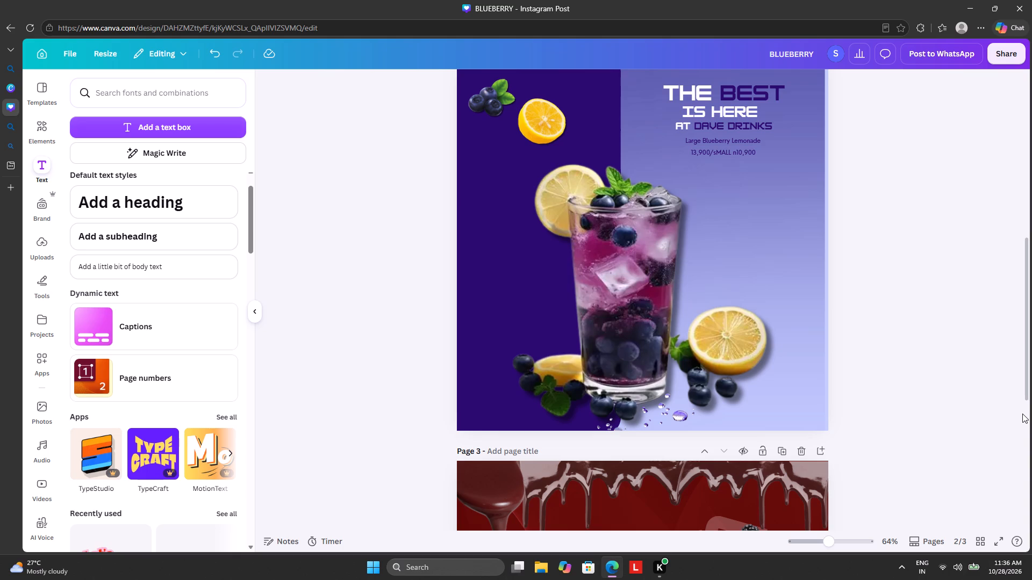
left_click(1027, 137)
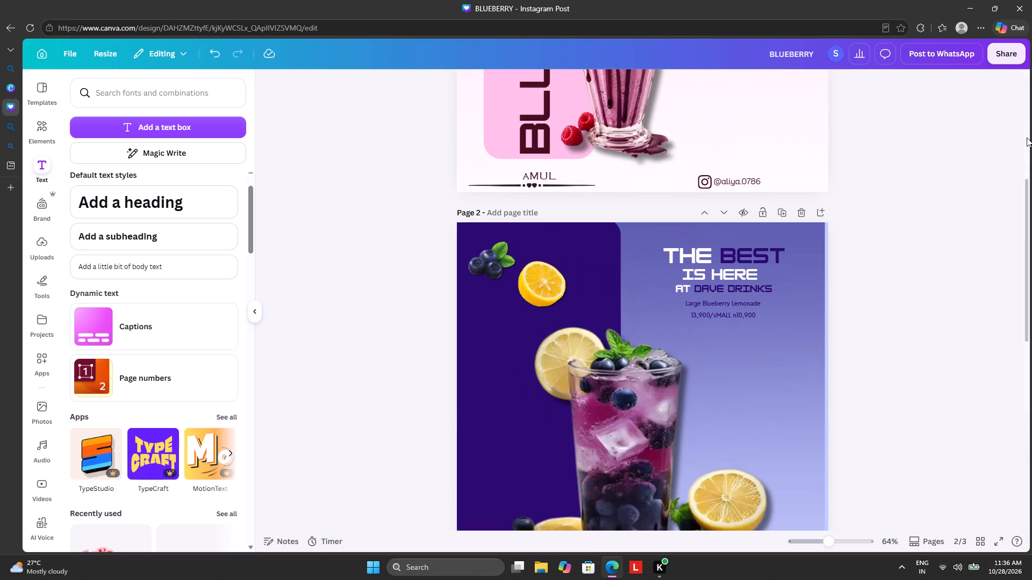
left_click(1030, 127)
left_click(1029, 96)
left_click(1028, 96)
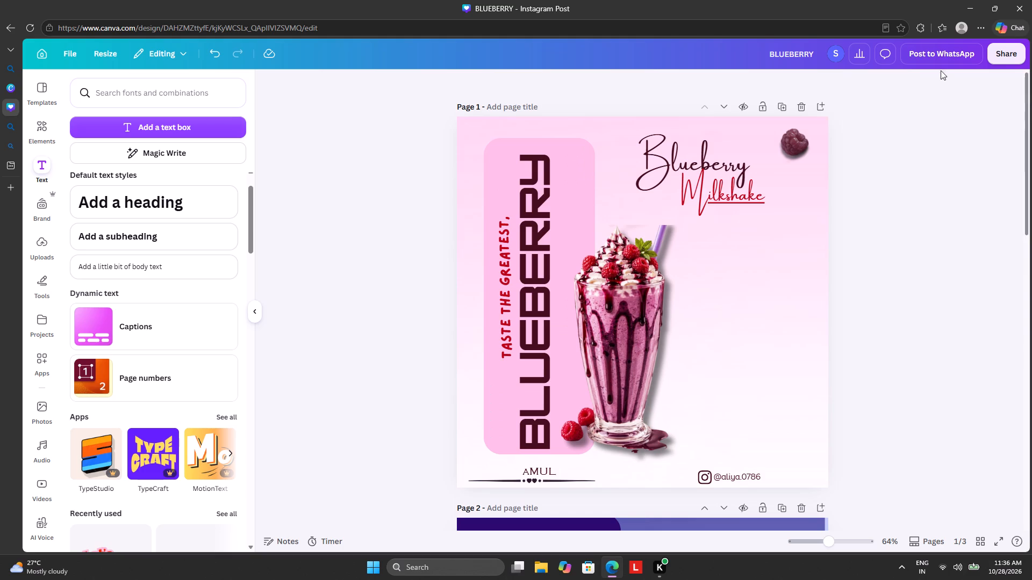
scroll(909, 339, "down", 11)
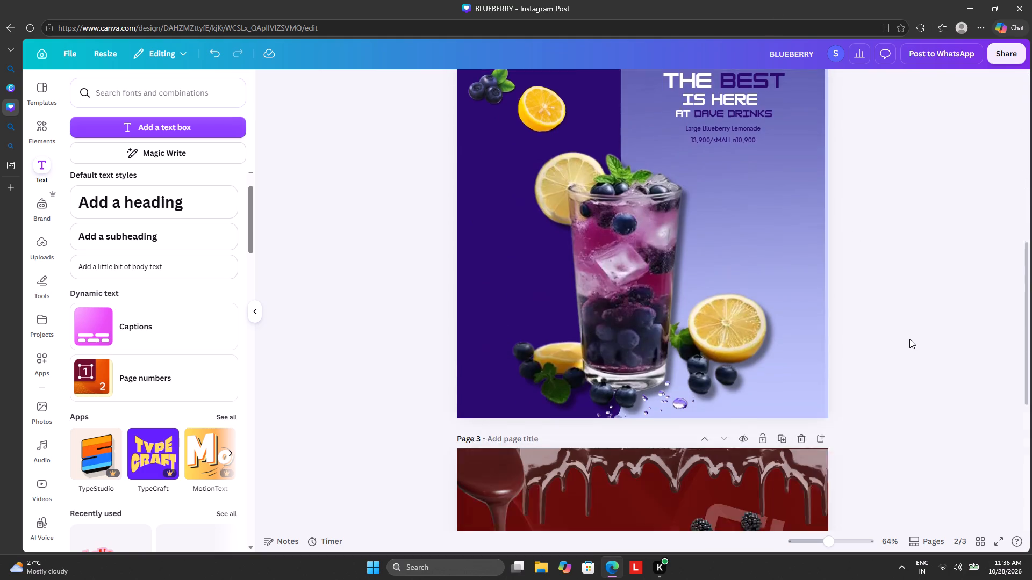
scroll(909, 339, "down", 6)
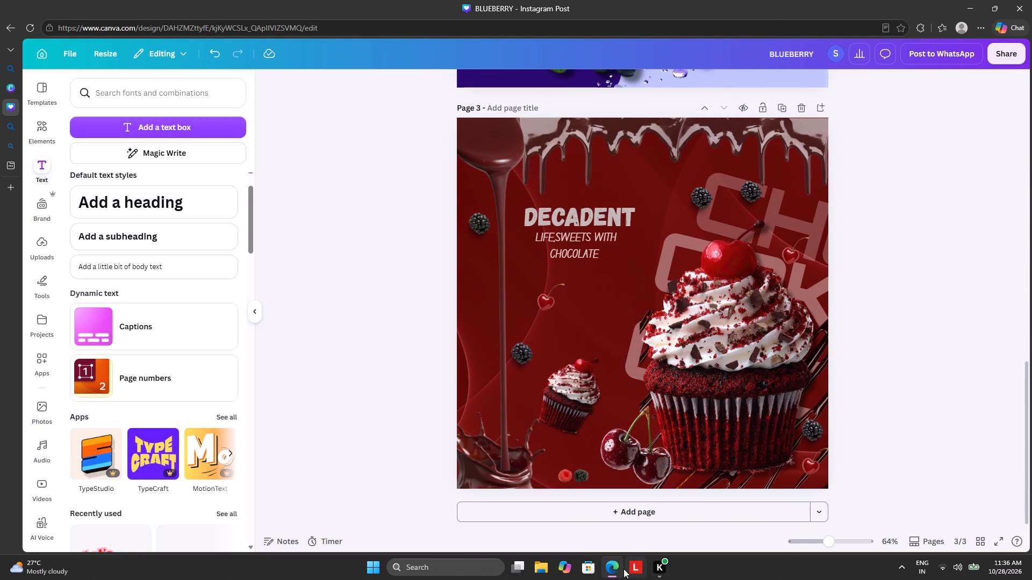
Add a fourth page after the cupcake page and set its background to the dark maroon from the design's colours.
left_click(643, 510)
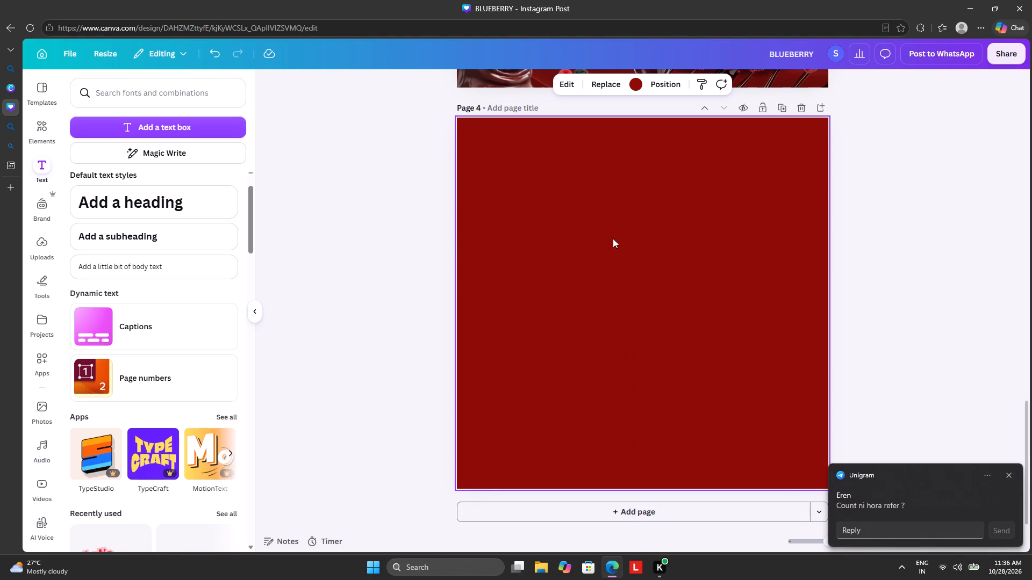
left_click(635, 89)
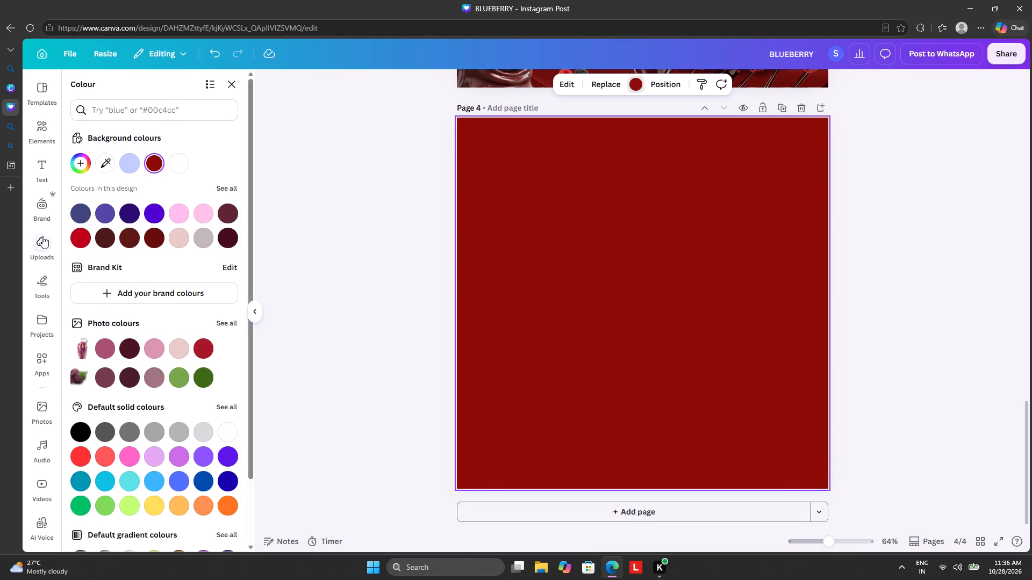
left_click(126, 238)
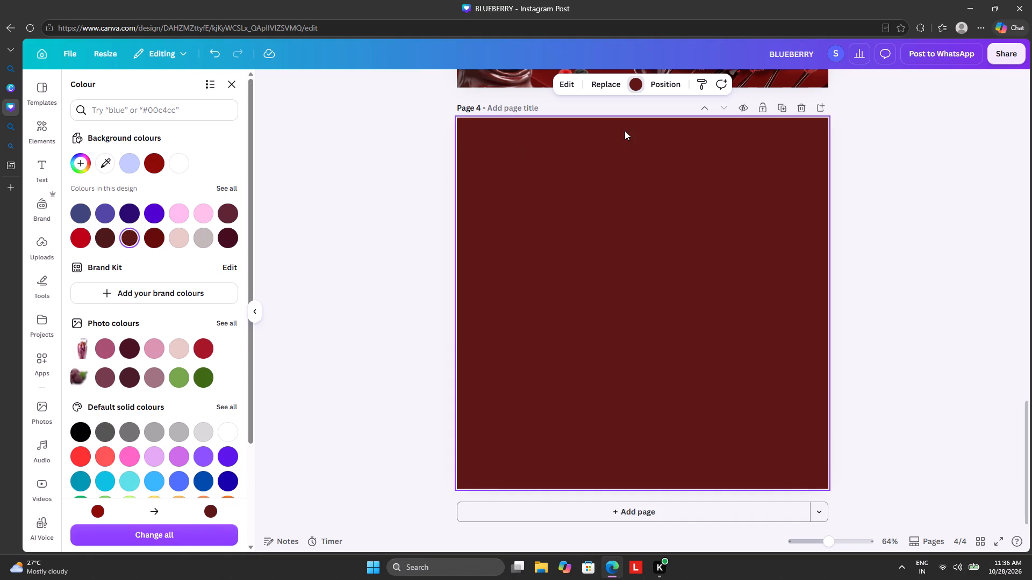
left_click(340, 255)
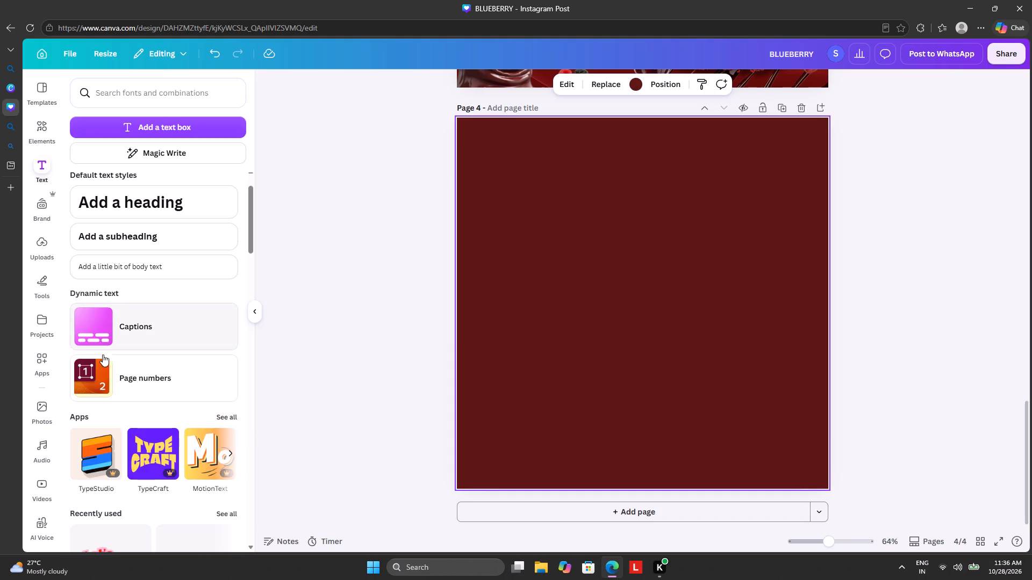
Search the elements for SHAPE and add the black square graphic to page 4.
left_click(47, 132)
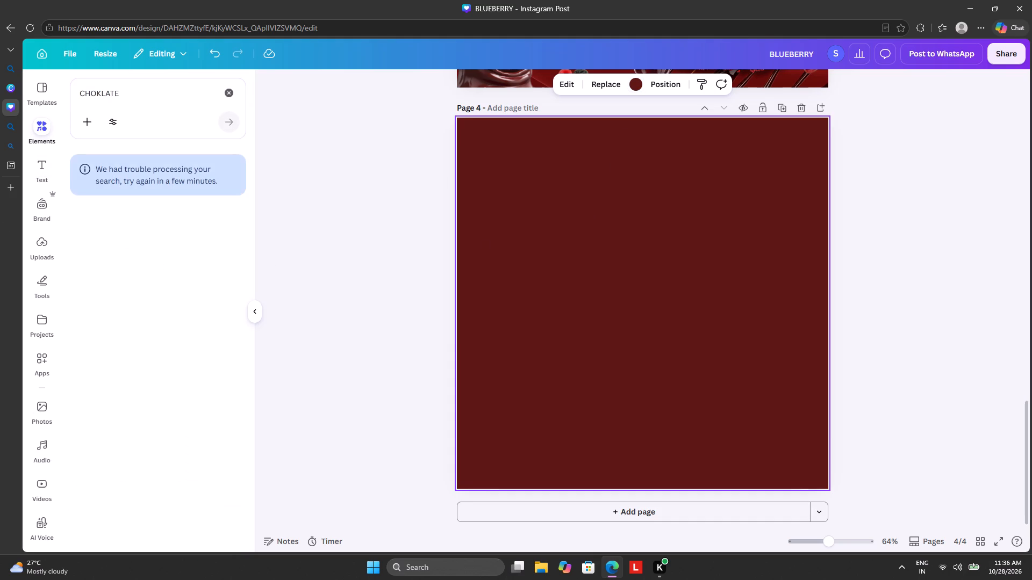
left_click(124, 95)
left_click(230, 93)
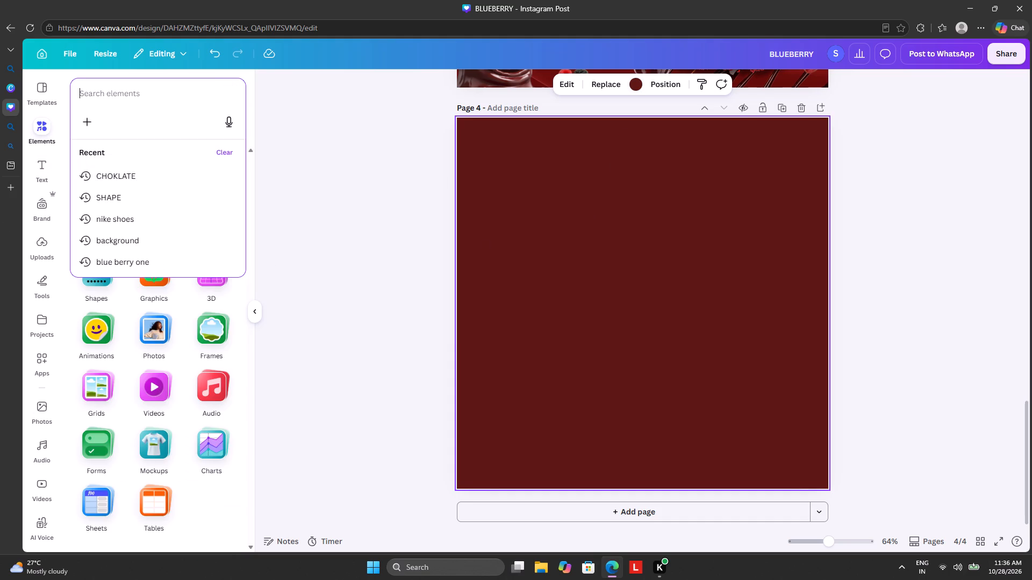
left_click(148, 195)
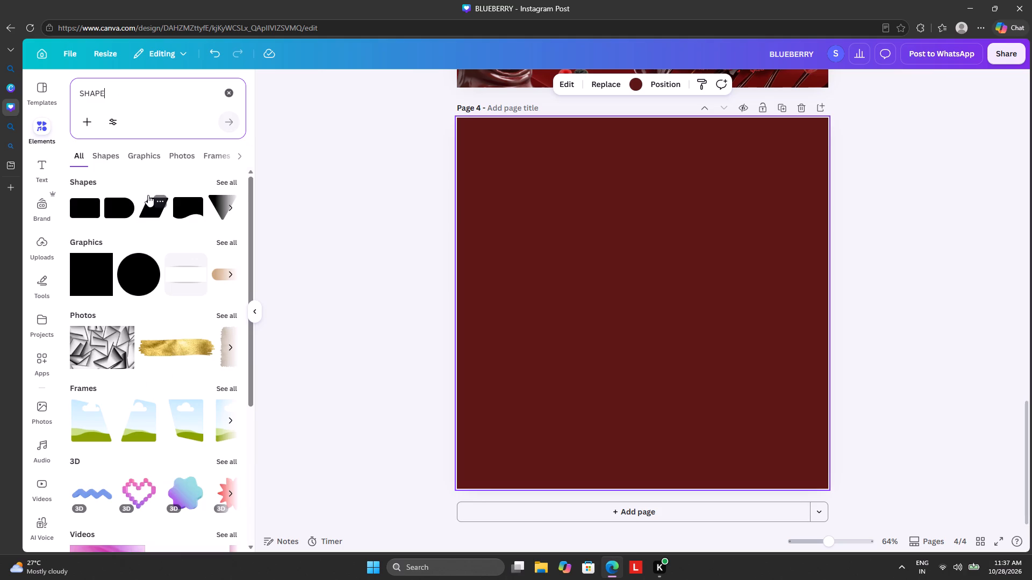
left_click(82, 267)
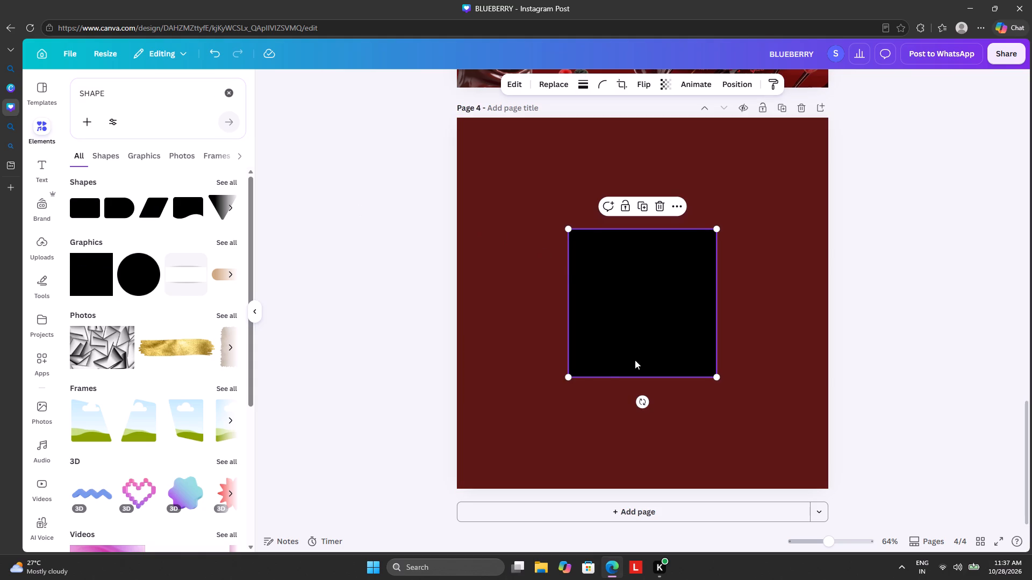
Enlarge the black square to cover most of page 4 and centre it, leaving an even maroon border around it.
left_click_drag(567, 376, 469, 459)
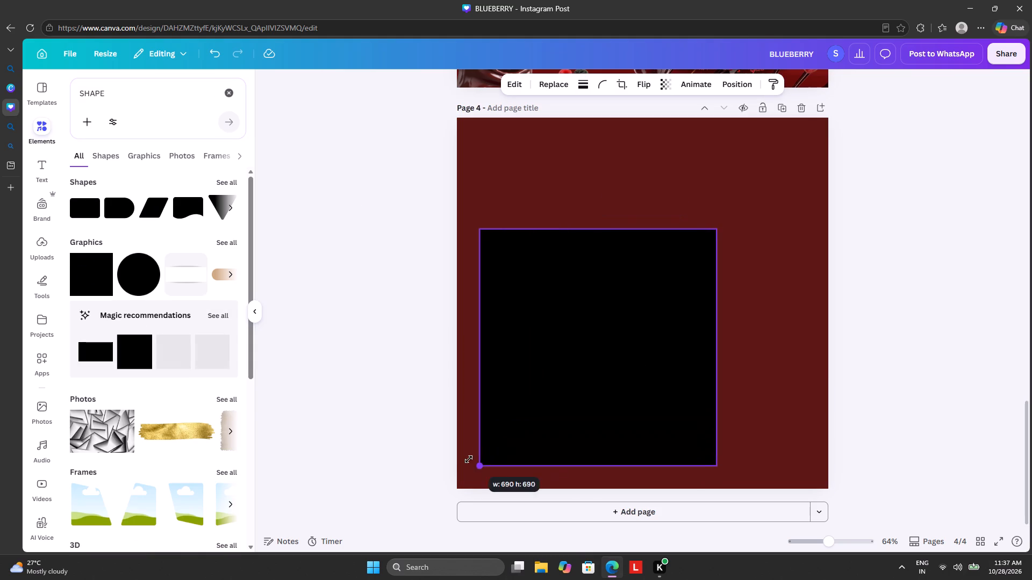
left_click_drag(469, 459, 430, 471)
left_click_drag(561, 389, 614, 309)
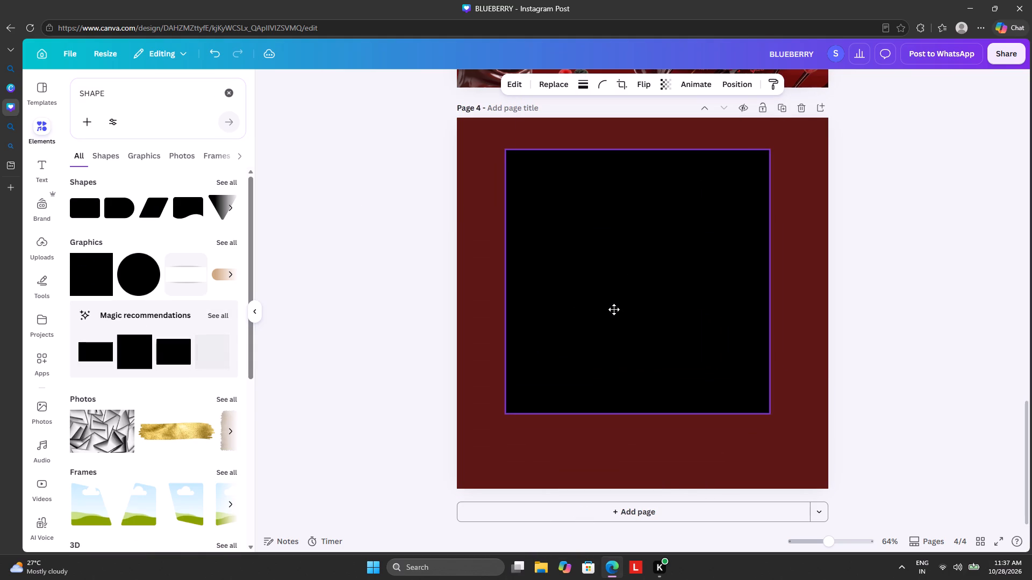
left_click_drag(614, 309, 610, 319)
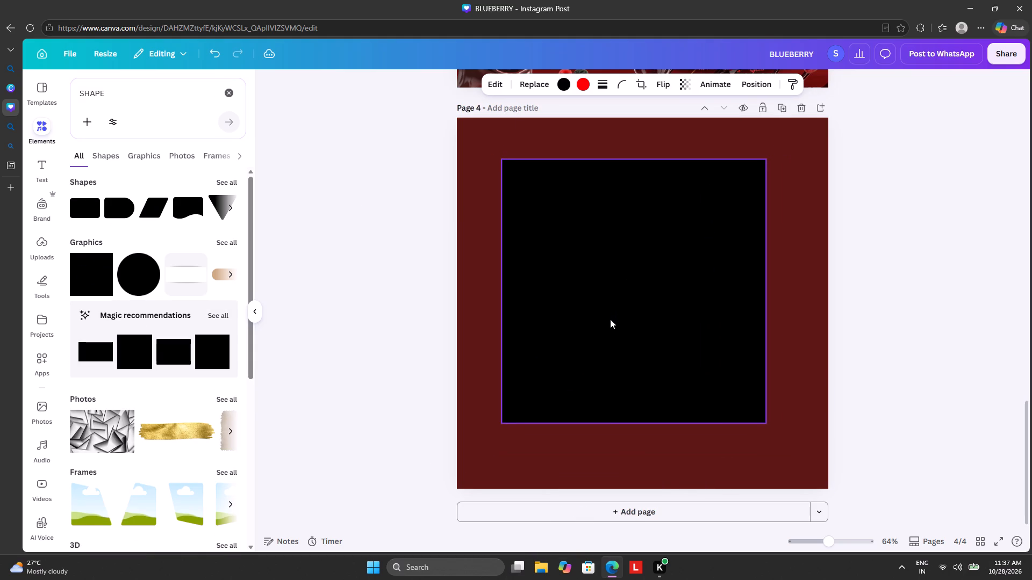
left_click_drag(505, 421, 488, 457)
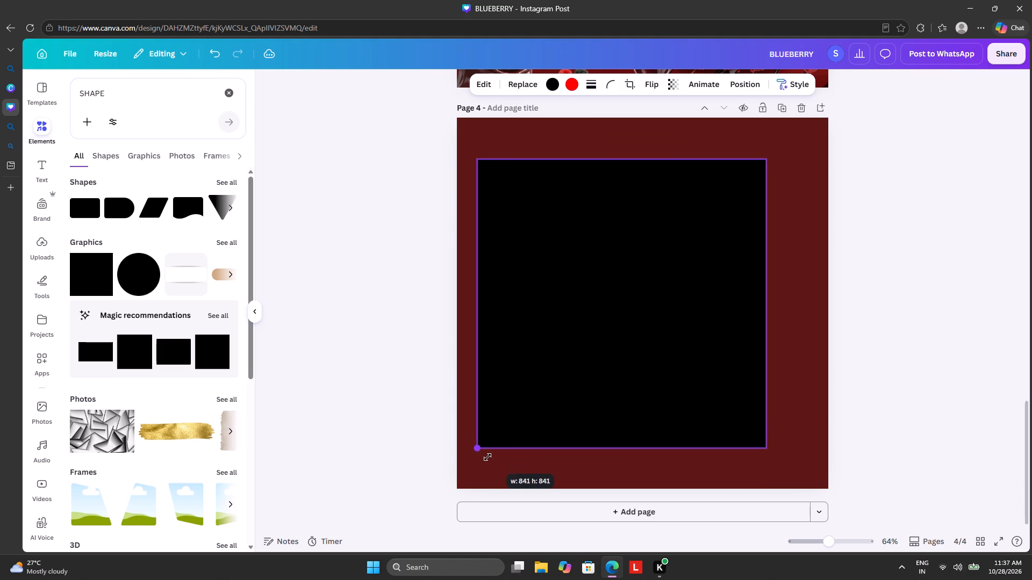
left_click_drag(488, 457, 484, 464)
left_click_drag(540, 405, 568, 409)
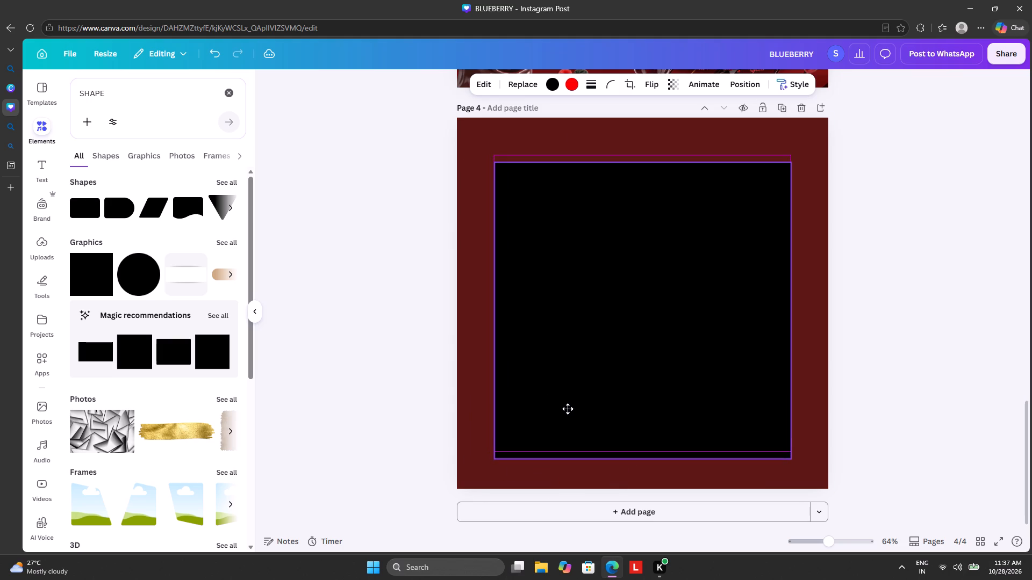
left_click_drag(568, 409, 568, 409)
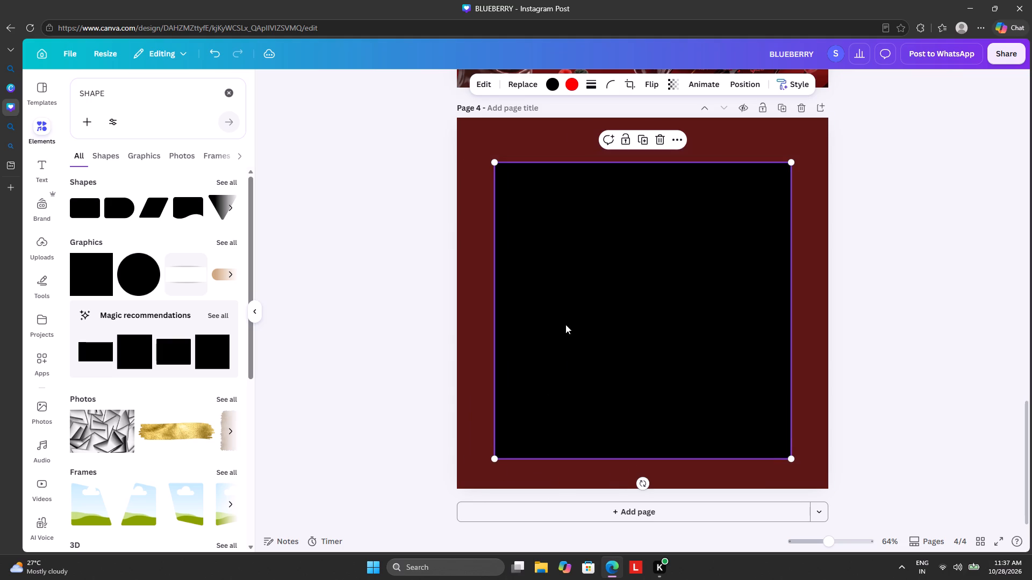
Recolour the square with the crimson from the milkshake photo's colours in place of black, and set its second colour to dark red #8d0b06.
left_click(564, 86)
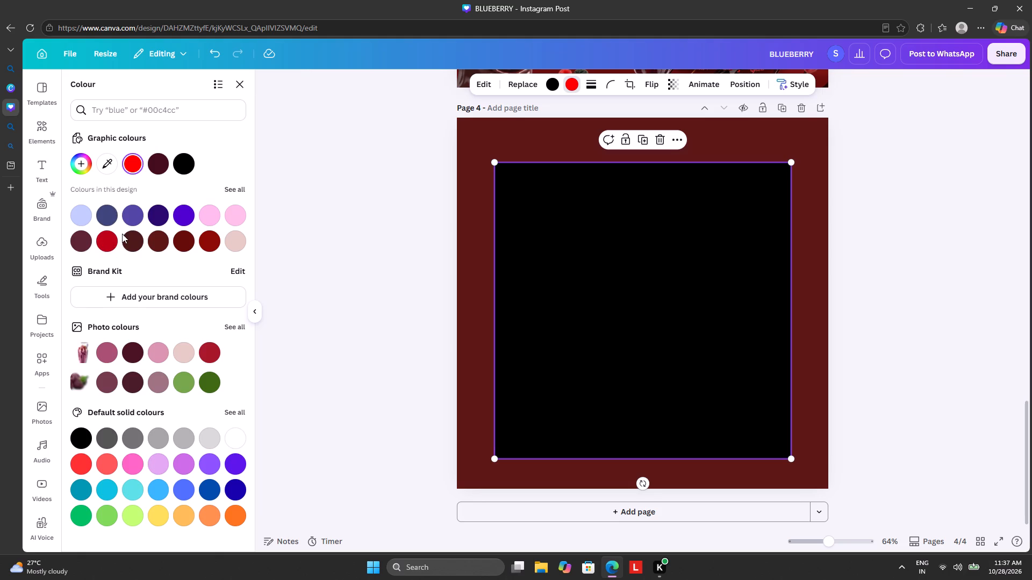
left_click(212, 236)
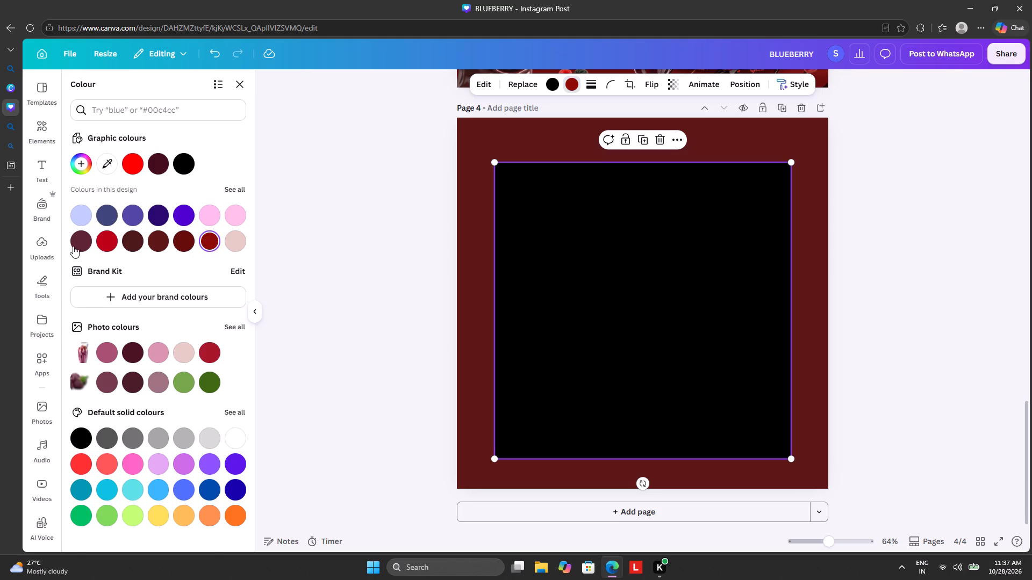
left_click(112, 240)
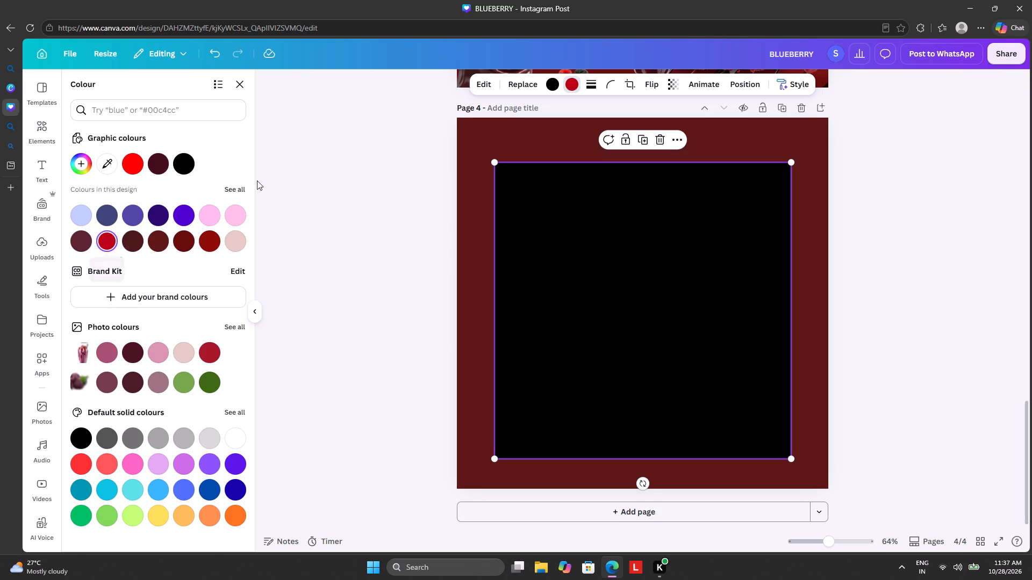
left_click(548, 79)
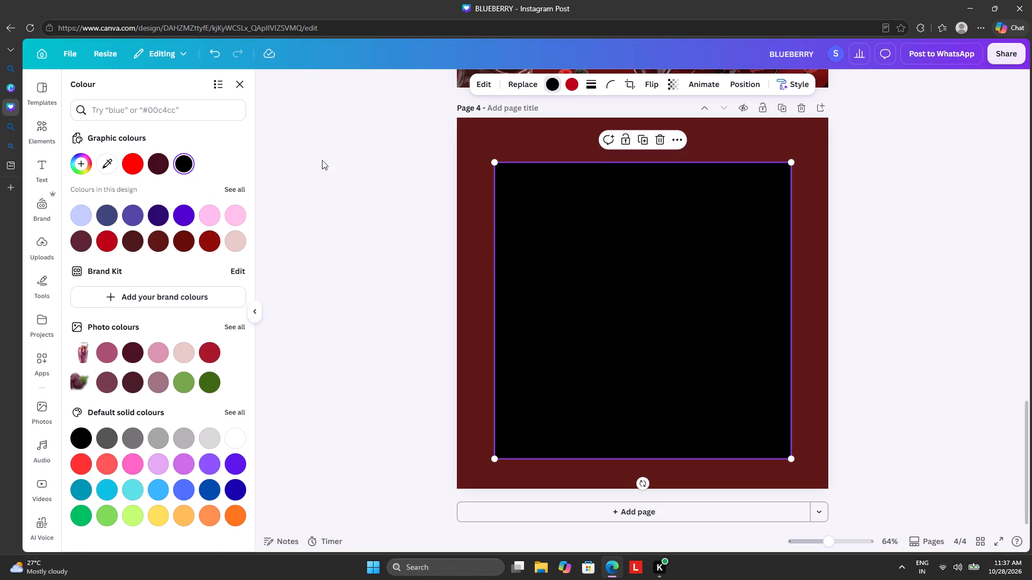
left_click(112, 235)
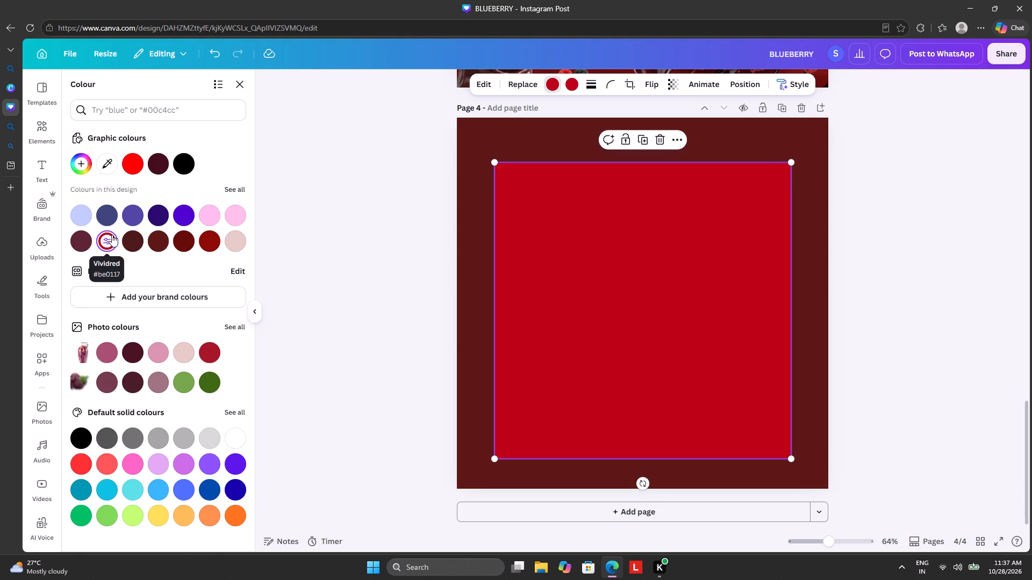
left_click(203, 347)
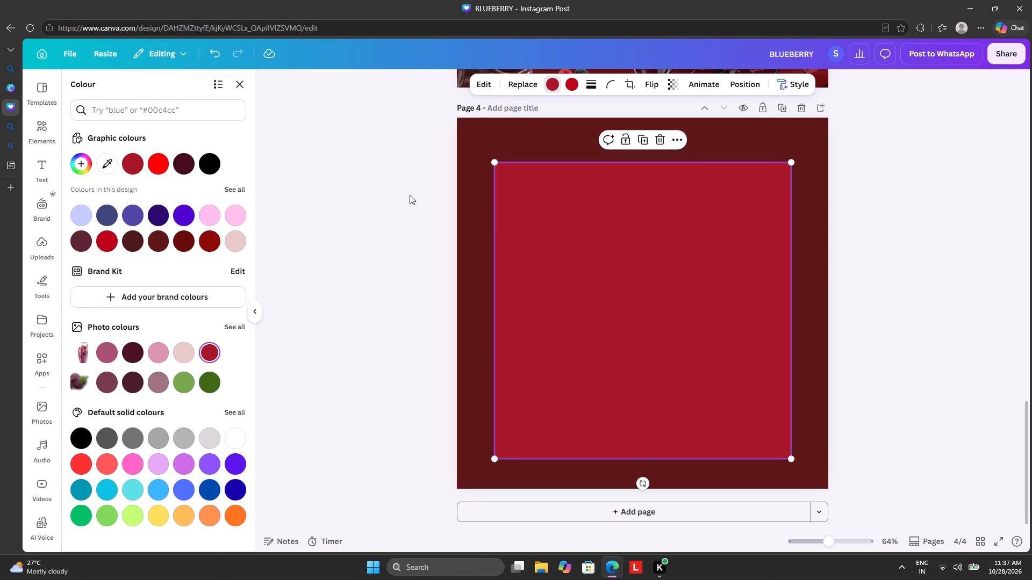
left_click(568, 89)
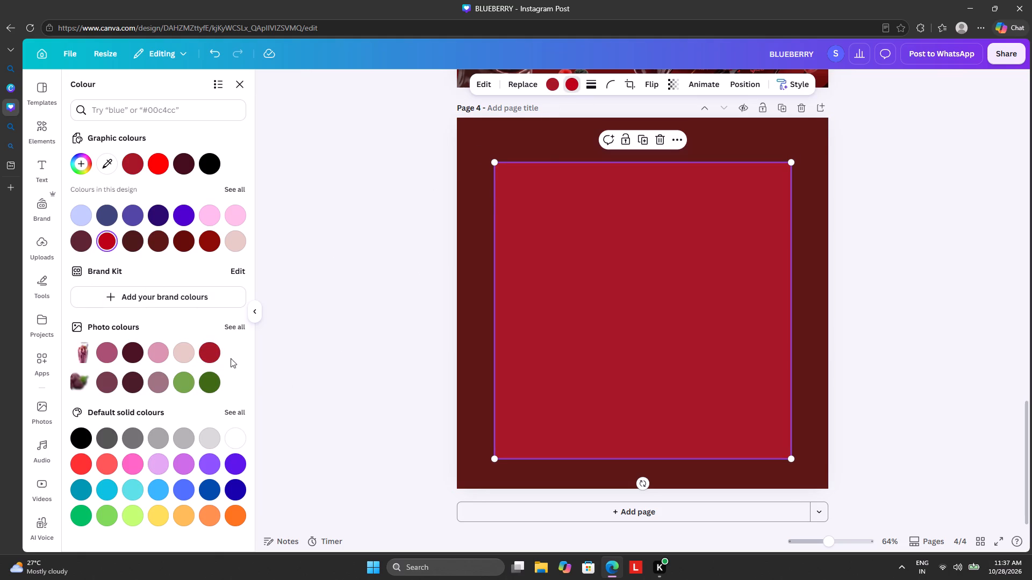
left_click(204, 347)
left_click(207, 350)
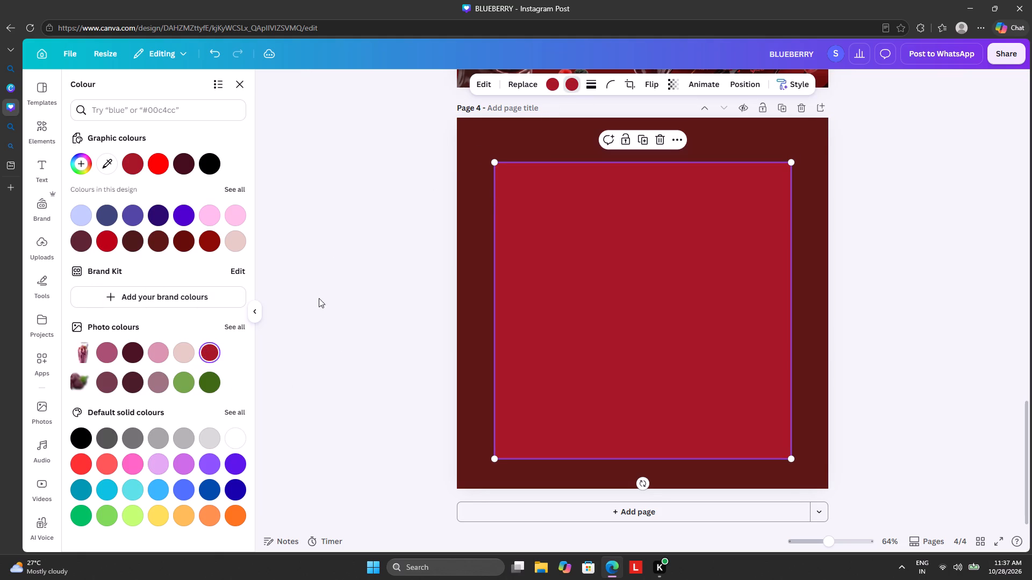
left_click(211, 240)
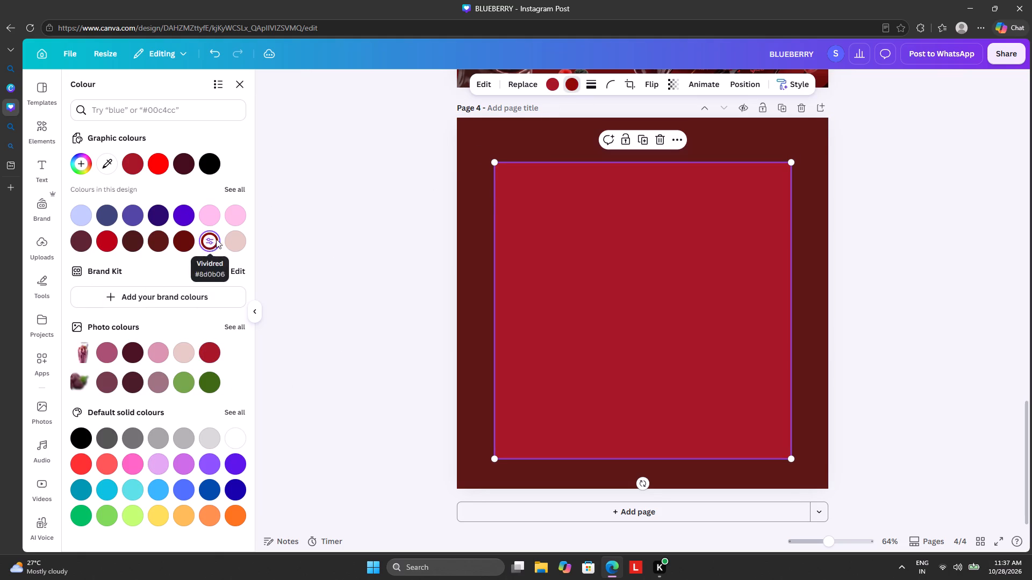
left_click(318, 206)
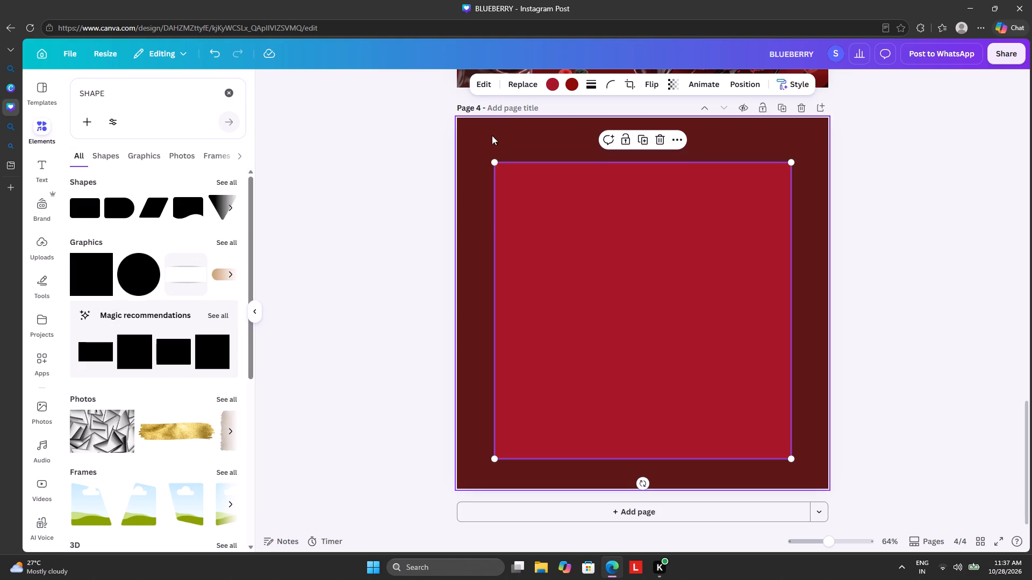
Search the elements for RED VELVET CAKE in place of SHAPE.
left_click(231, 97)
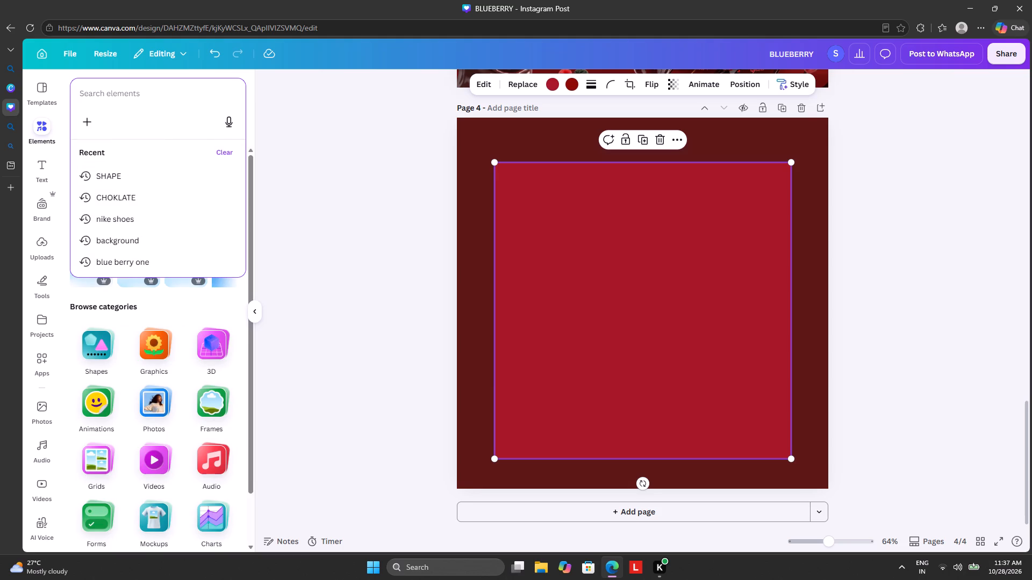
type("RED")
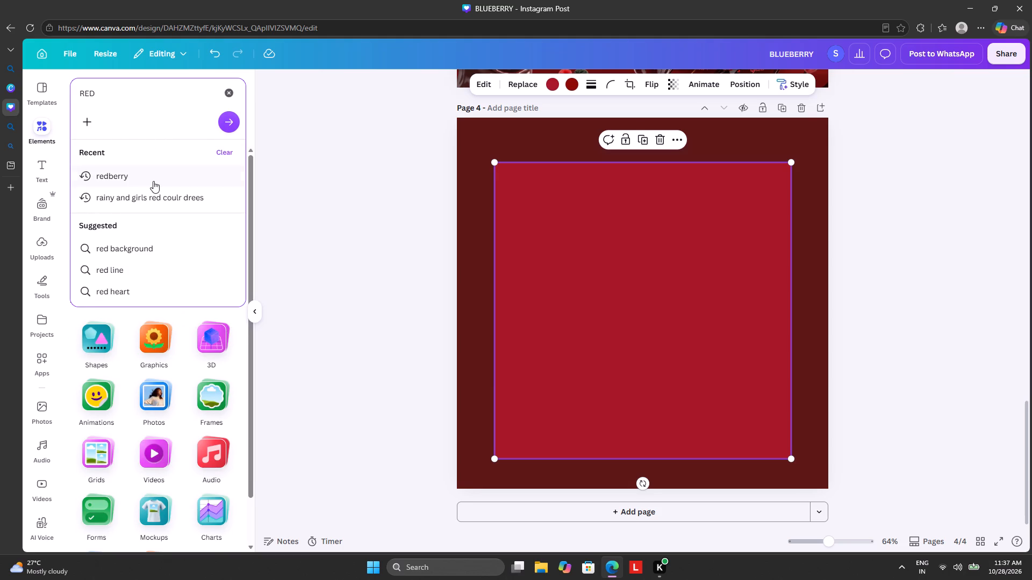
key("space")
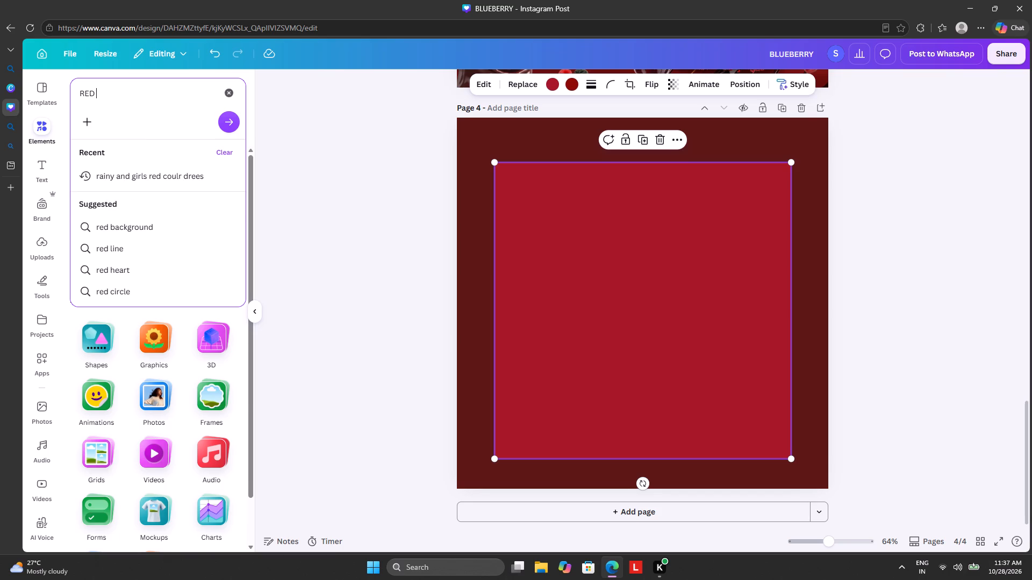
type("VEL")
type("VET")
key("Return")
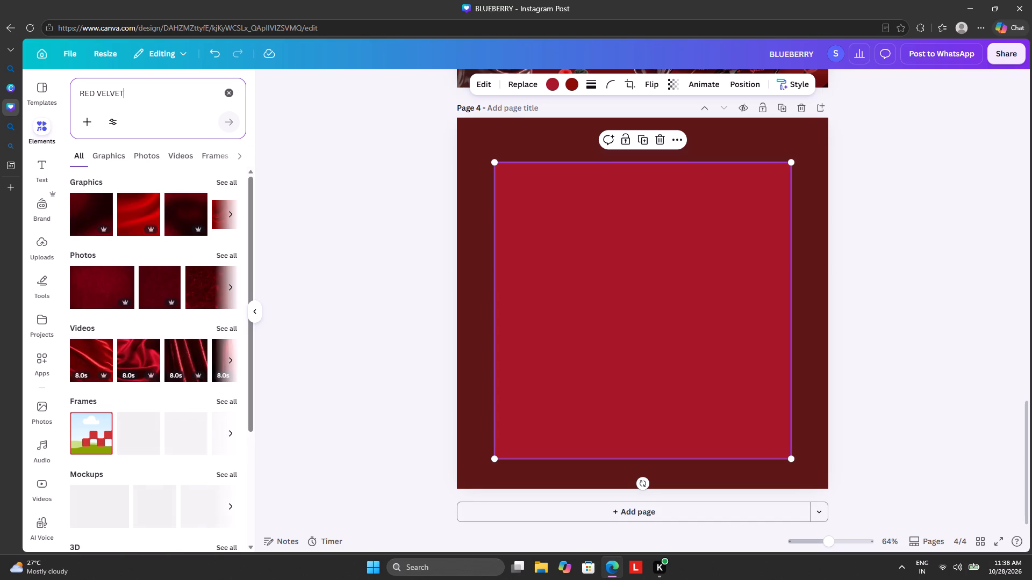
key("space")
type("CAKE")
key("Return")
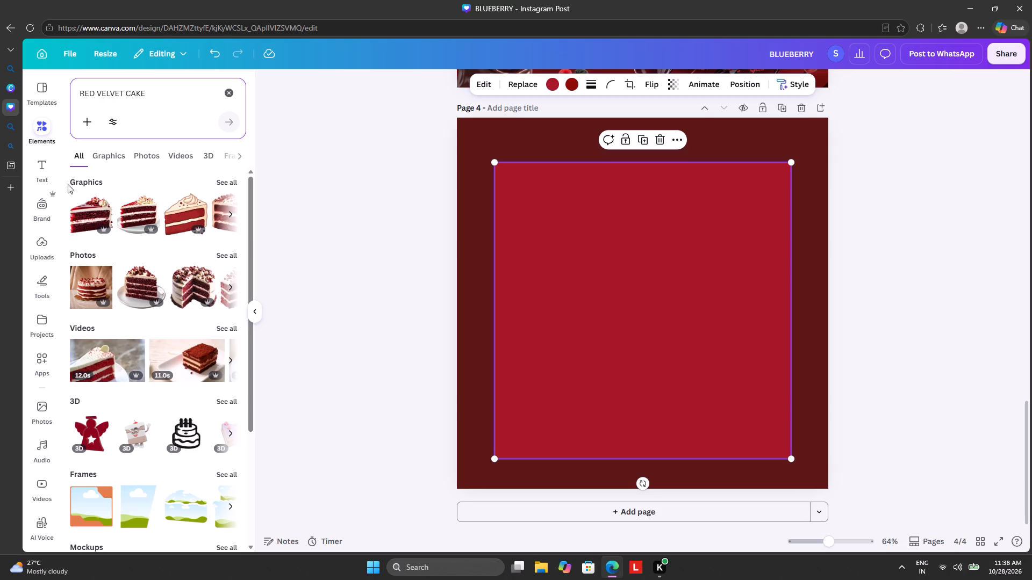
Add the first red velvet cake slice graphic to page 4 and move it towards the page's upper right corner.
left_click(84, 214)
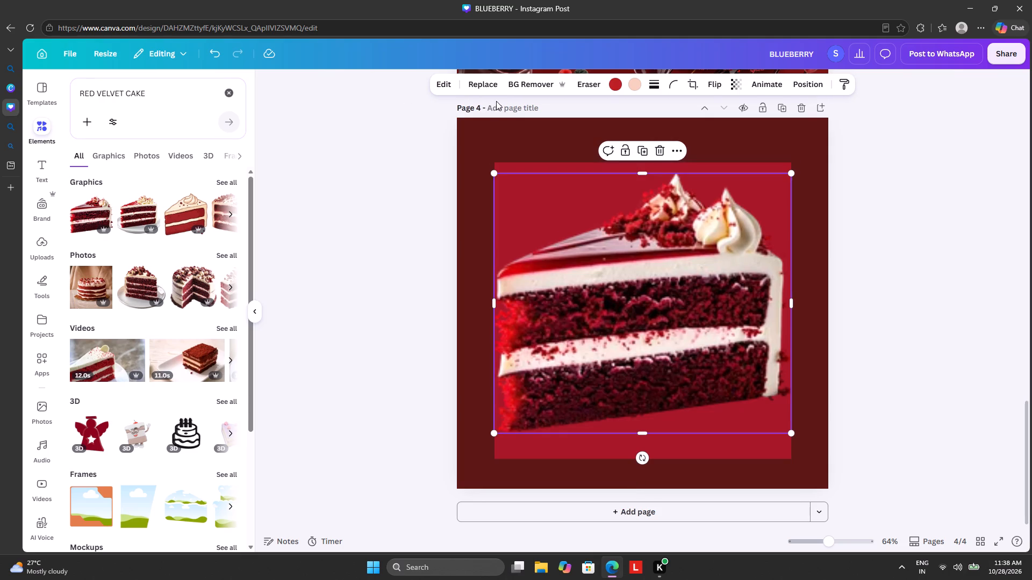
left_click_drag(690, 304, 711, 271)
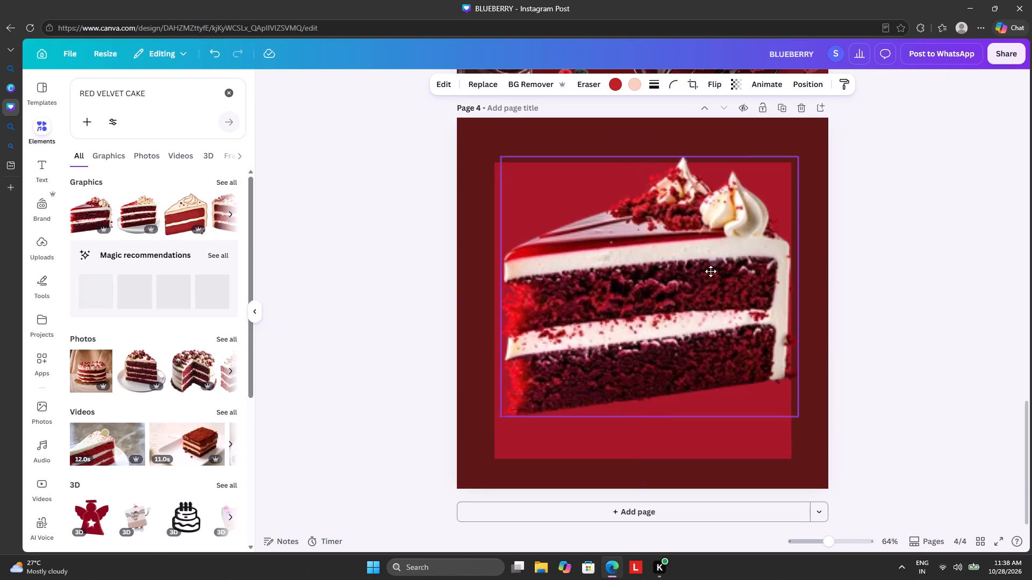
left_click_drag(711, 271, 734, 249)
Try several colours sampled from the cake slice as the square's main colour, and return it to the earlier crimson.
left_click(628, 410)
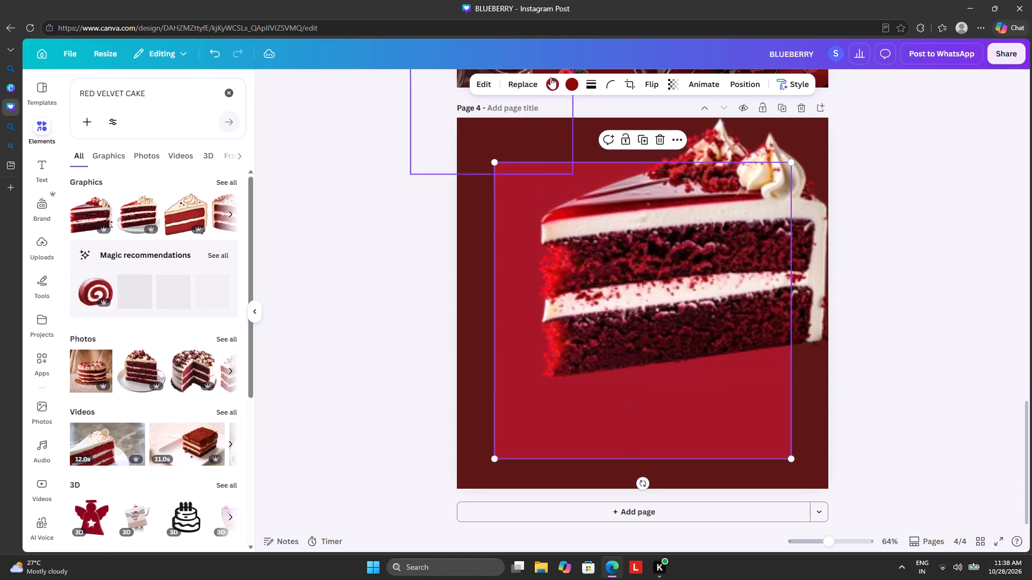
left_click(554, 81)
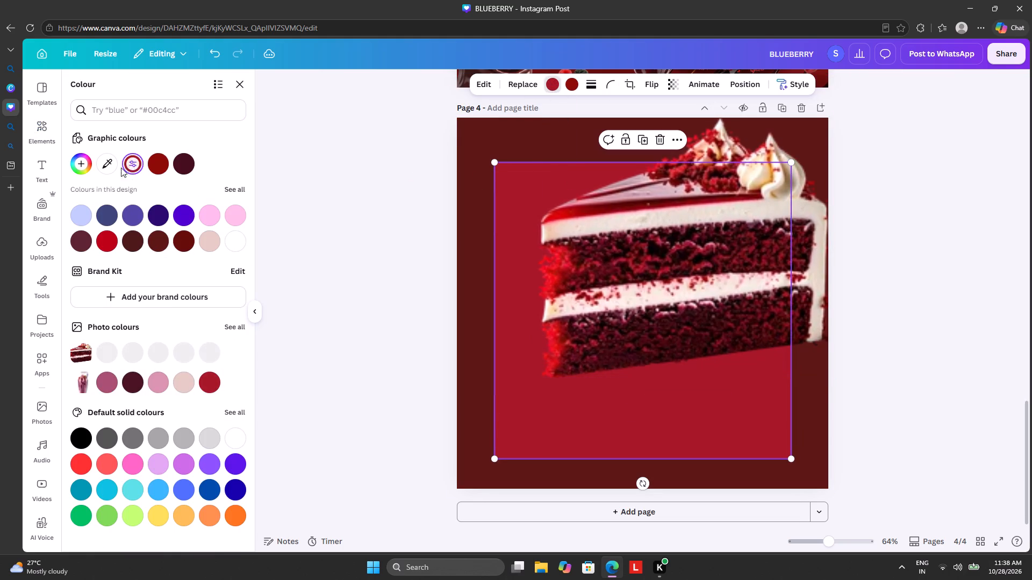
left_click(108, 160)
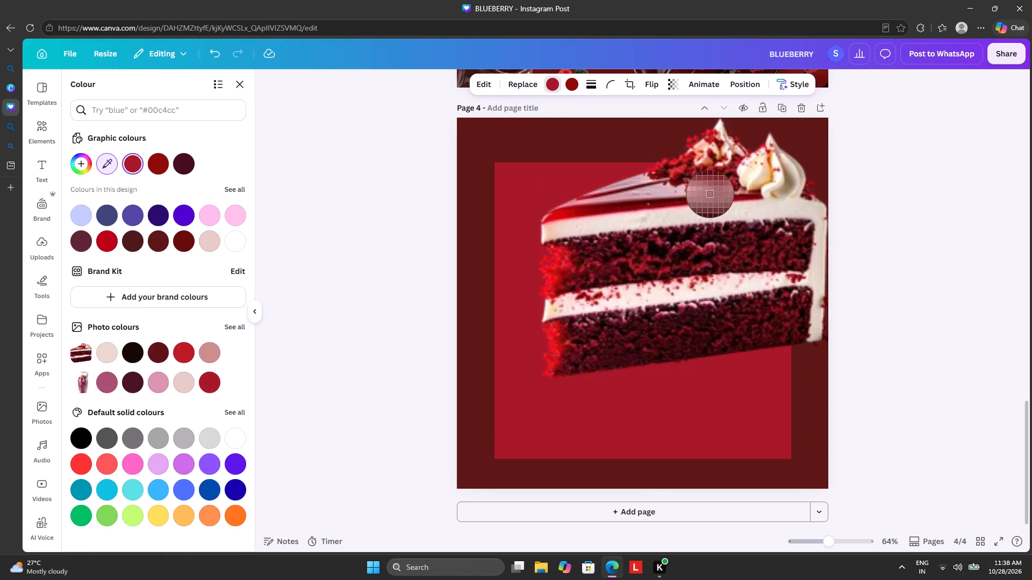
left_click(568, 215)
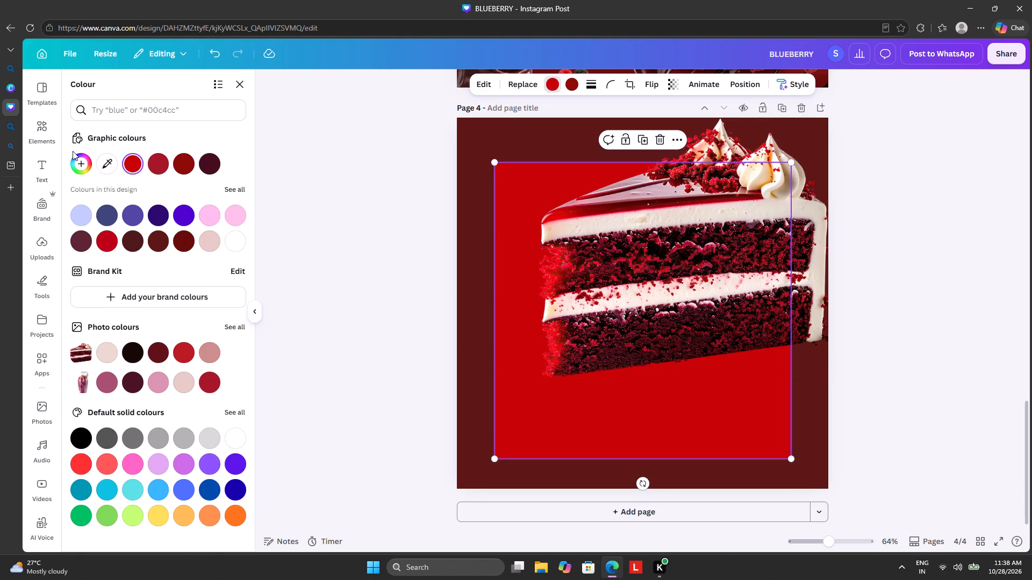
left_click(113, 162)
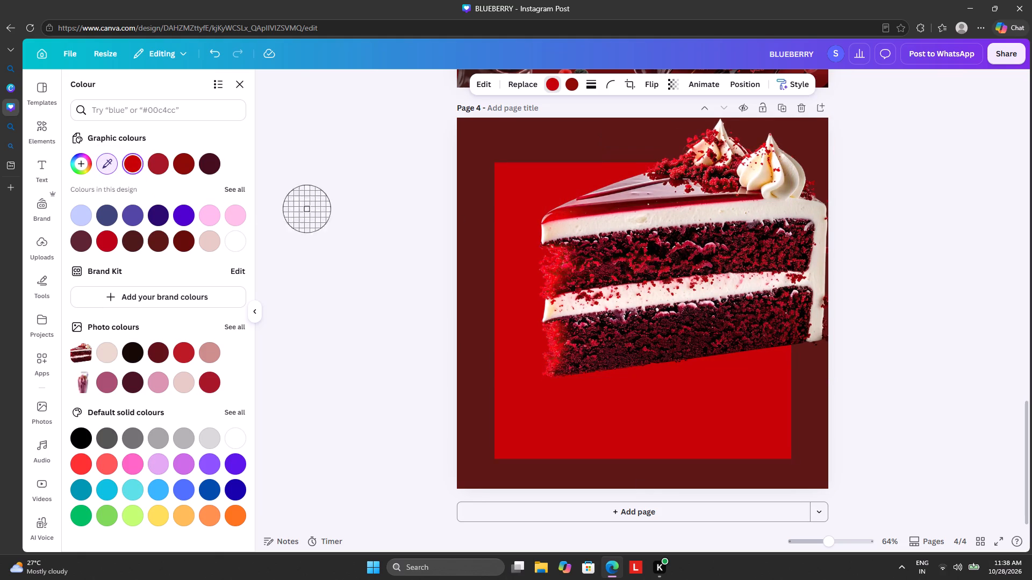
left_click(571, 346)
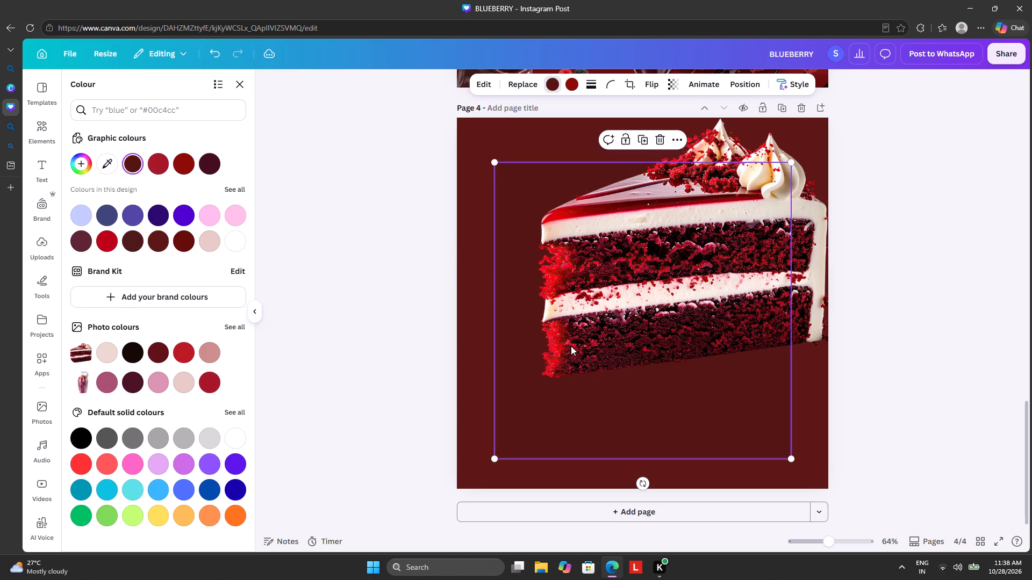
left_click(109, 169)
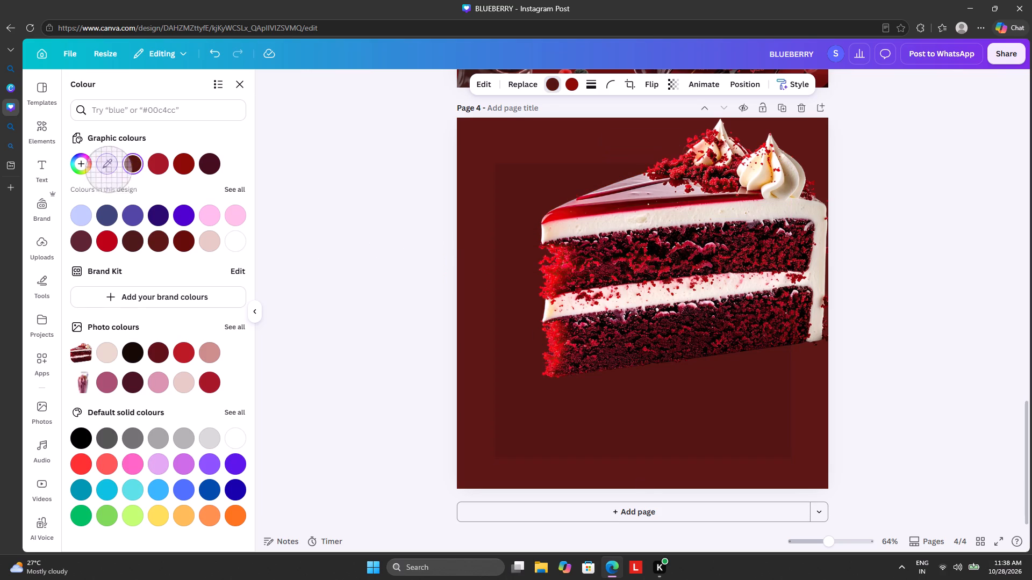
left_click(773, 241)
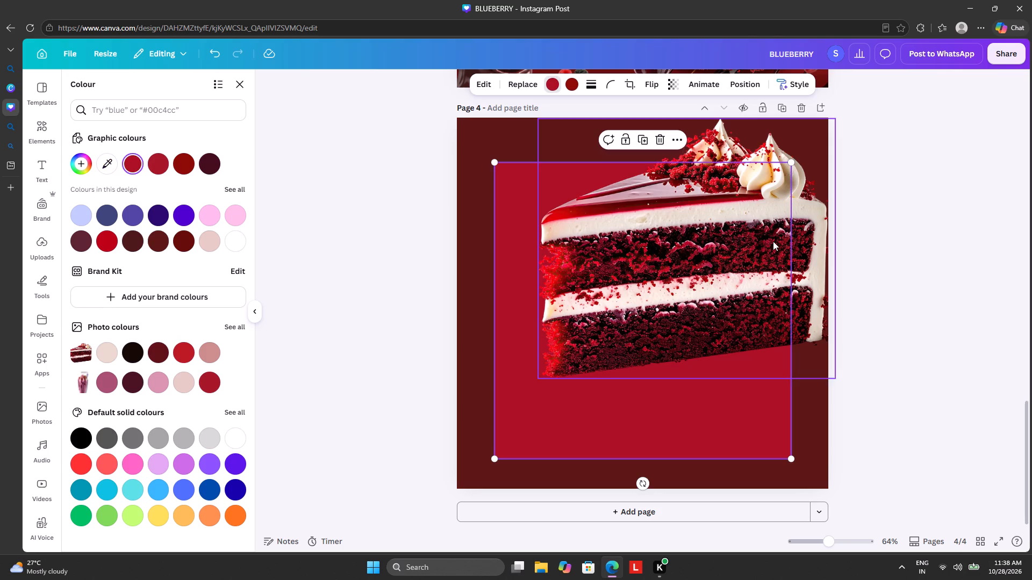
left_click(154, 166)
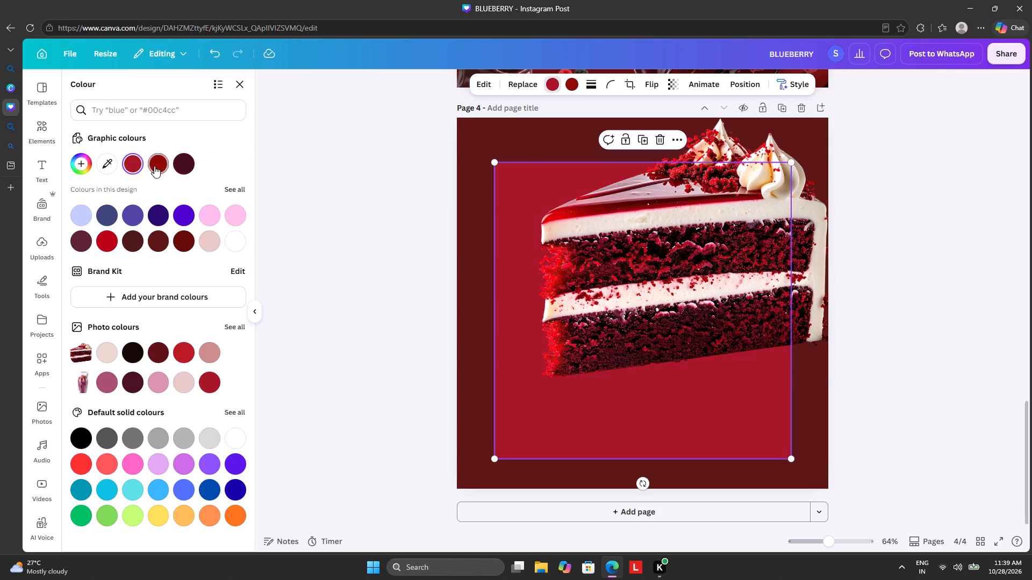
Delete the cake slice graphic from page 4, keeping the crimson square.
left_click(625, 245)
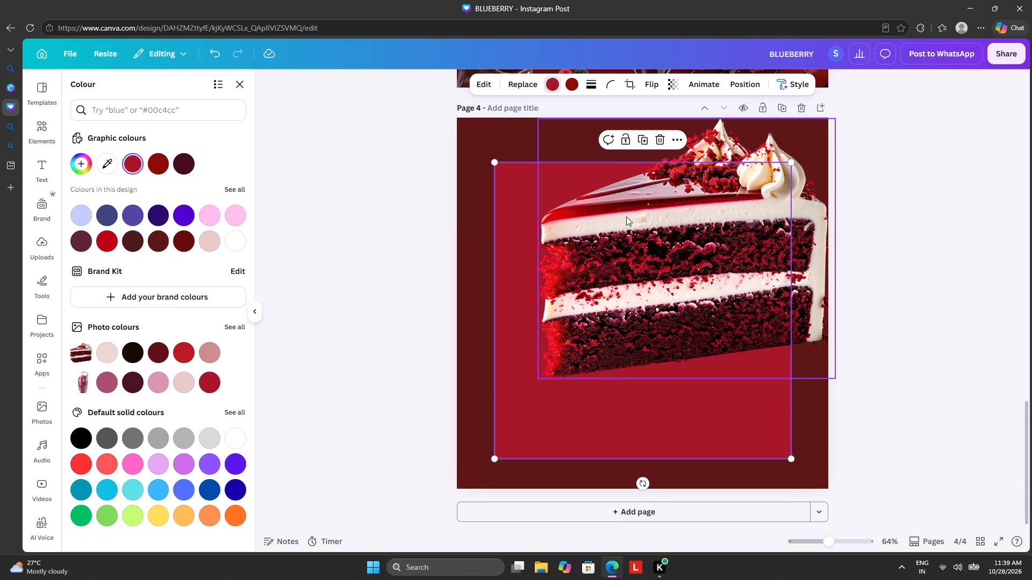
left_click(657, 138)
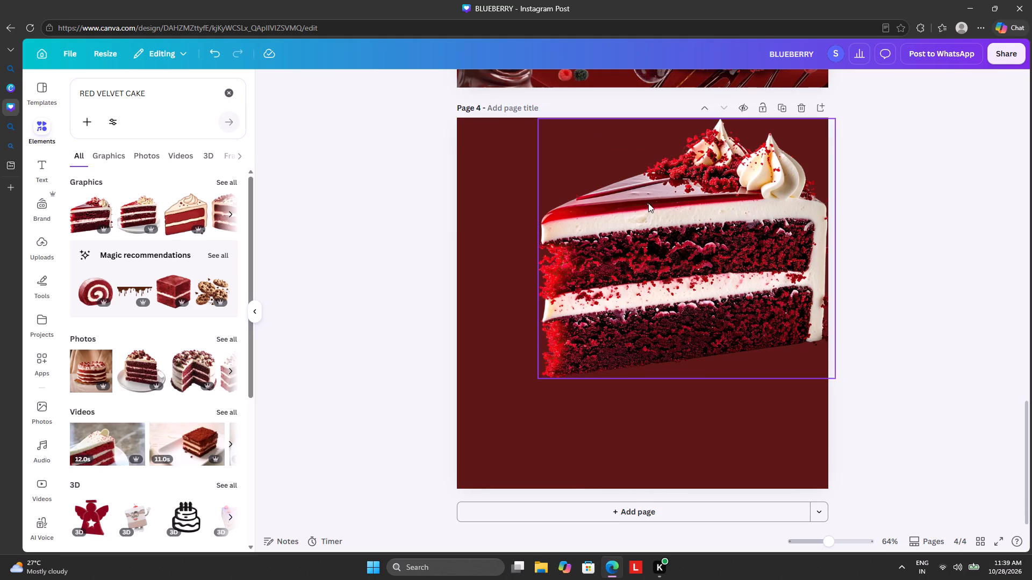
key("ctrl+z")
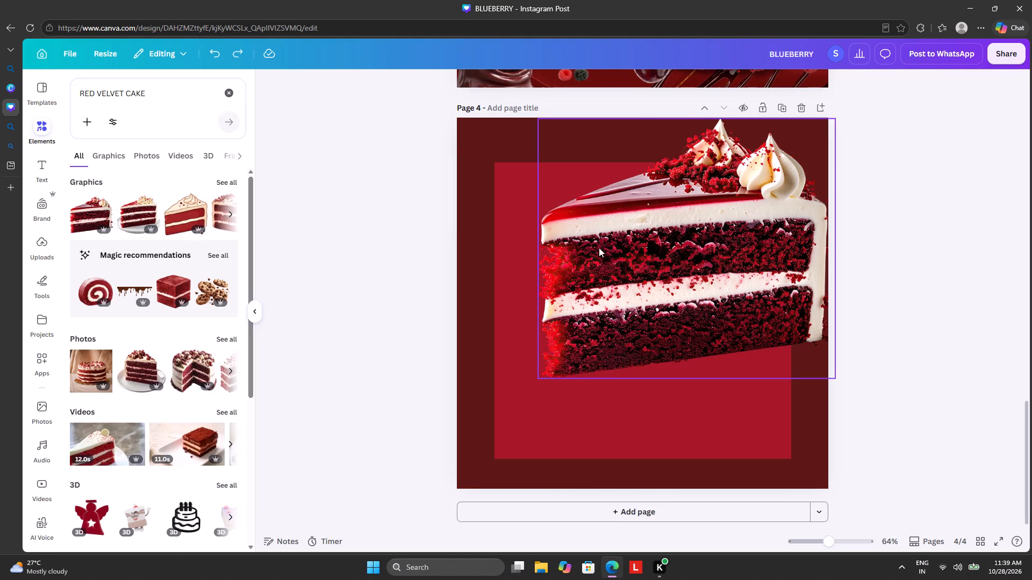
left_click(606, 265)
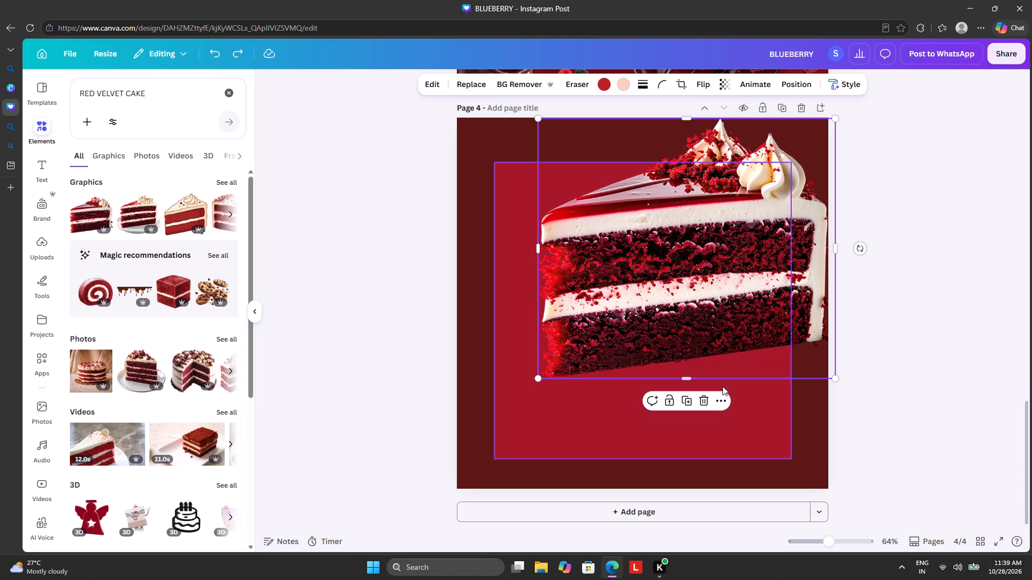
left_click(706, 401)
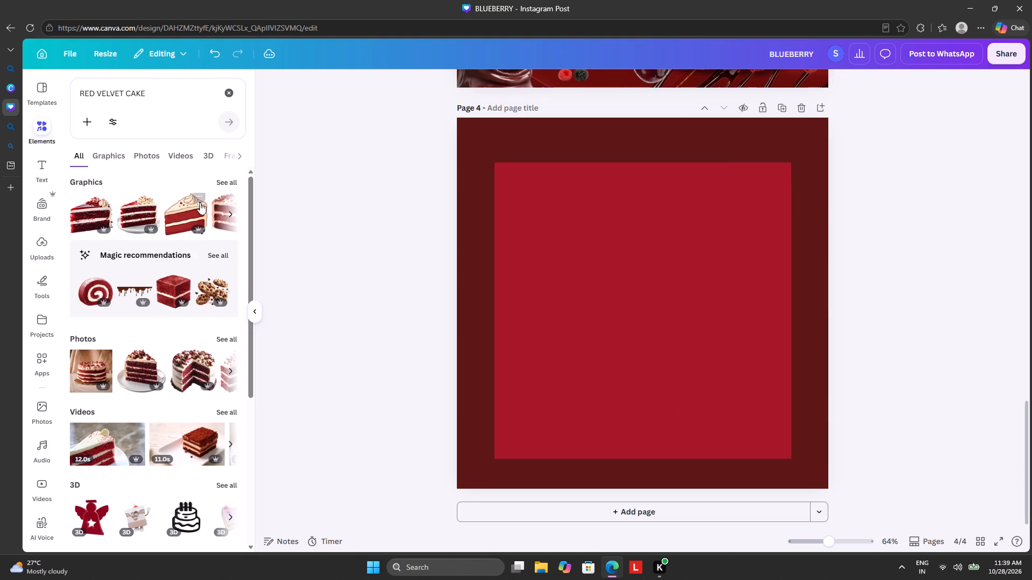
Browse all the graphics results for RED VELVET CAKE for a suitable cake image.
left_click(229, 187)
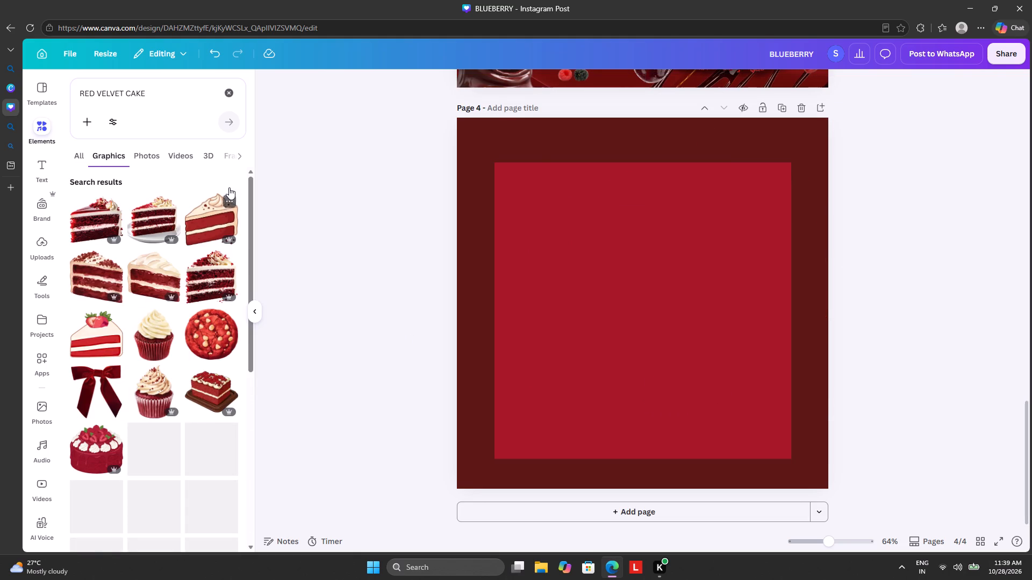
scroll(127, 516, "down", 3)
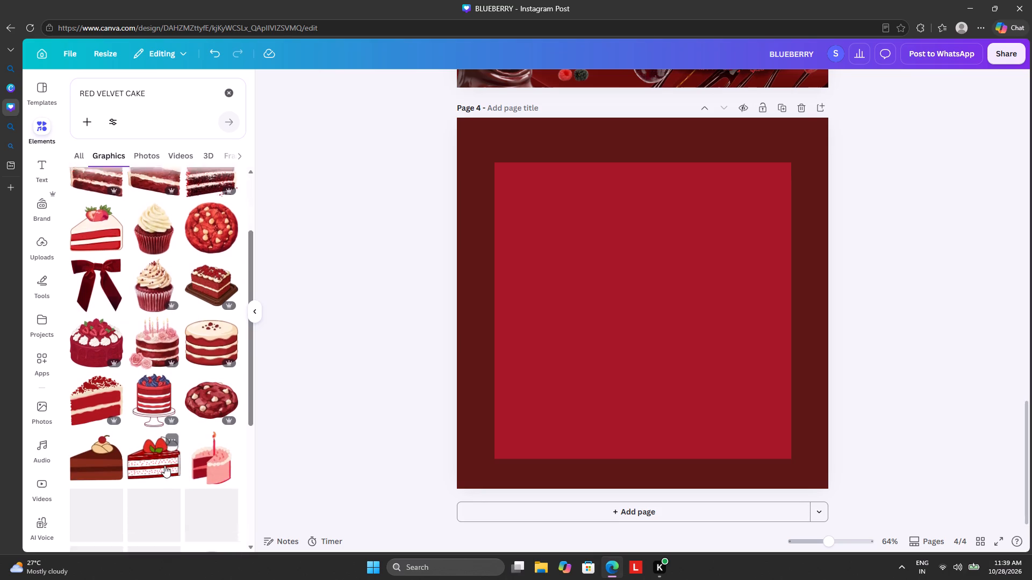
scroll(164, 466, "down", 2)
scroll(156, 302, "down", 4)
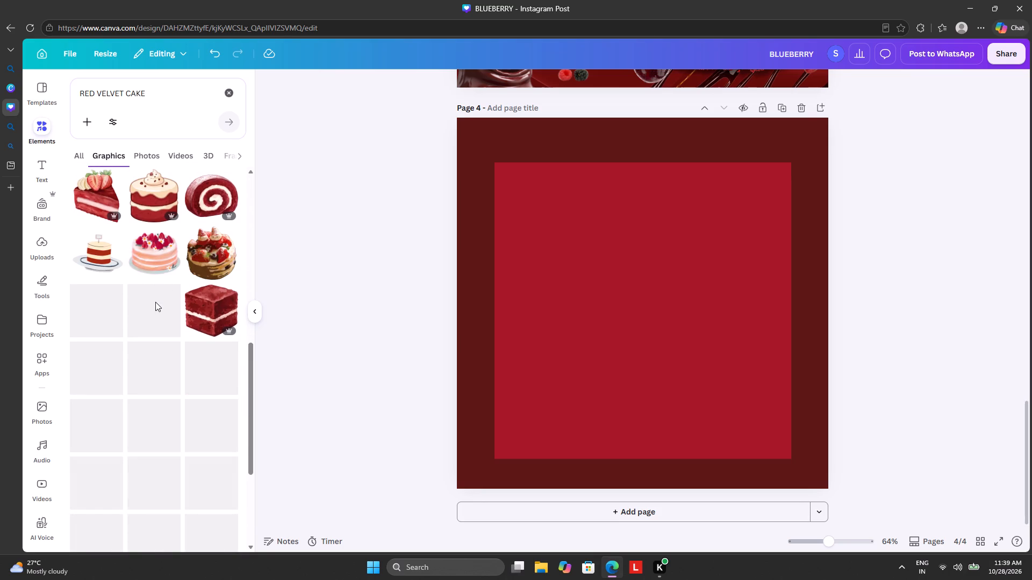
scroll(155, 302, "down", 2)
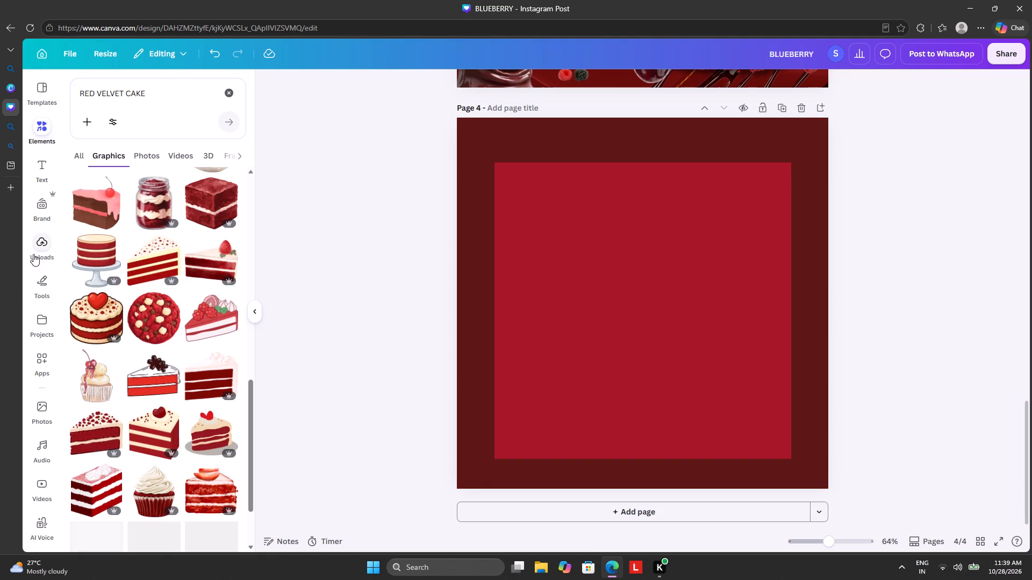
Switch to the empty browser tab and search the web for RED VELVET KACE.
left_click(8, 185)
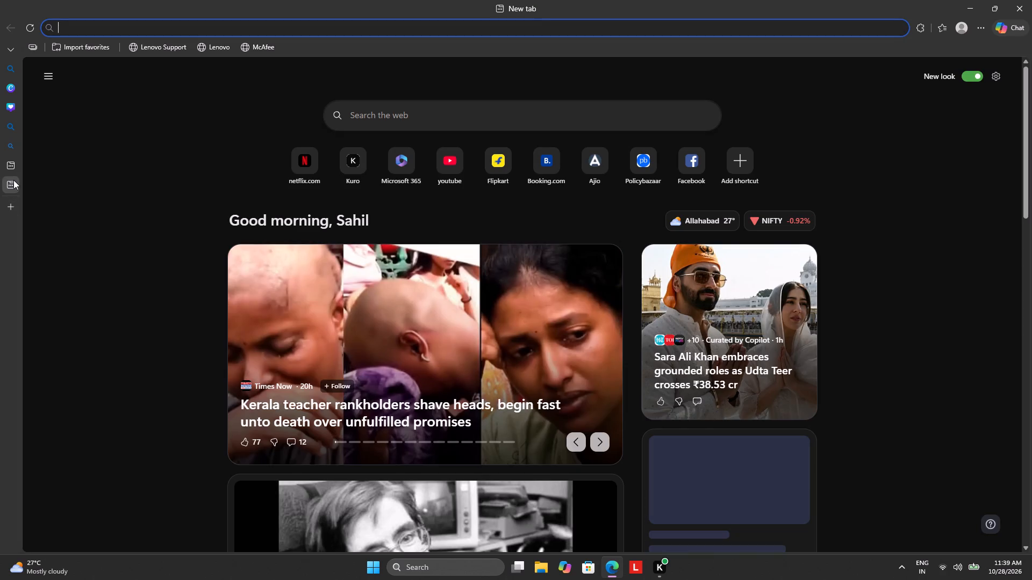
left_click(374, 111)
type("RED VELVET KACE")
key("space")
key("Return")
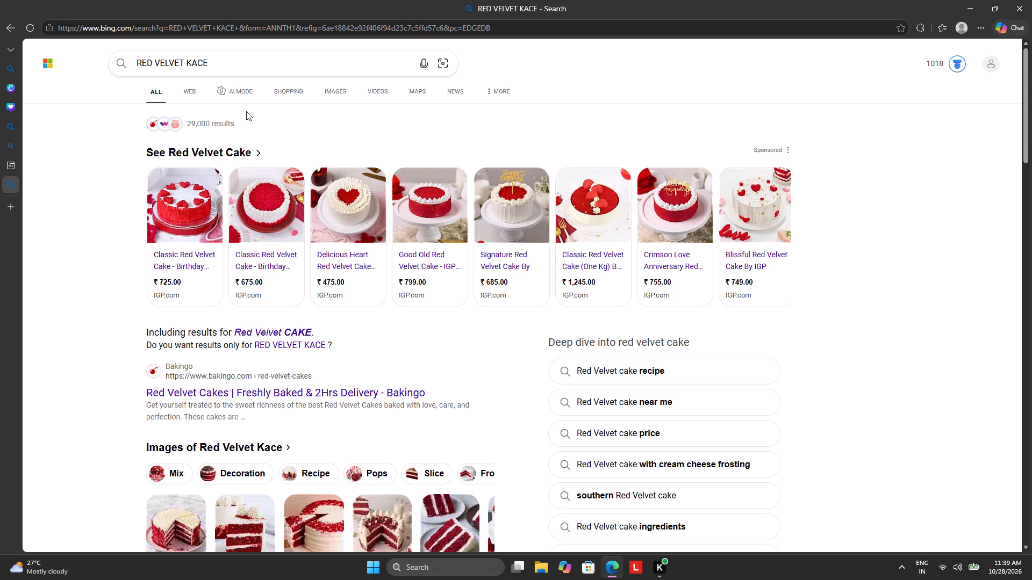
Change the web search to RED VELVET CAKE PNG.
left_click(240, 68)
key("BackSpace")
key("BackSpace")
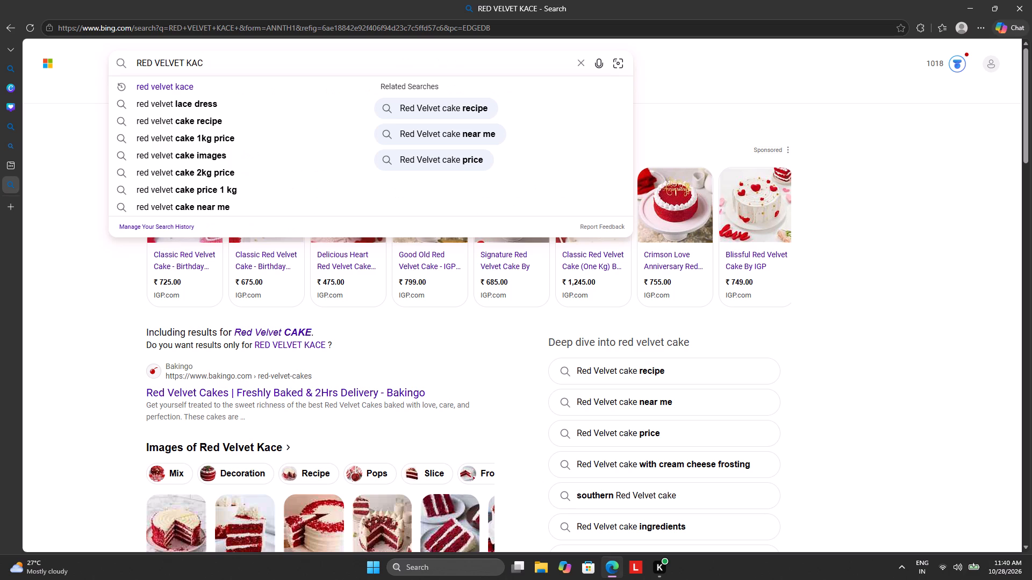
key("BackSpace")
key("BackSpace")
key("BackSpace")
type("CAKE")
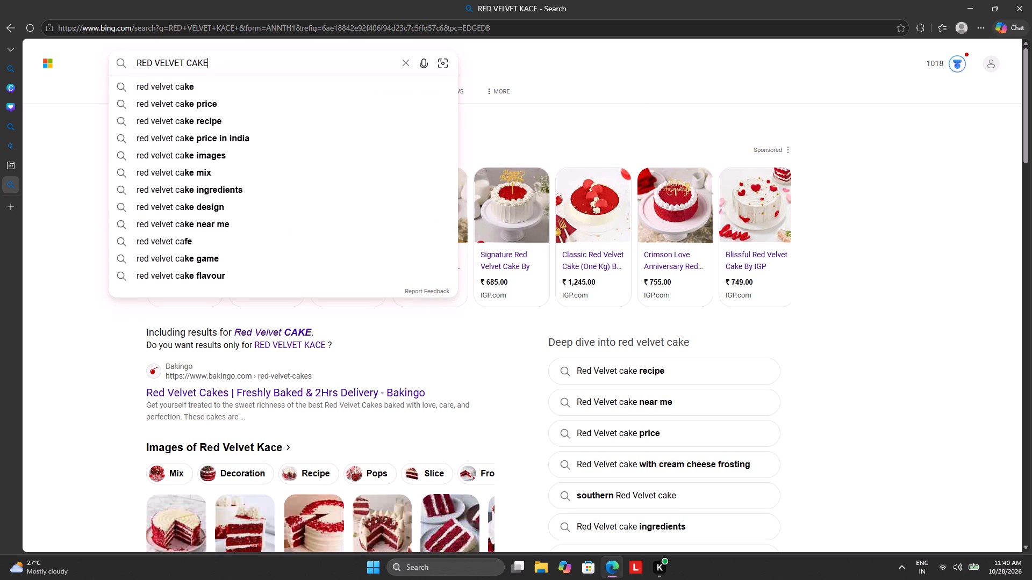
key("space")
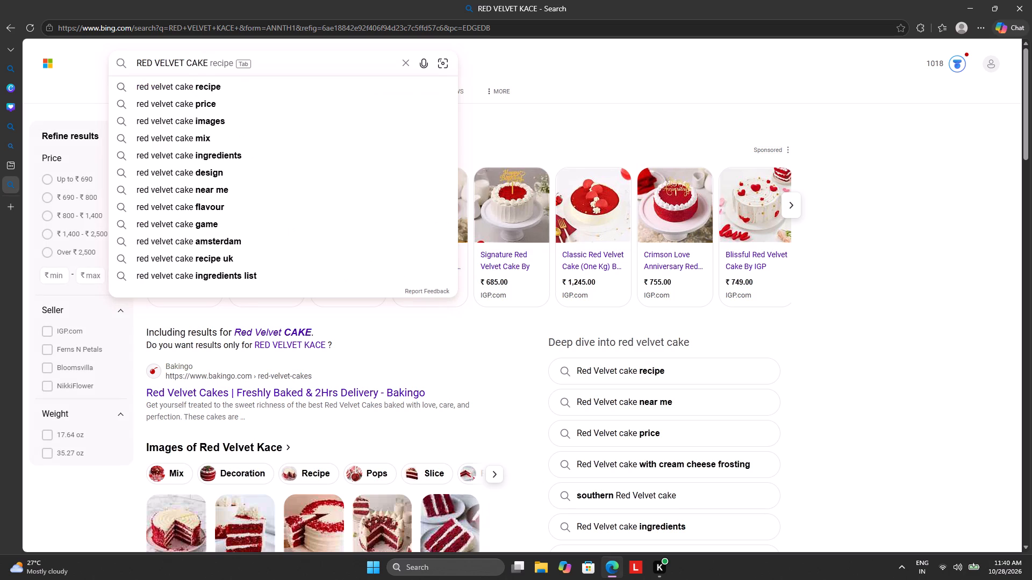
type("PN")
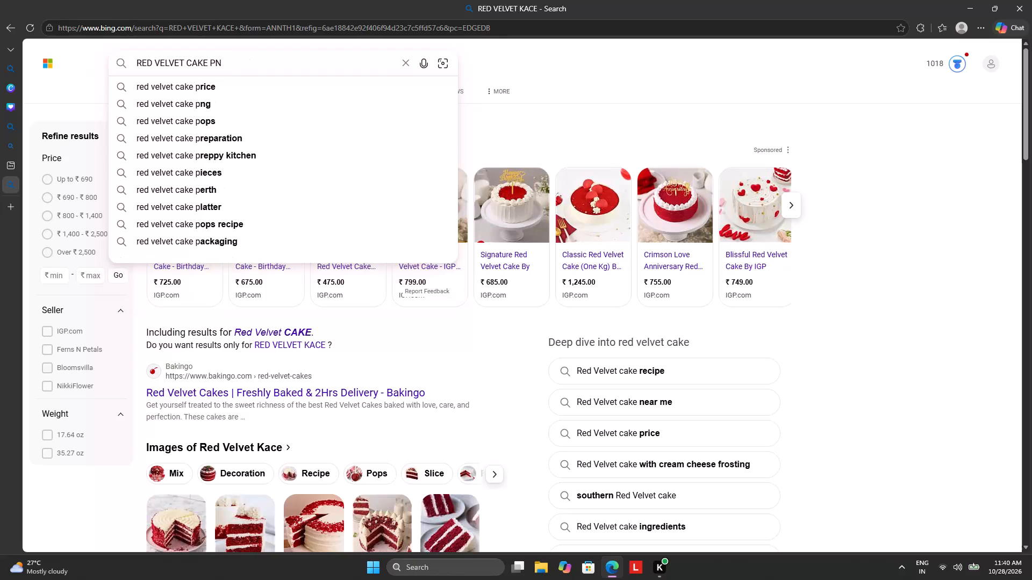
key("g")
key("Return")
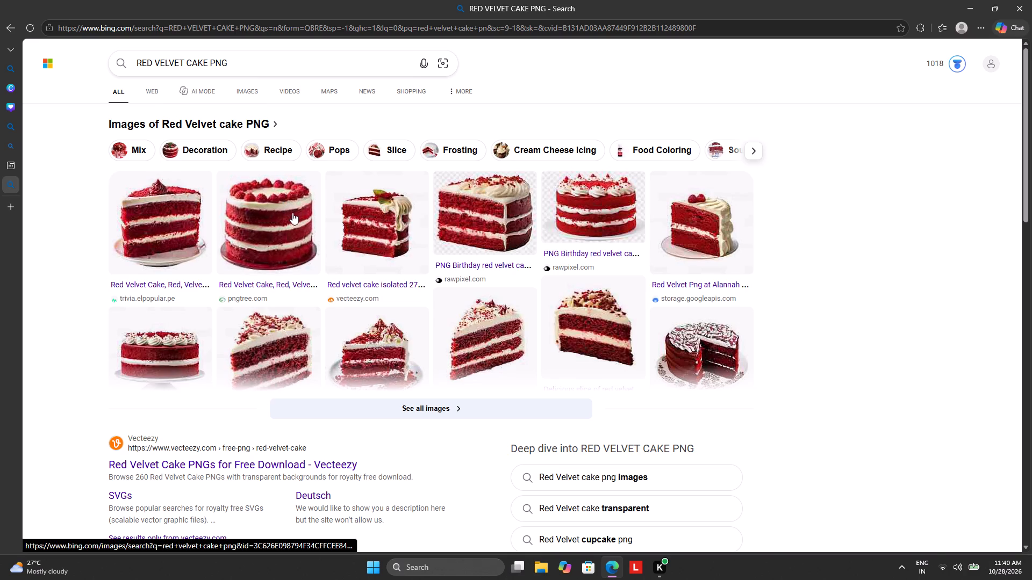
Examine the red velvet cake PNG image results, previewing the swirl-topped slice and the raspberry-topped slice with white frosting.
left_click(169, 221)
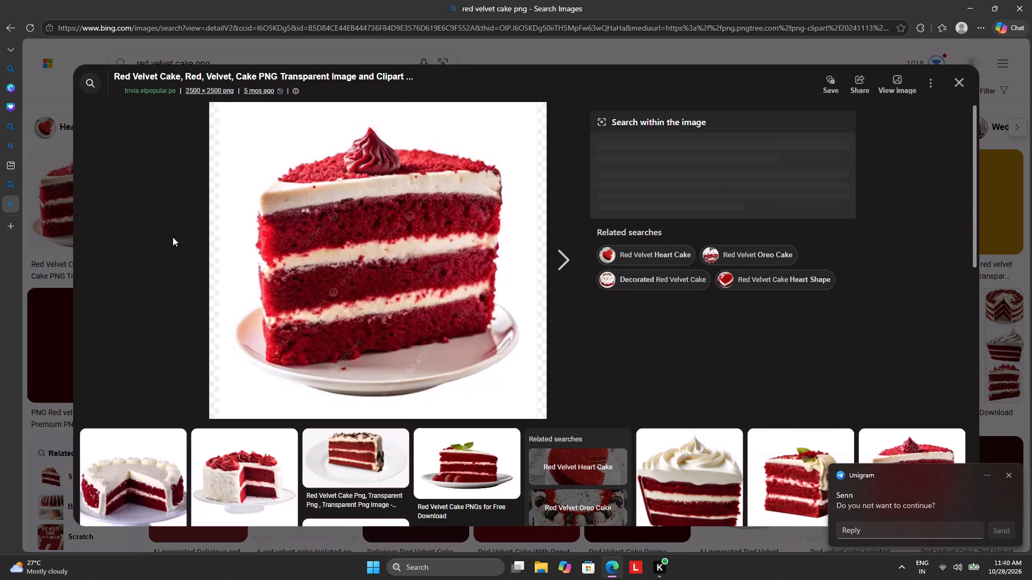
scroll(124, 473, "down", 7)
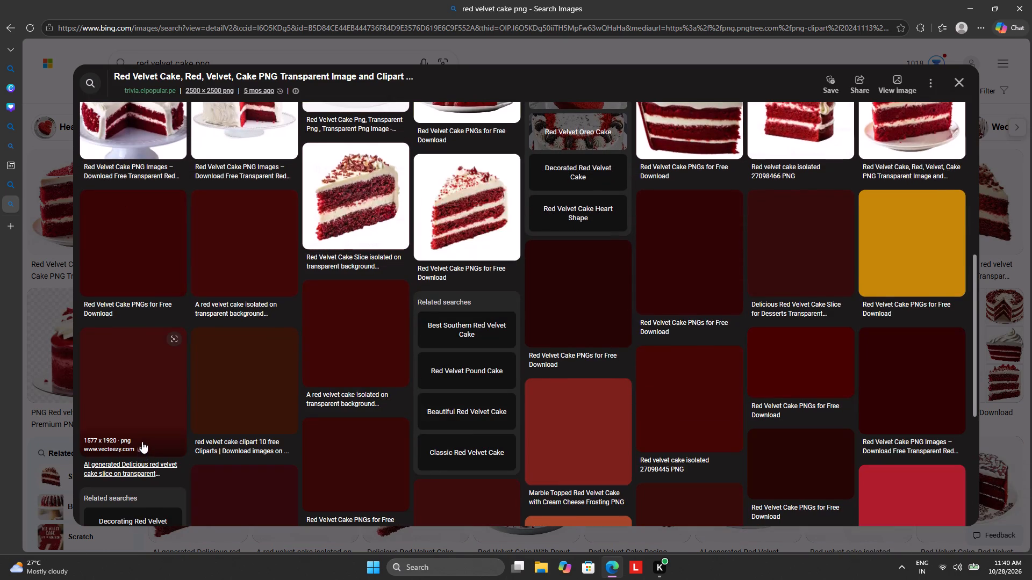
scroll(266, 335, "down", 6)
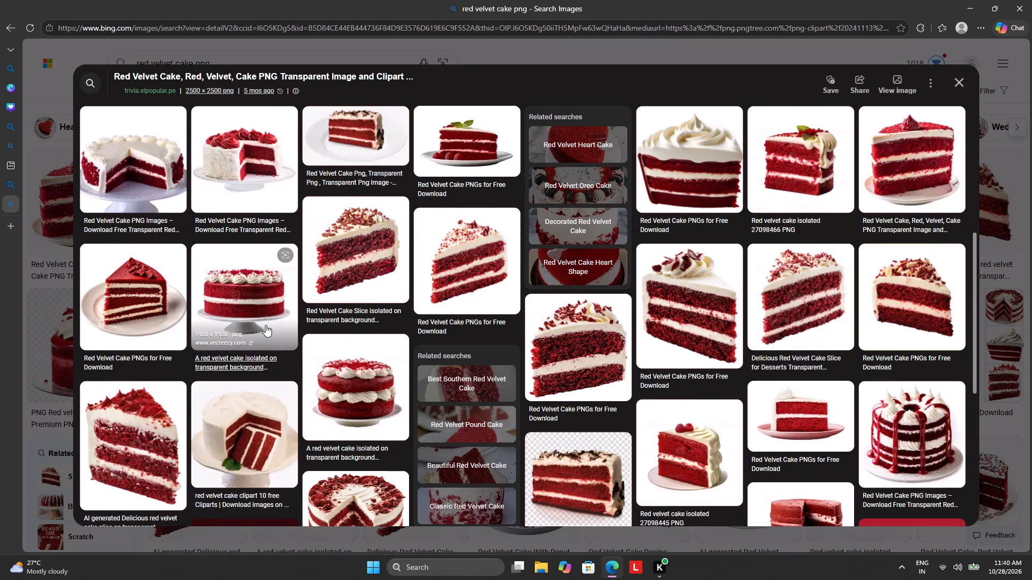
scroll(266, 325, "down", 3)
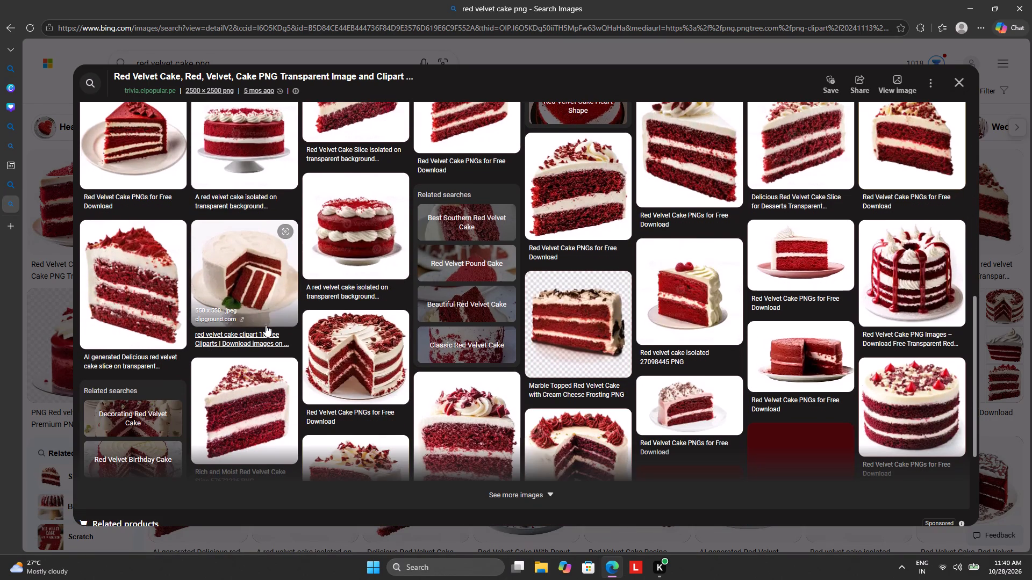
left_click(670, 300)
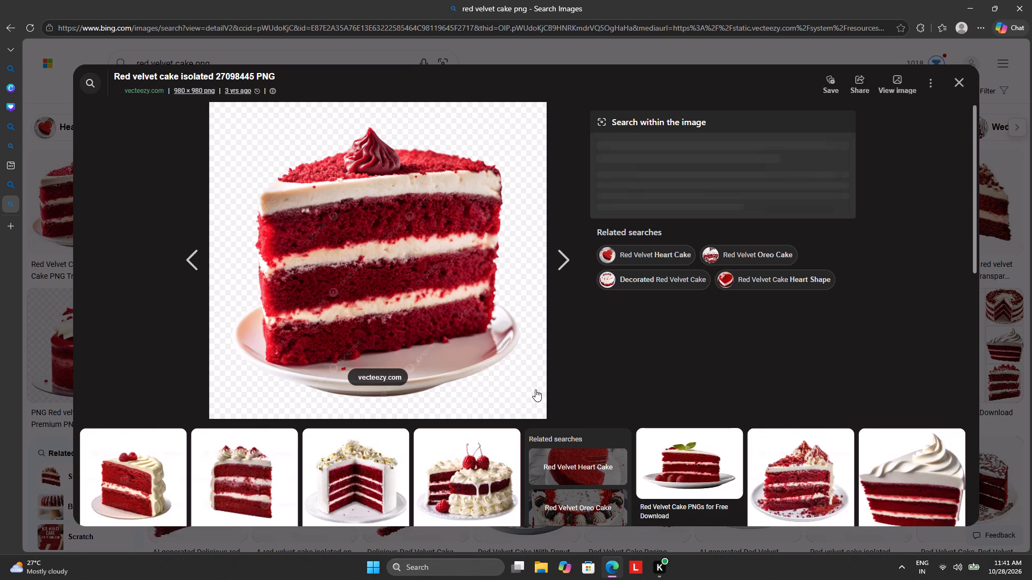
scroll(305, 346, "down", 6)
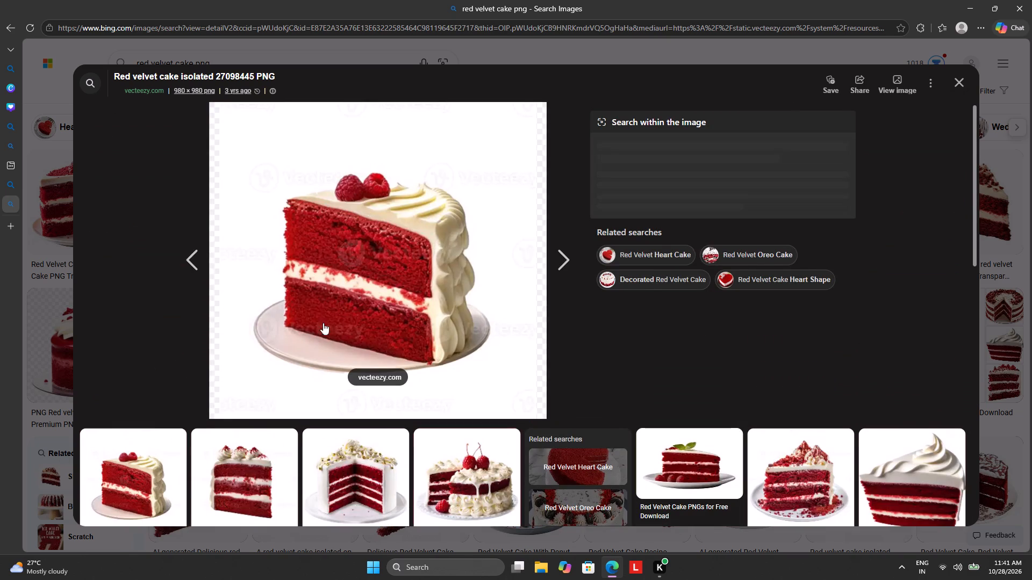
scroll(405, 234, "down", 4)
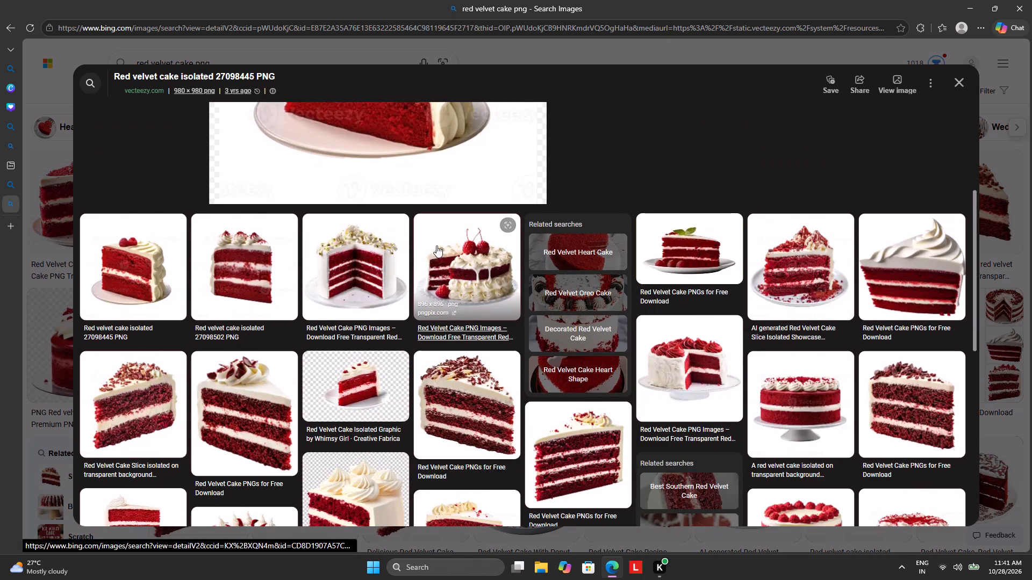
scroll(411, 354, "down", 8)
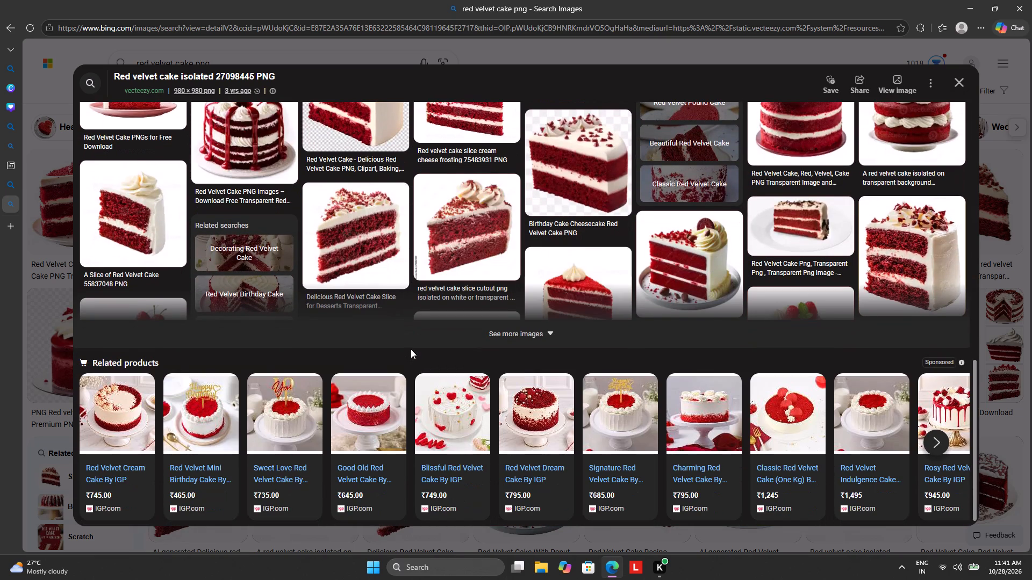
scroll(411, 349, "down", 4)
scroll(411, 349, "up", 5)
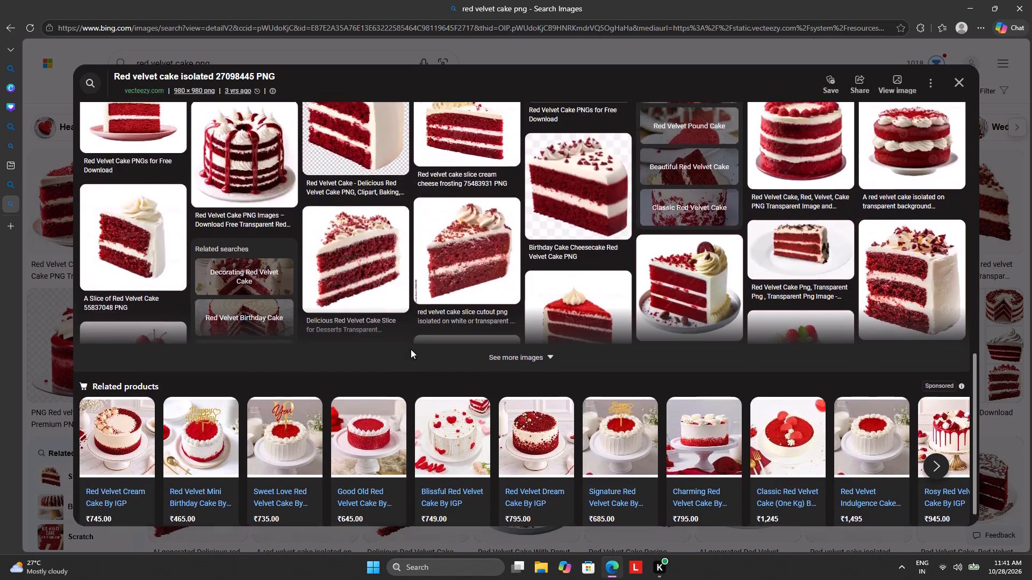
scroll(411, 342, "up", 3)
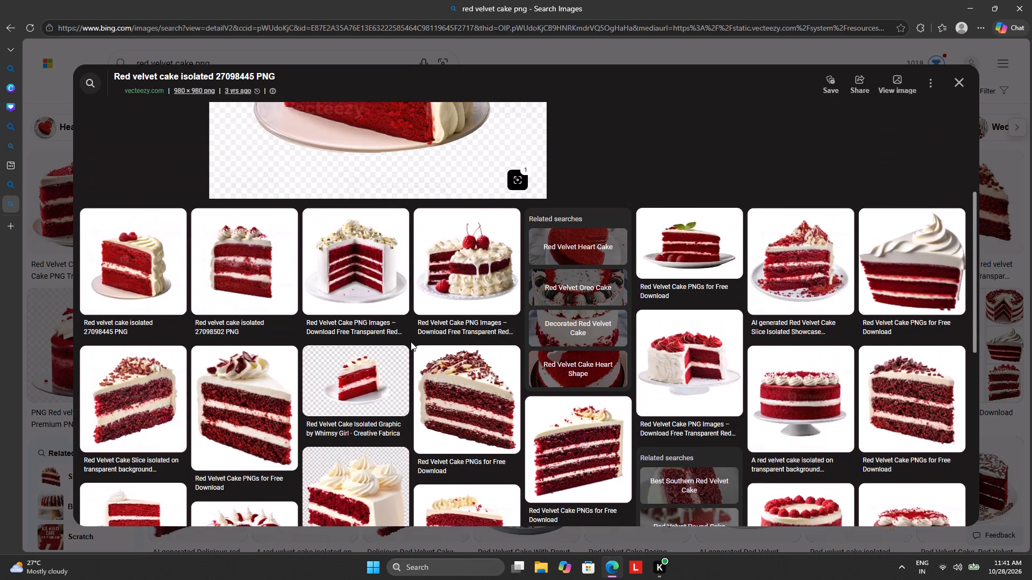
scroll(411, 342, "up", 2)
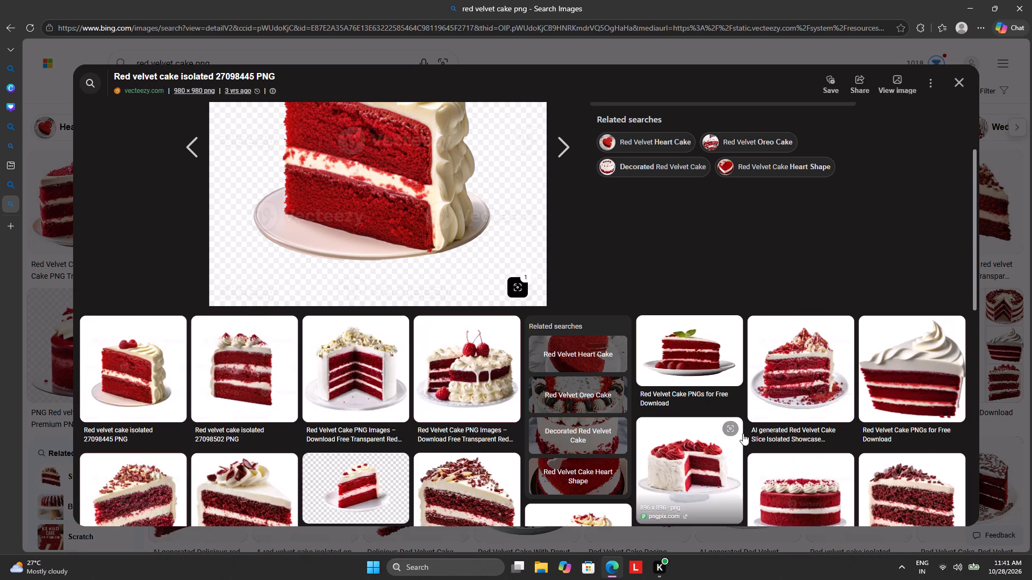
Preview more red velvet slices among the related images, including the chocolate-crumb-topped slice and the raspberry-topped one from pngpix.com.
scroll(924, 436, "down", 3)
left_click(925, 334)
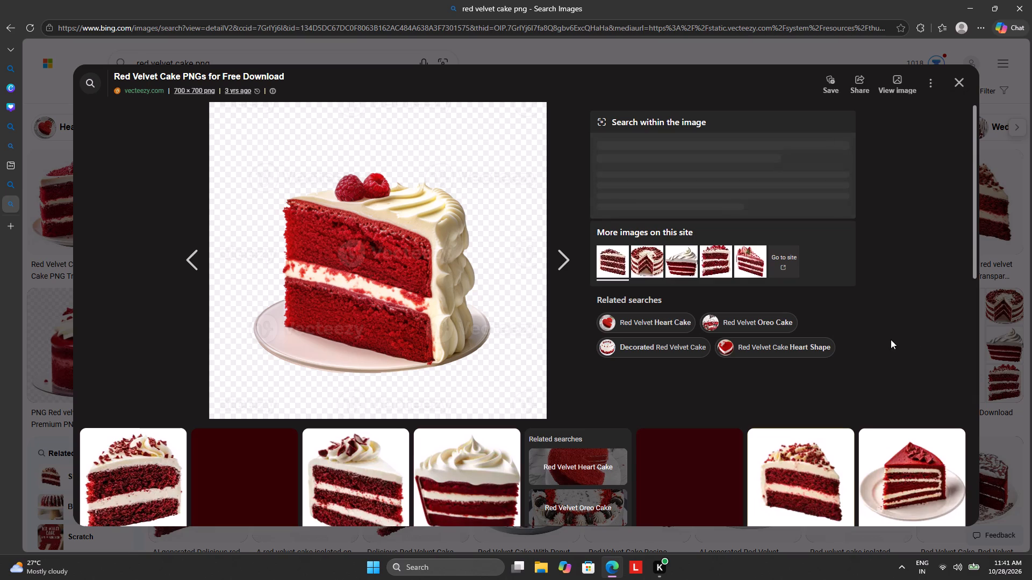
scroll(414, 464, "down", 4)
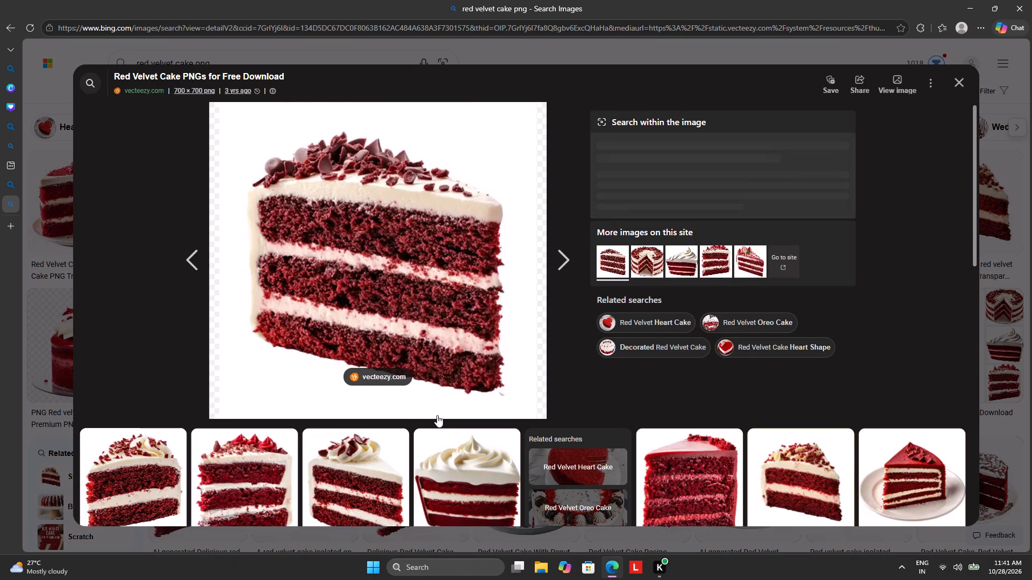
scroll(448, 372, "down", 6)
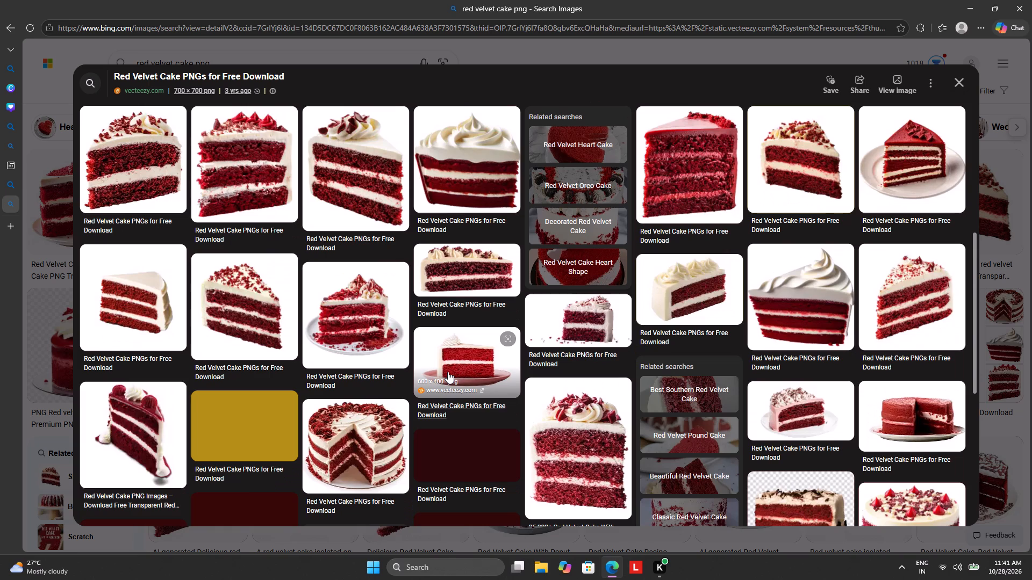
left_click(144, 432)
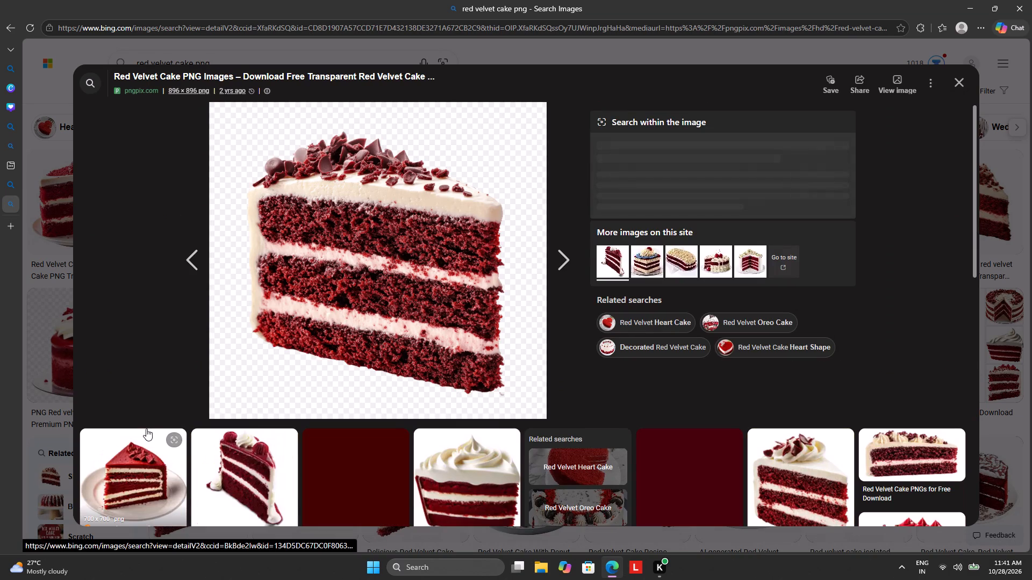
Open the vecteezy.com red velvet slice on the red-rimmed plate from the related images and copy the image.
scroll(534, 357, "down", 1)
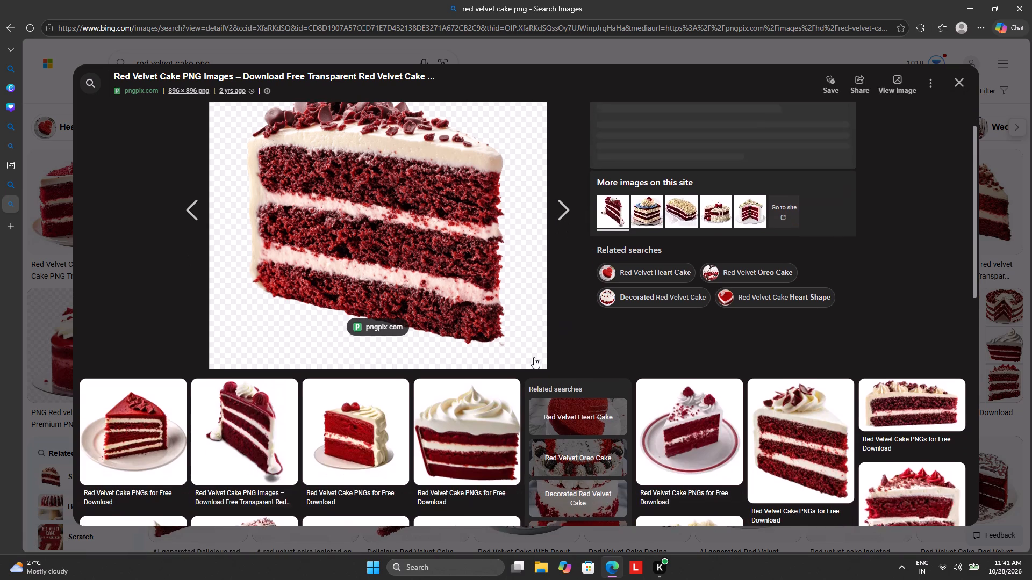
scroll(534, 357, "down", 1)
left_click(685, 364)
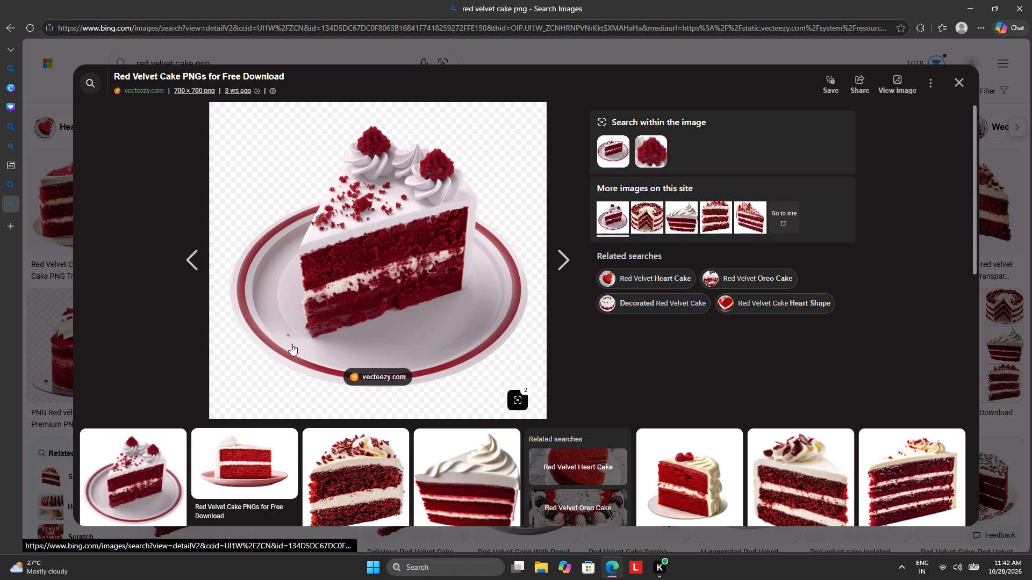
right_click(314, 321)
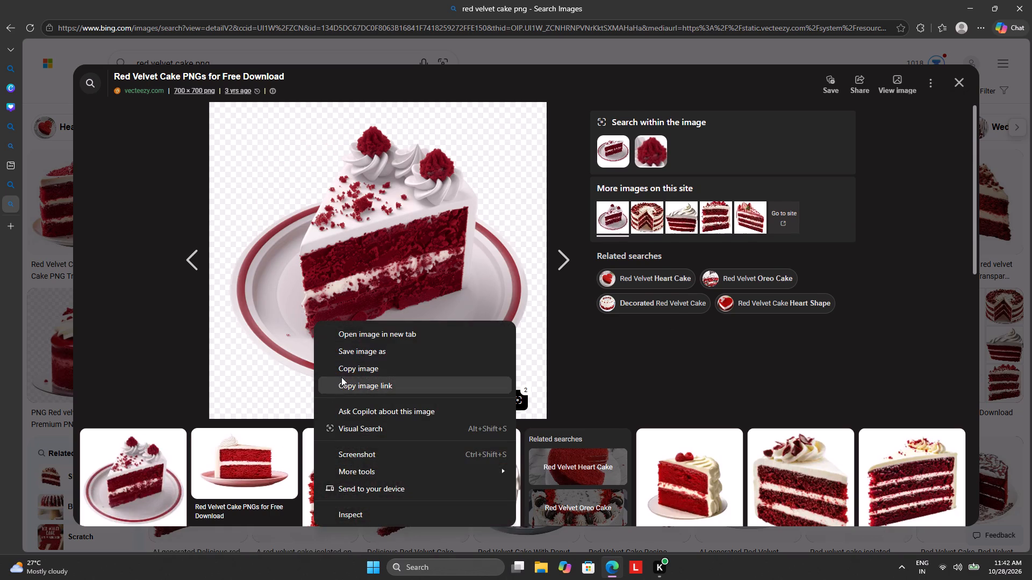
left_click(345, 371)
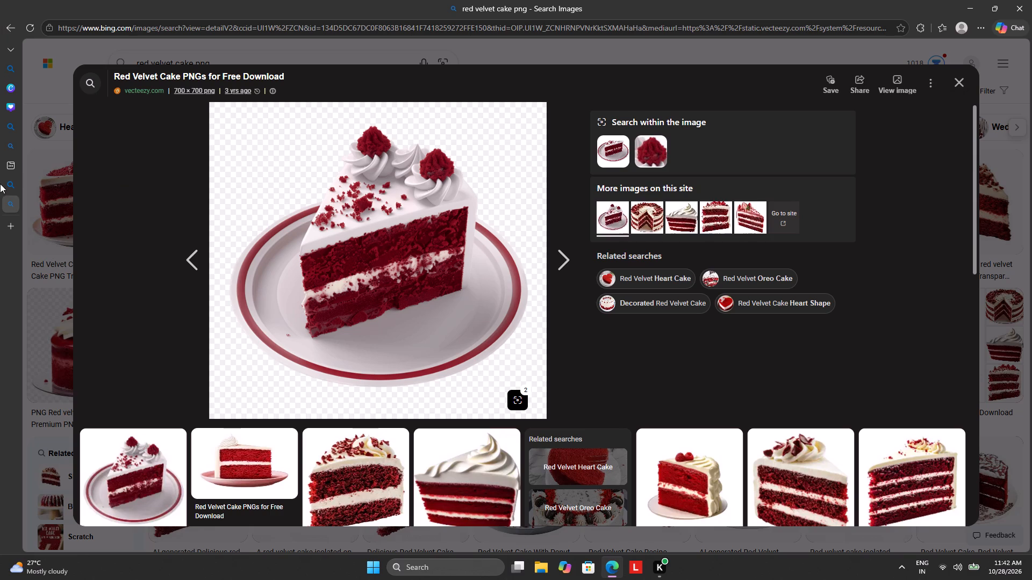
Switch back to the BLUEBERRY design in Canva and look over the layouts of the existing milkshake, lemonade and chocolate cupcake pages.
left_click(20, 102)
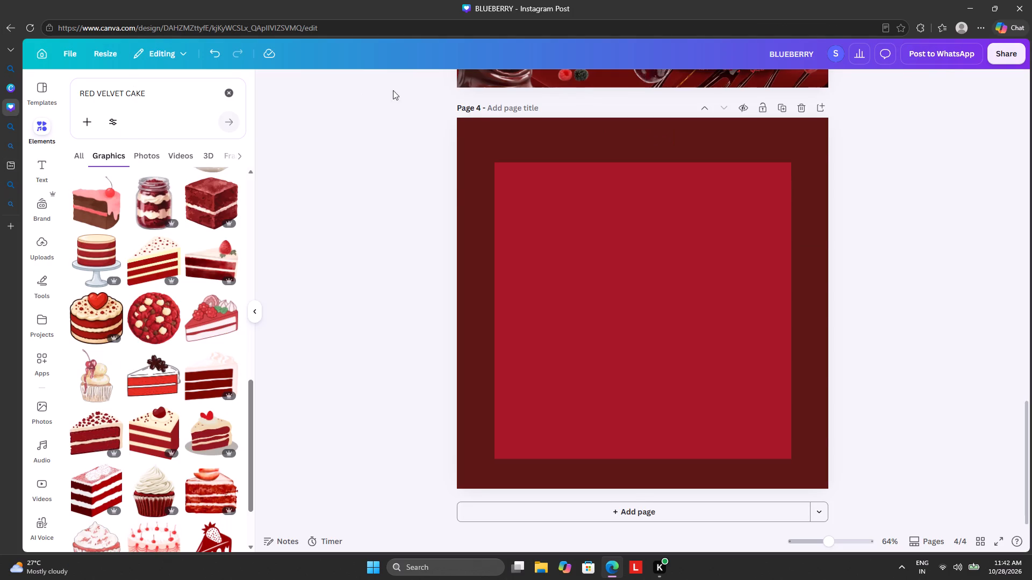
scroll(427, 156, "up", 8)
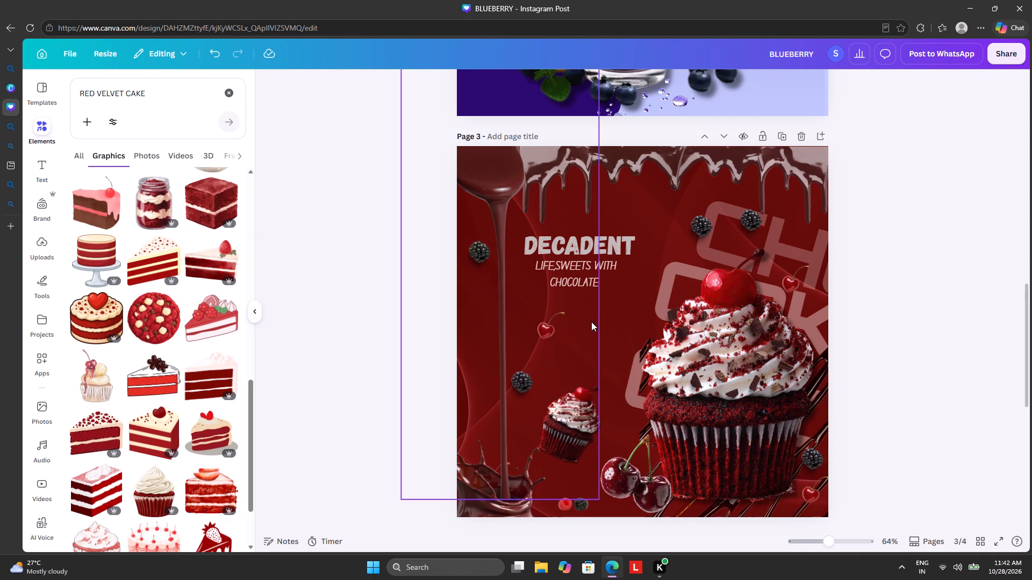
scroll(617, 309, "down", 4)
scroll(617, 313, "up", 10)
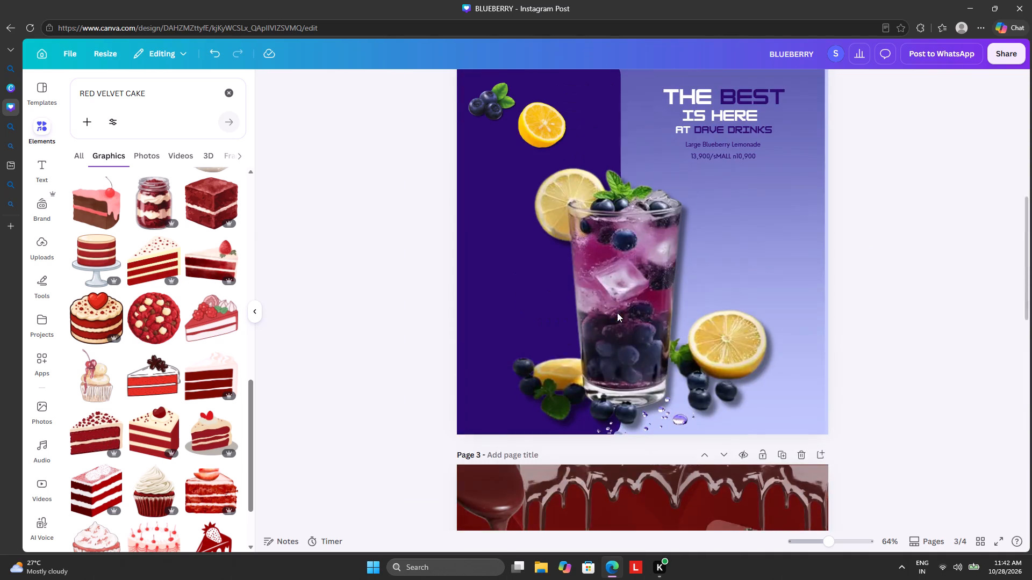
scroll(617, 312, "up", 15)
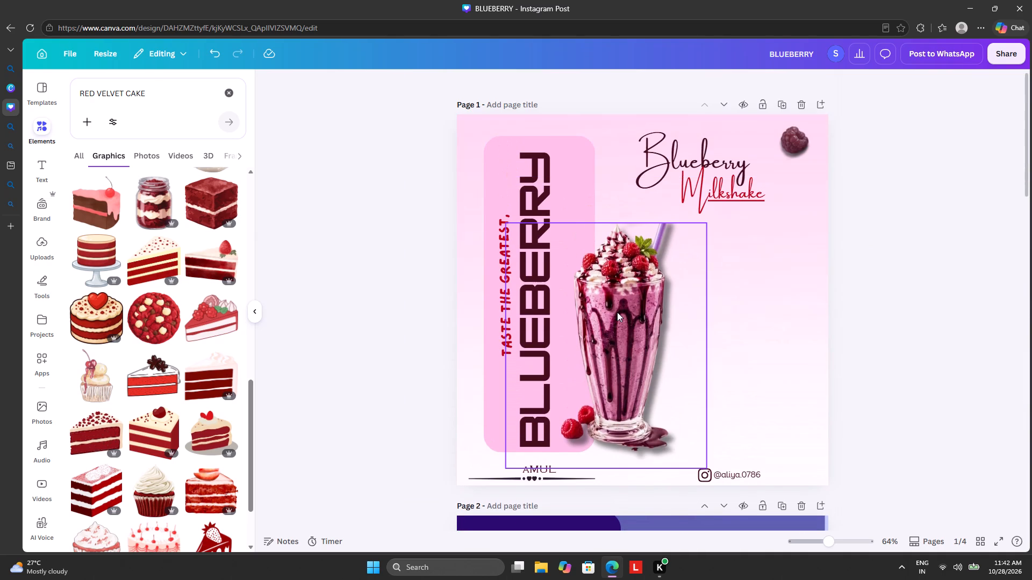
scroll(617, 312, "down", 10)
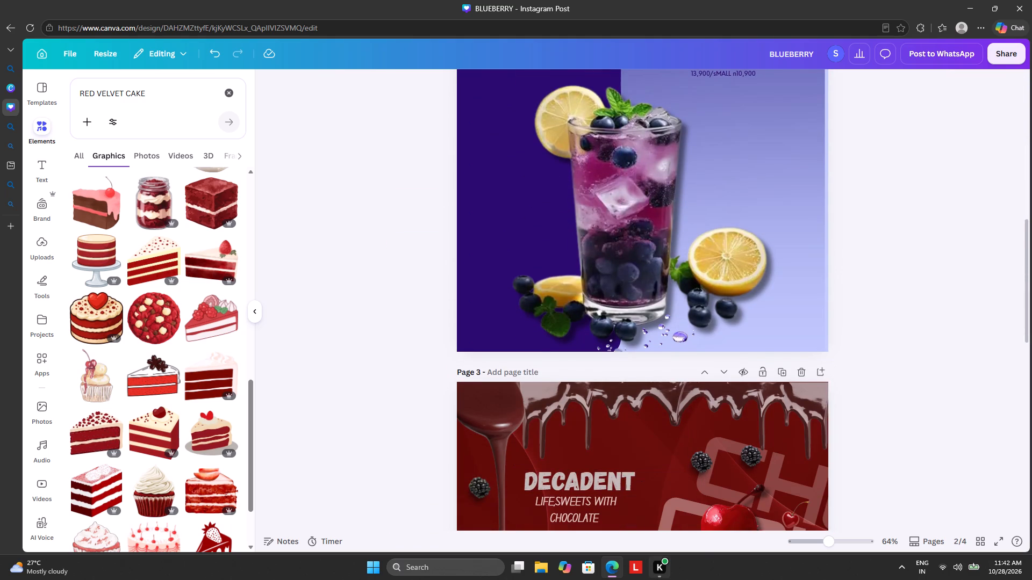
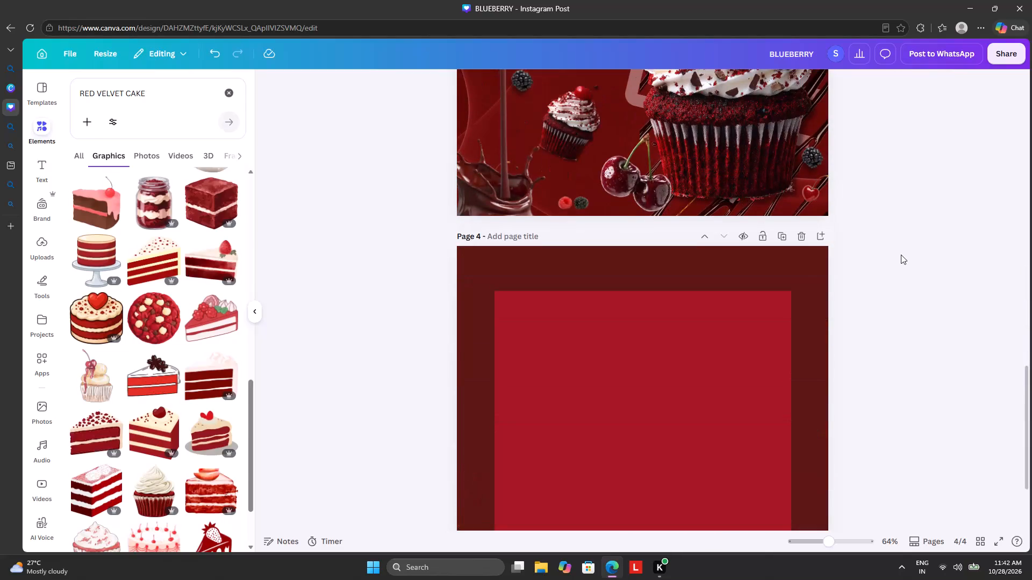
Paste the copied red velvet slice onto page 4, flip it horizontally and place it in the inner square's lower-left area.
scroll(901, 255, "down", 6)
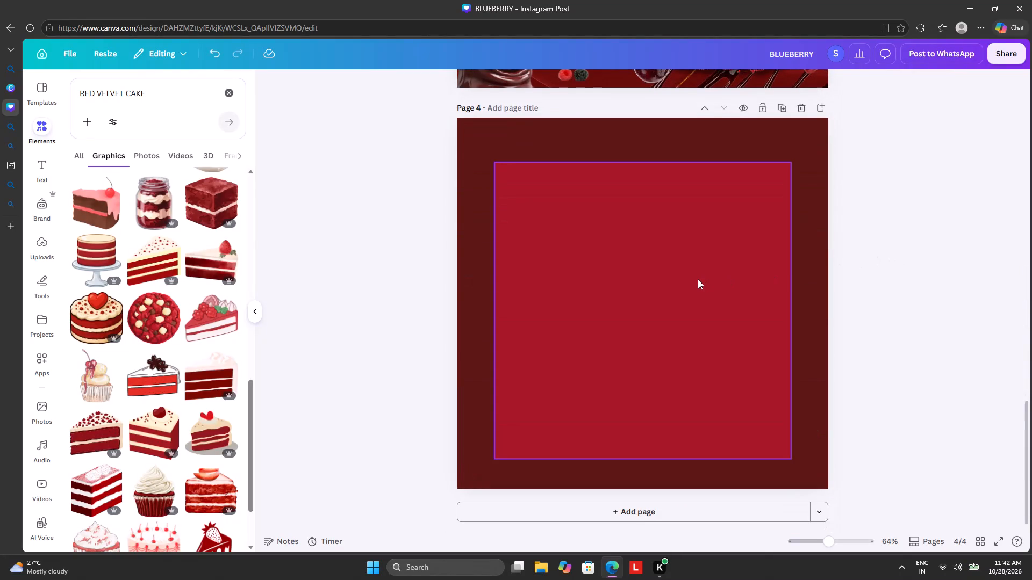
left_click(697, 279)
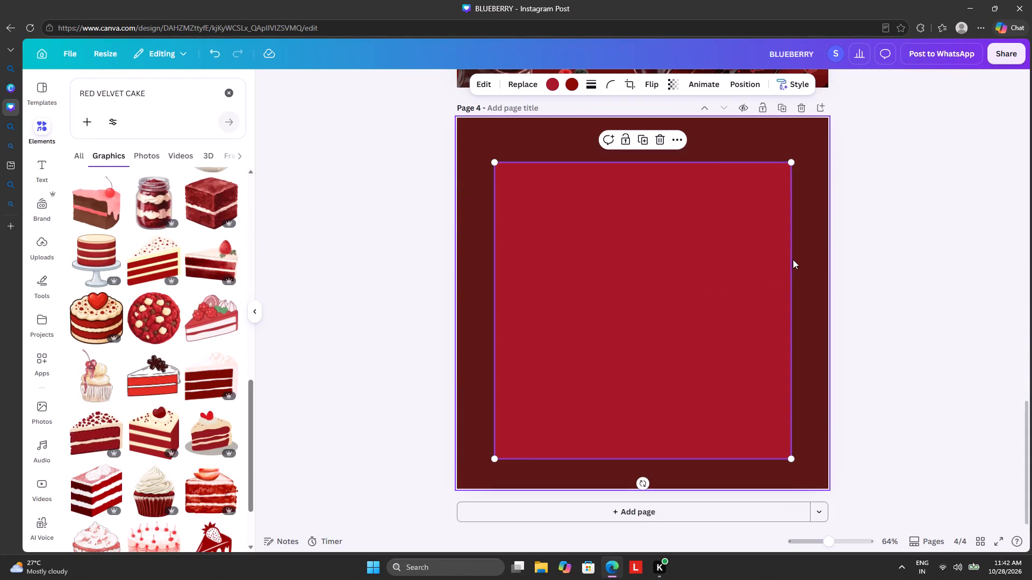
key("ctrl+v")
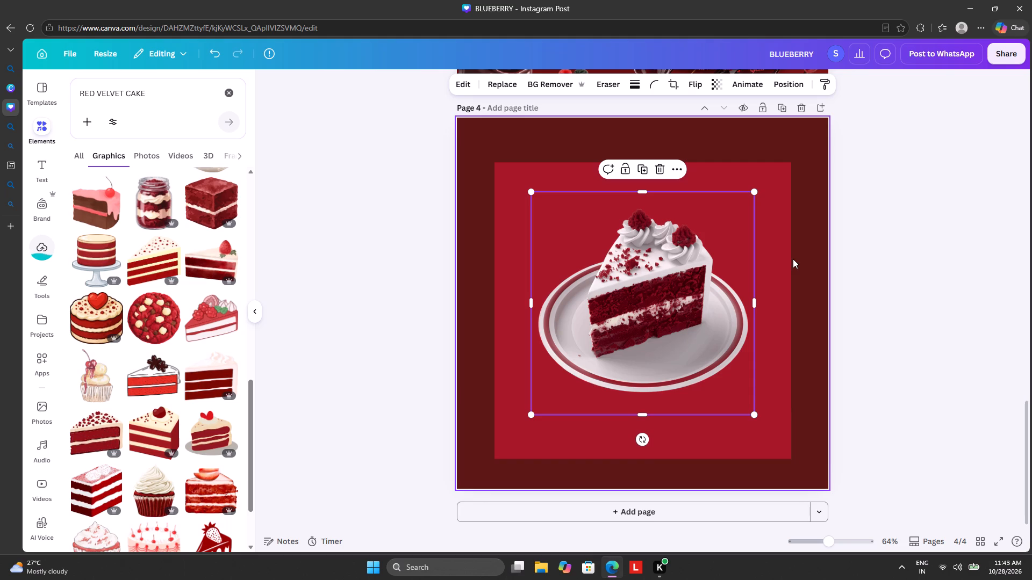
left_click(695, 81)
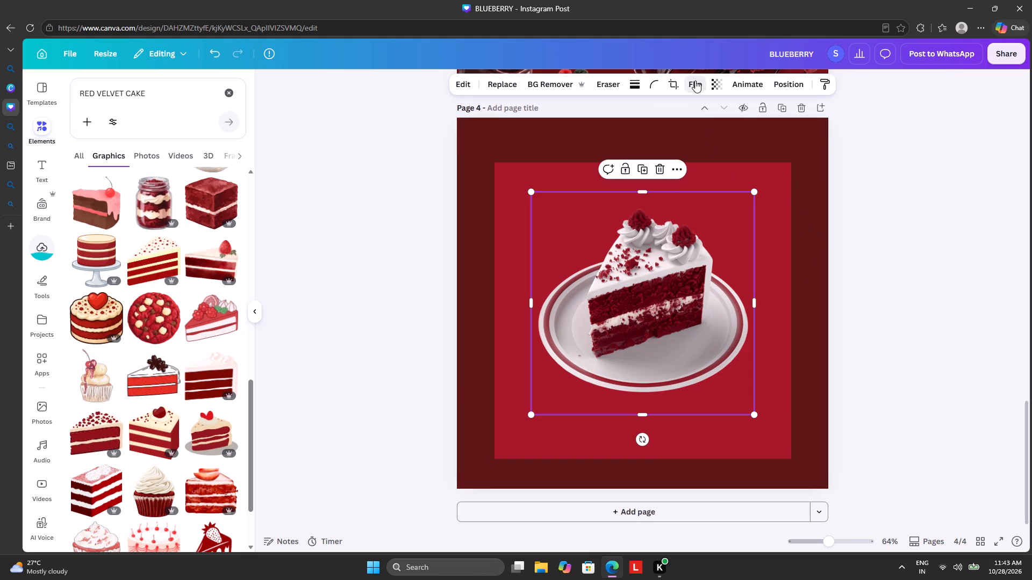
left_click(701, 111)
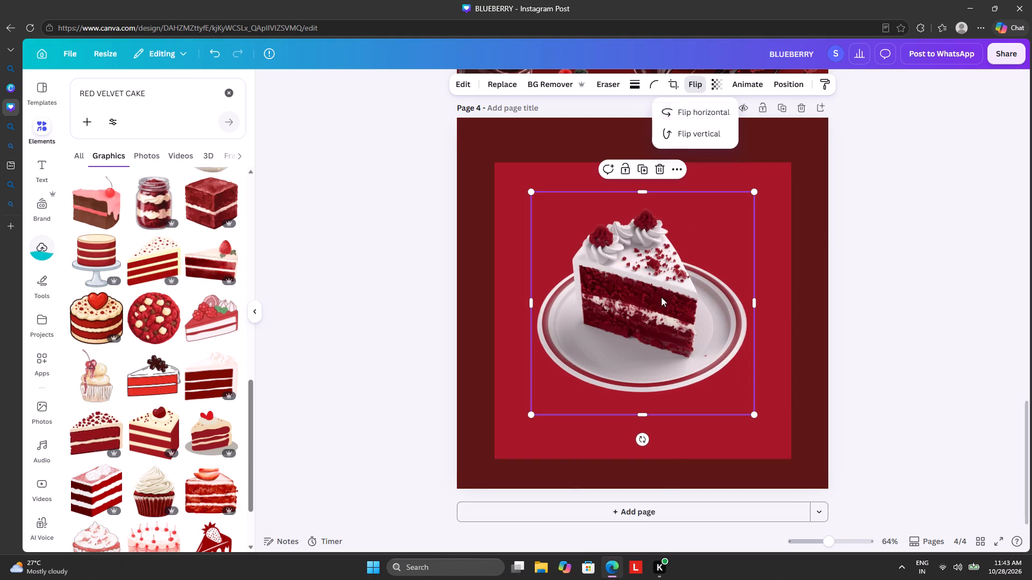
left_click_drag(657, 381, 604, 435)
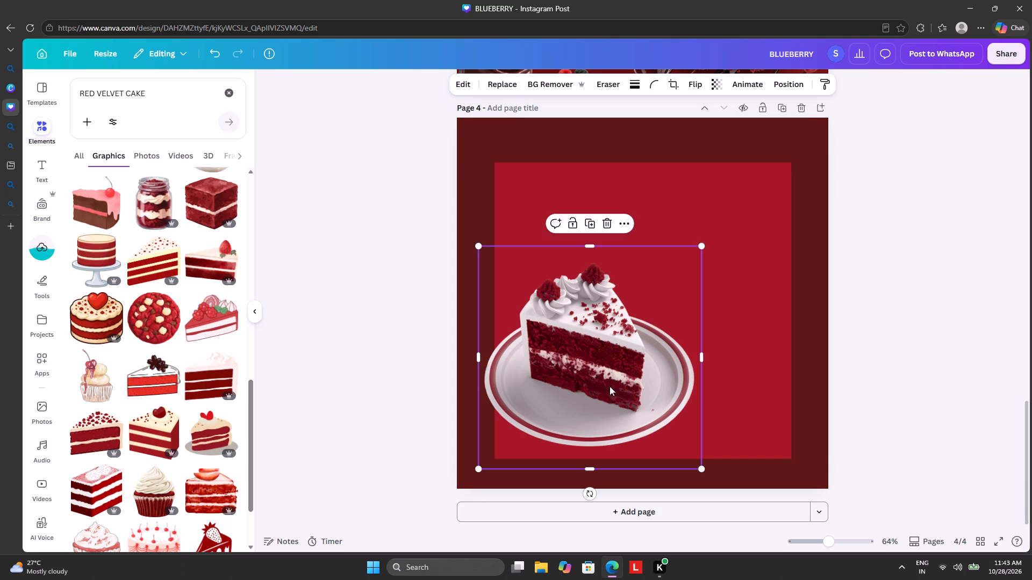
Recolour the inner square with the Eyedropper, trying the cake's dark crumb and settling on the deep red of the raspberry topping.
left_click(595, 176)
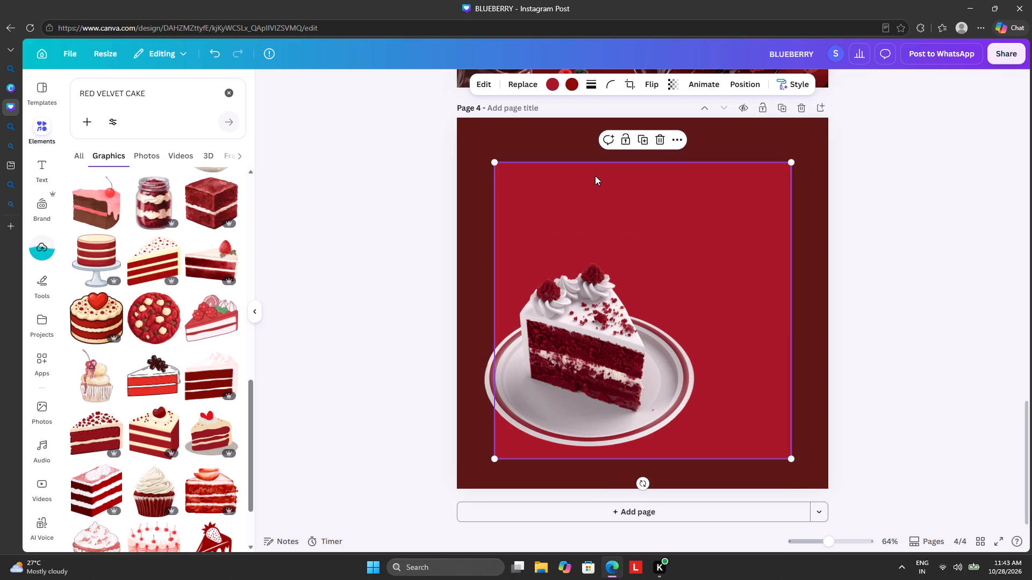
left_click(557, 86)
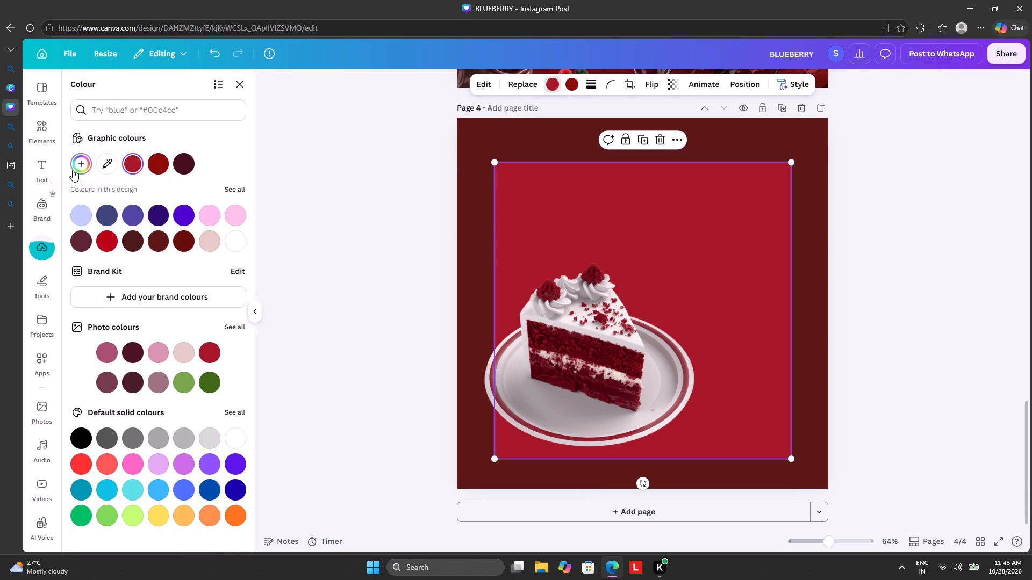
left_click(104, 163)
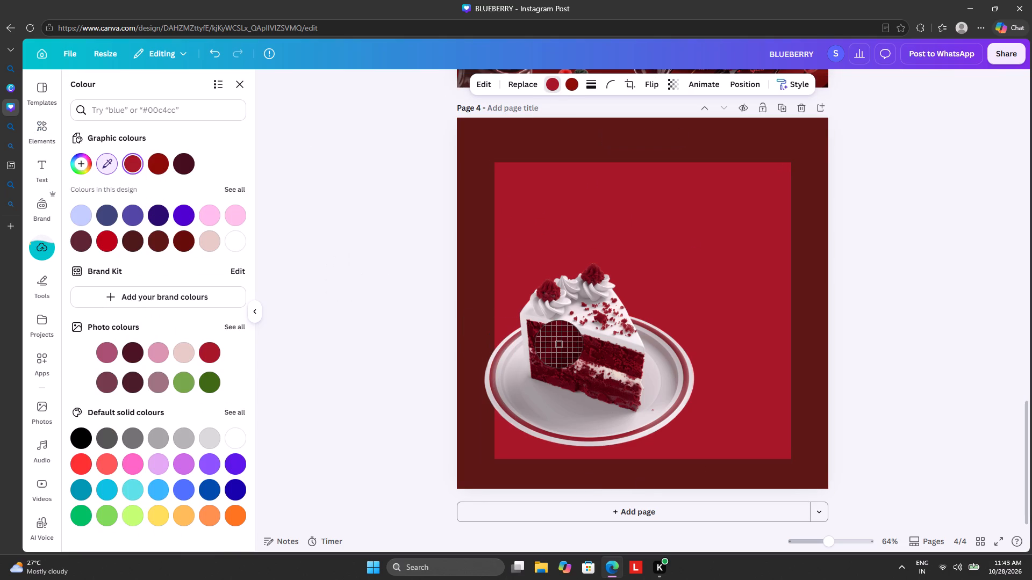
left_click(560, 344)
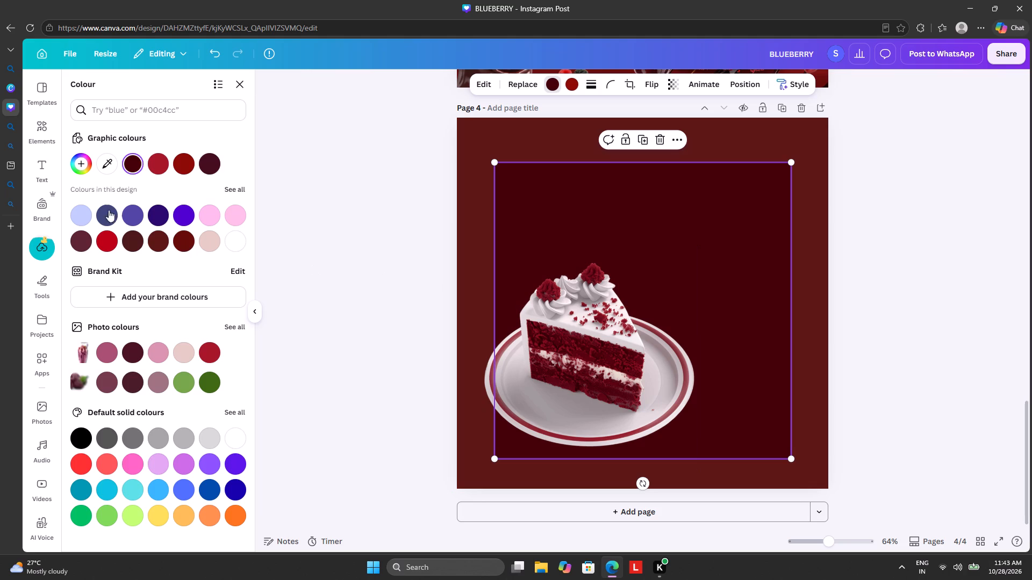
left_click(110, 162)
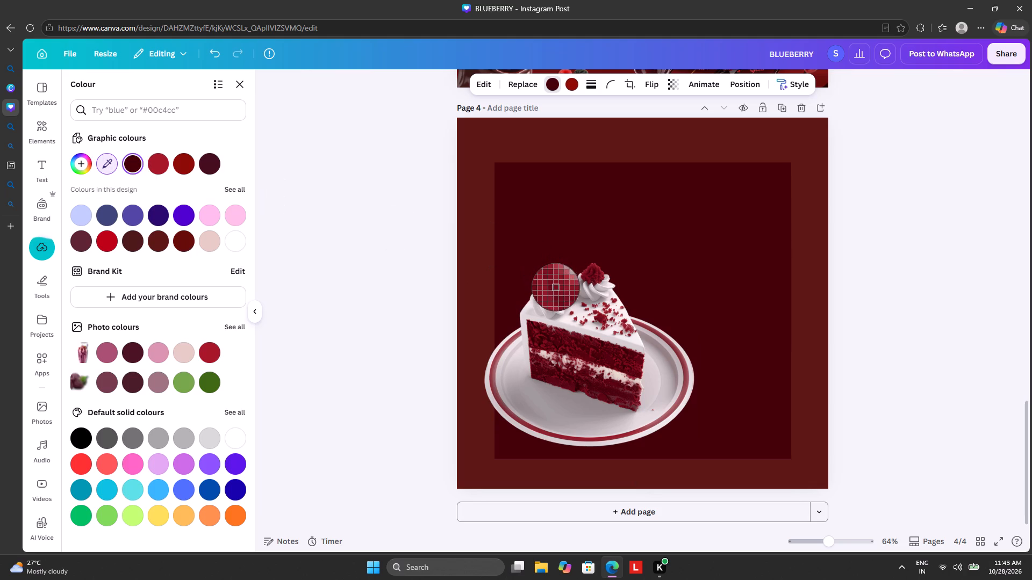
left_click(556, 288)
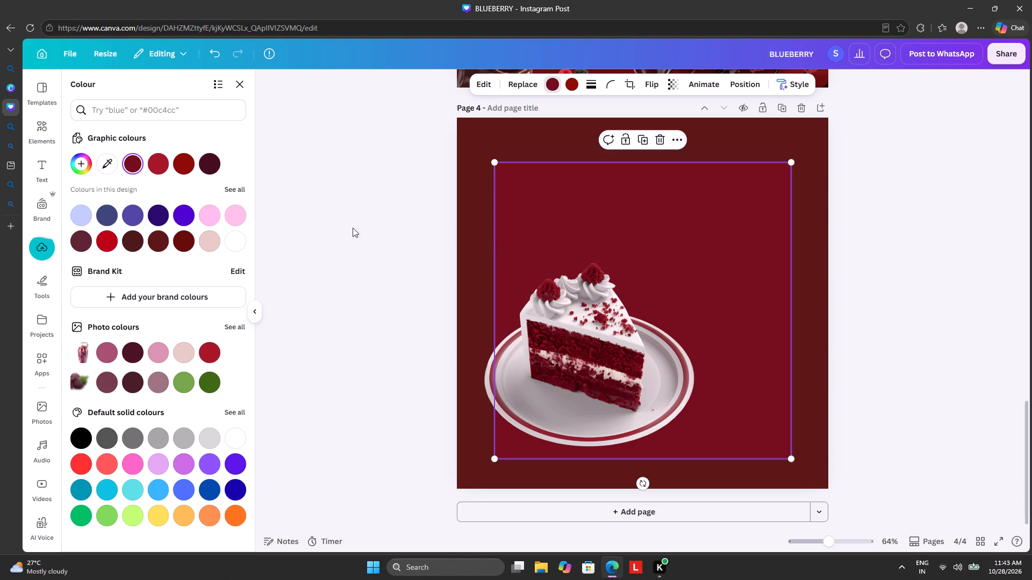
left_click(320, 220)
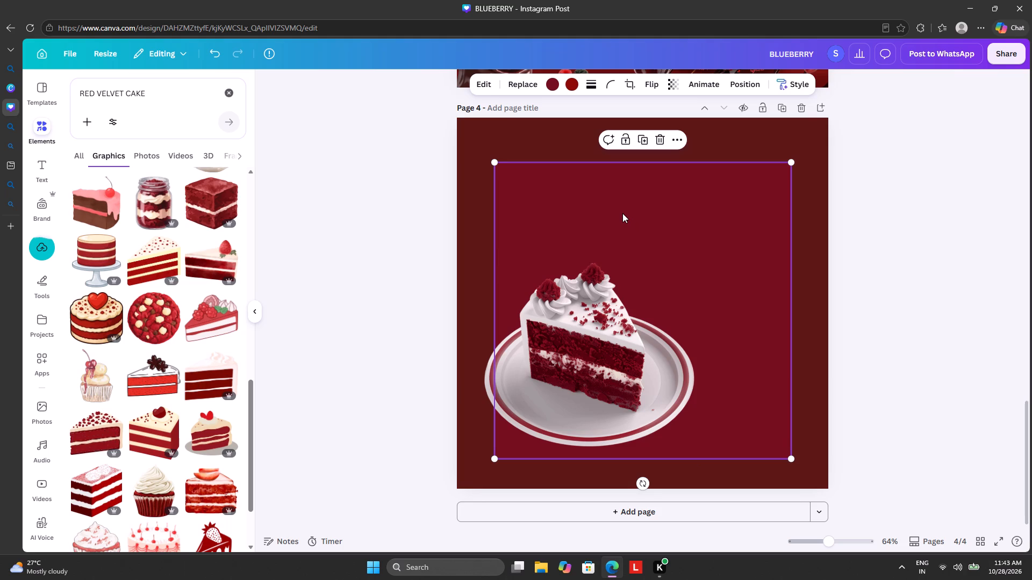
left_click(423, 231)
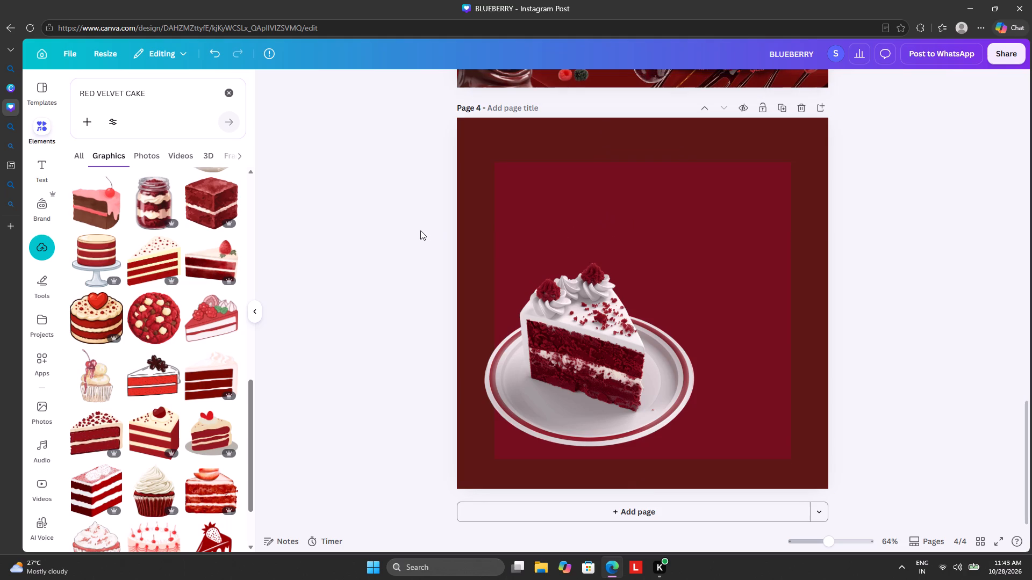
Search the elements for SHAPE, add the black quarter circle to page 4 and move it above and beside the cake slice.
left_click(230, 87)
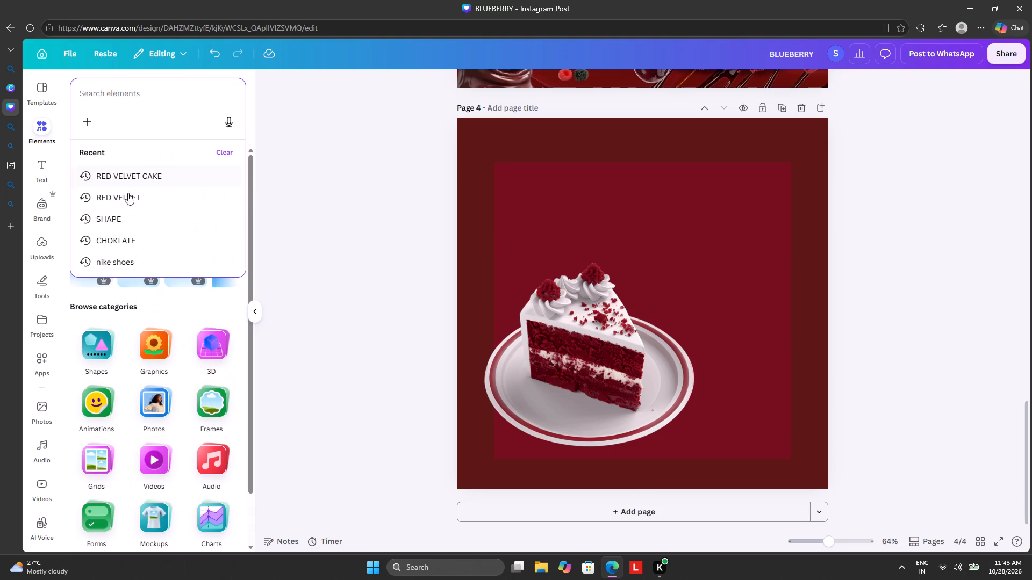
left_click(111, 221)
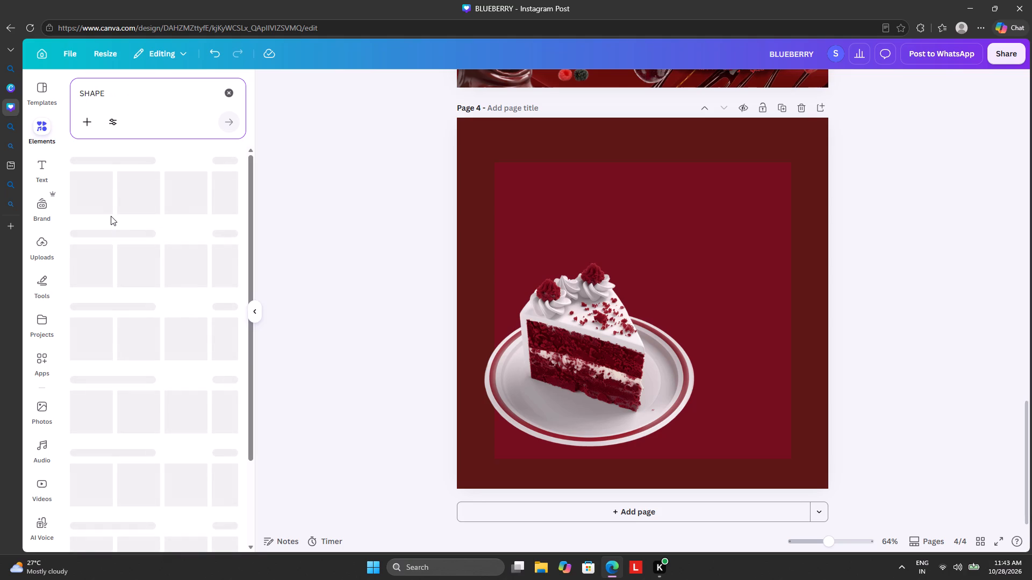
left_click(233, 179)
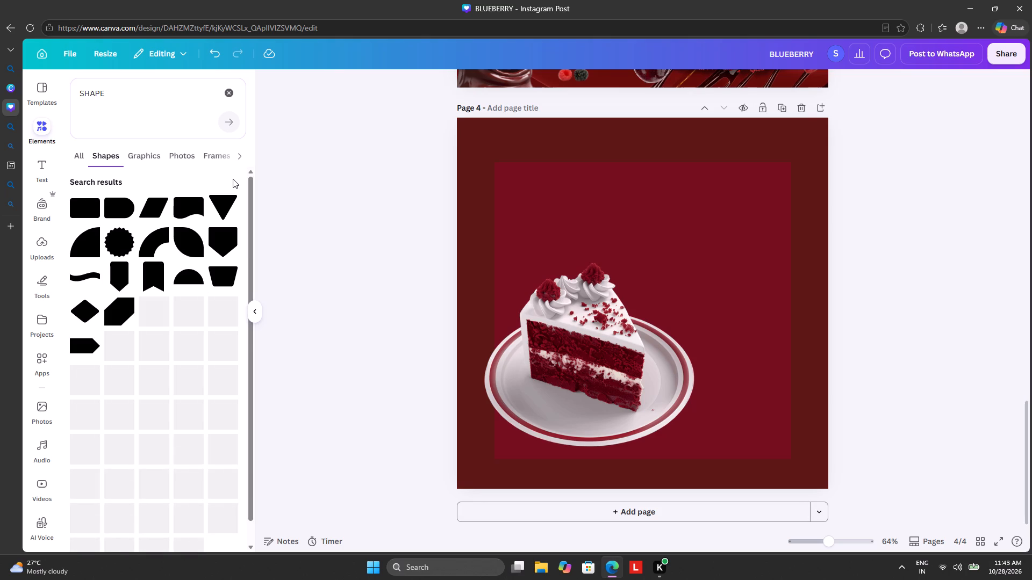
left_click(88, 236)
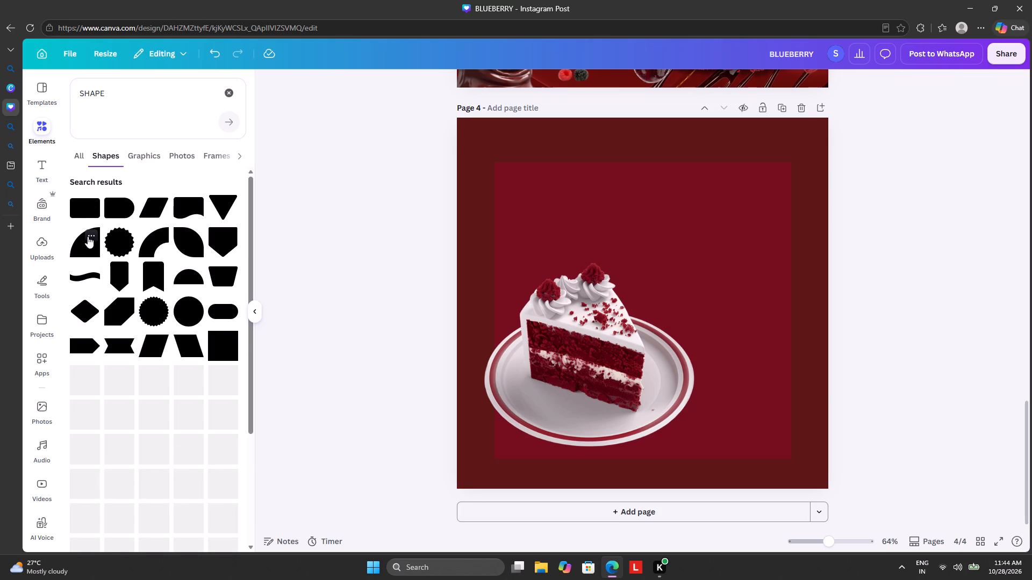
left_click(82, 241)
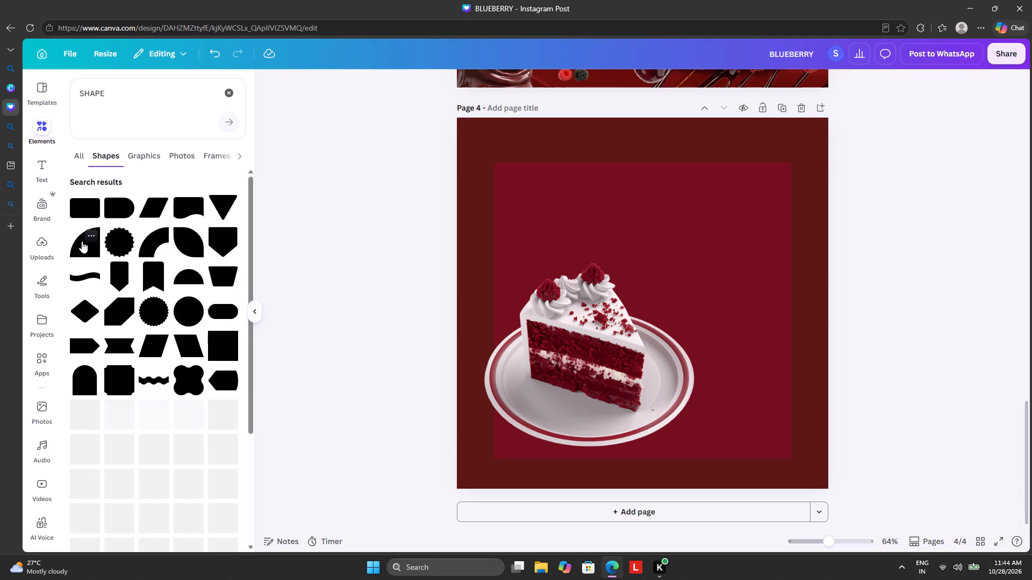
left_click(82, 241)
left_click_drag(640, 324, 644, 321)
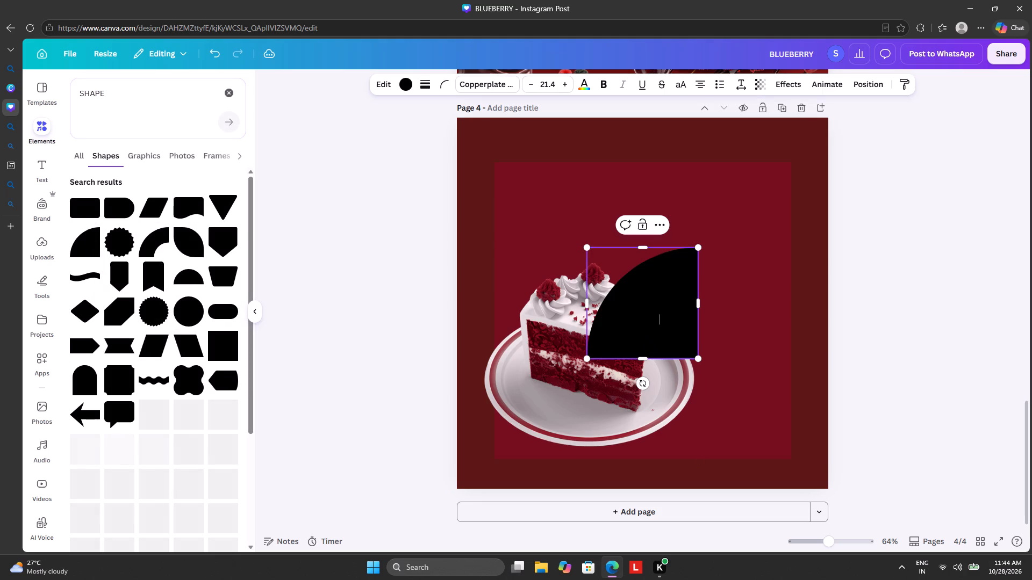
left_click_drag(644, 321, 663, 273)
left_click(654, 306)
left_click_drag(663, 301, 688, 277)
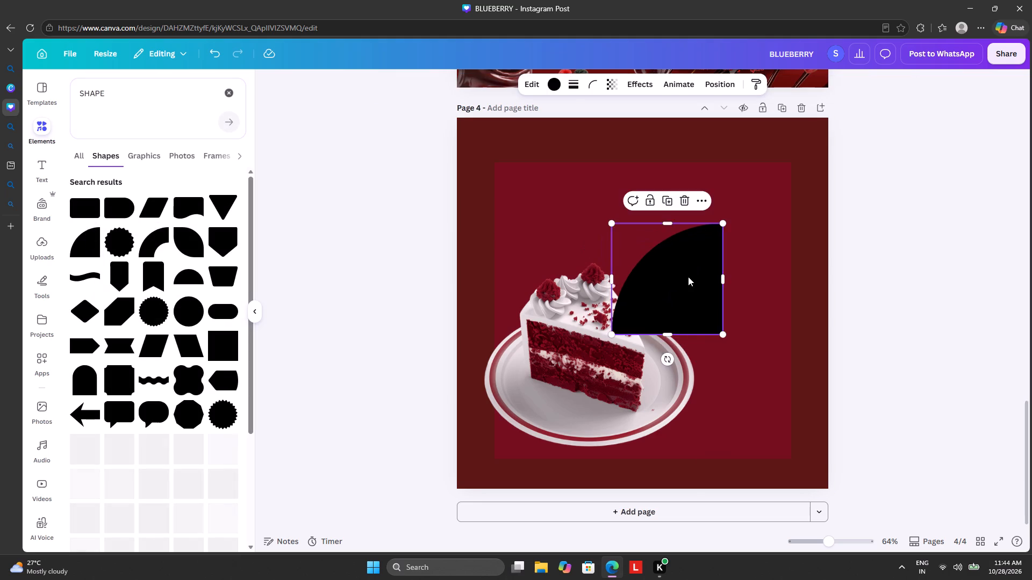
left_click_drag(688, 277, 696, 228)
Rotate the quarter circle a quarter turn counterclockwise, enlarge it and move it to the inner square's upper-right corner.
left_click_drag(674, 313, 782, 238)
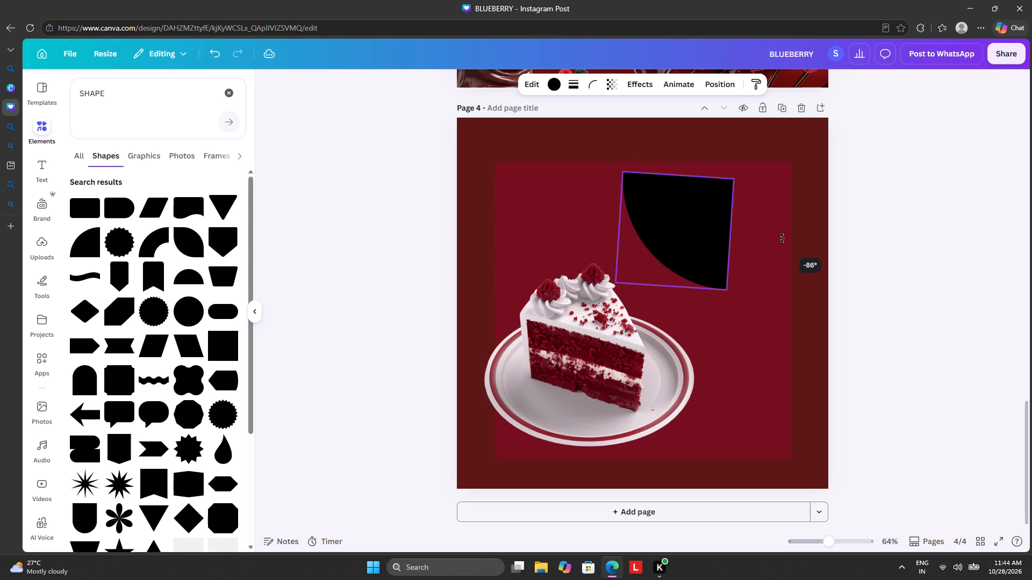
left_click_drag(782, 238, 783, 233)
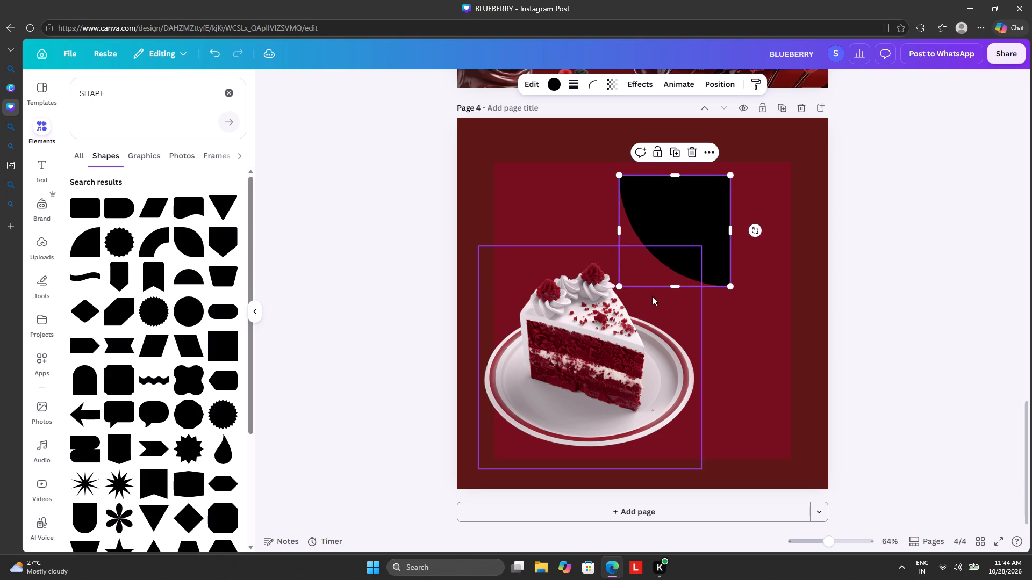
left_click_drag(621, 286, 532, 343)
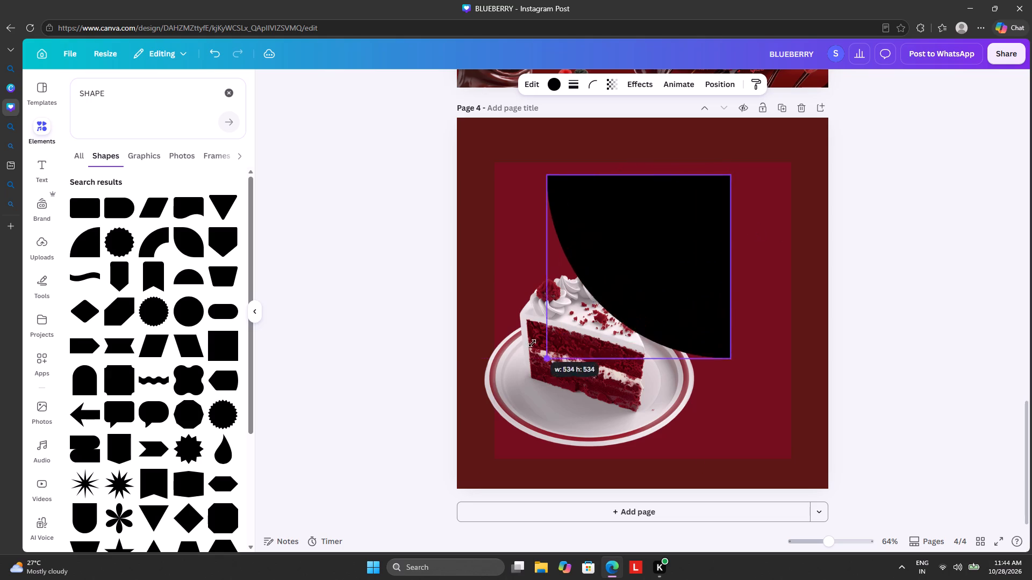
left_click_drag(532, 343, 460, 362)
left_click_drag(656, 303, 711, 295)
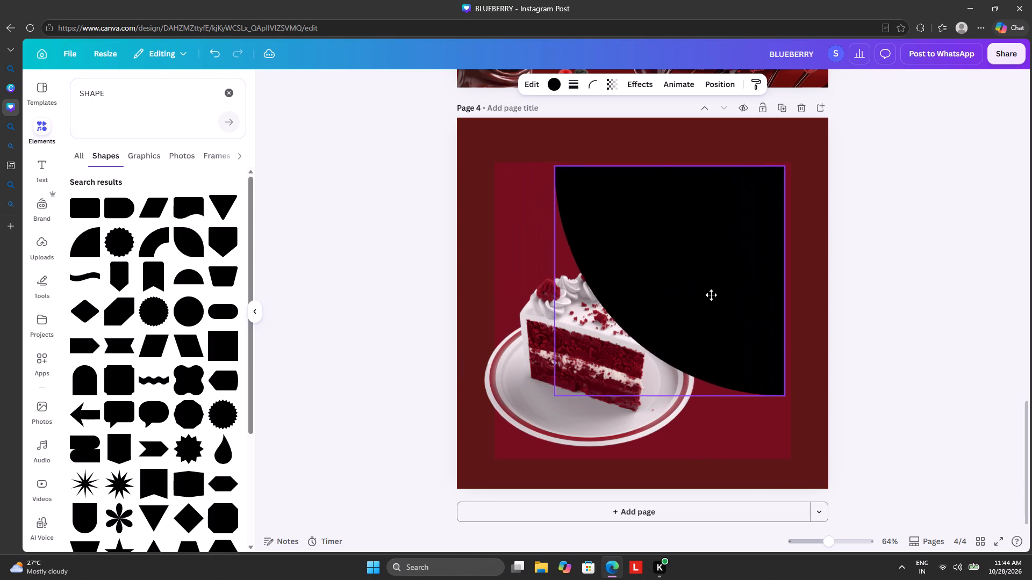
left_click_drag(711, 295, 719, 285)
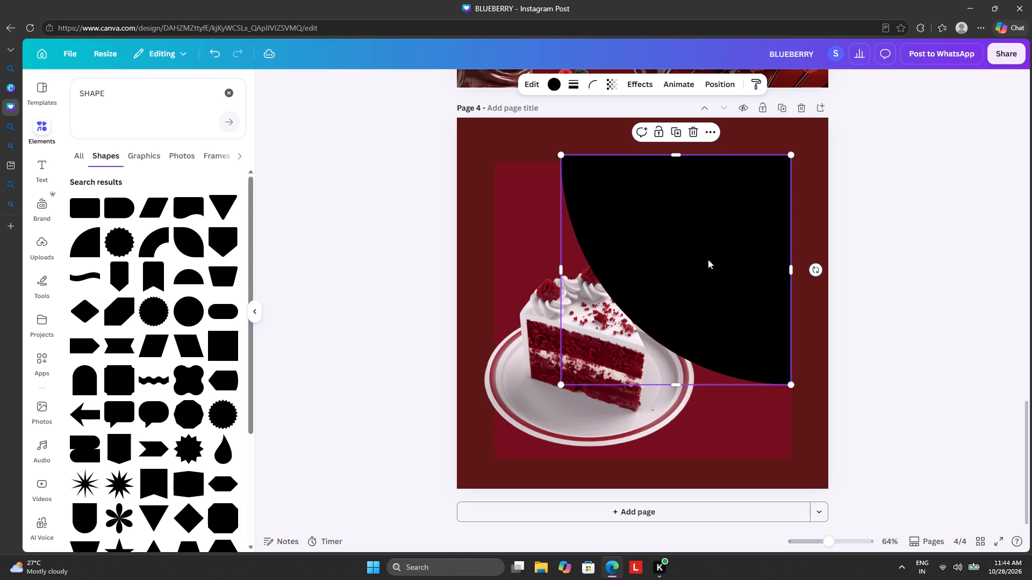
Duplicate the quarter circle, shrink the copy and line up its top edge with the larger one.
left_click(673, 130)
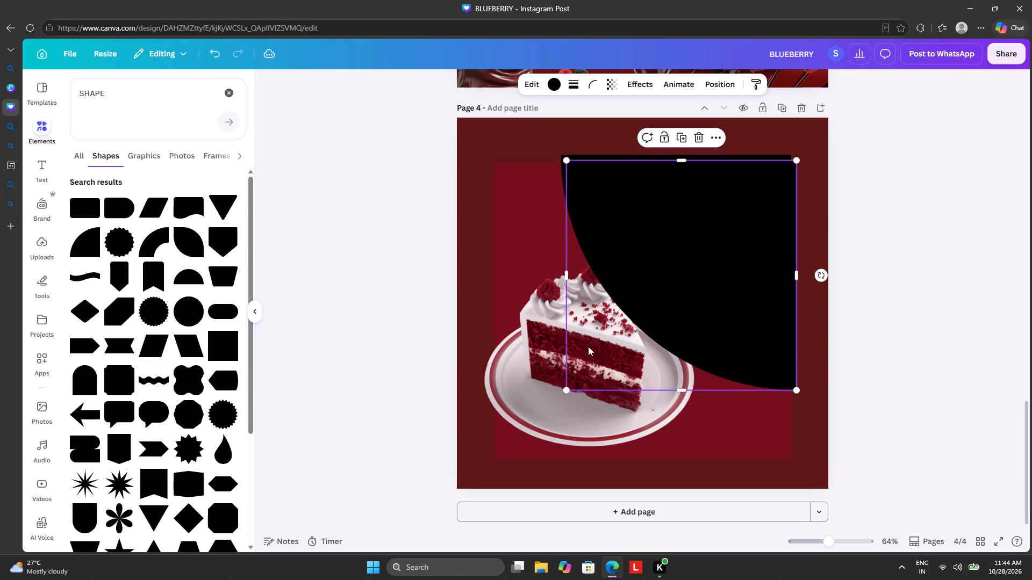
left_click_drag(567, 390, 613, 354)
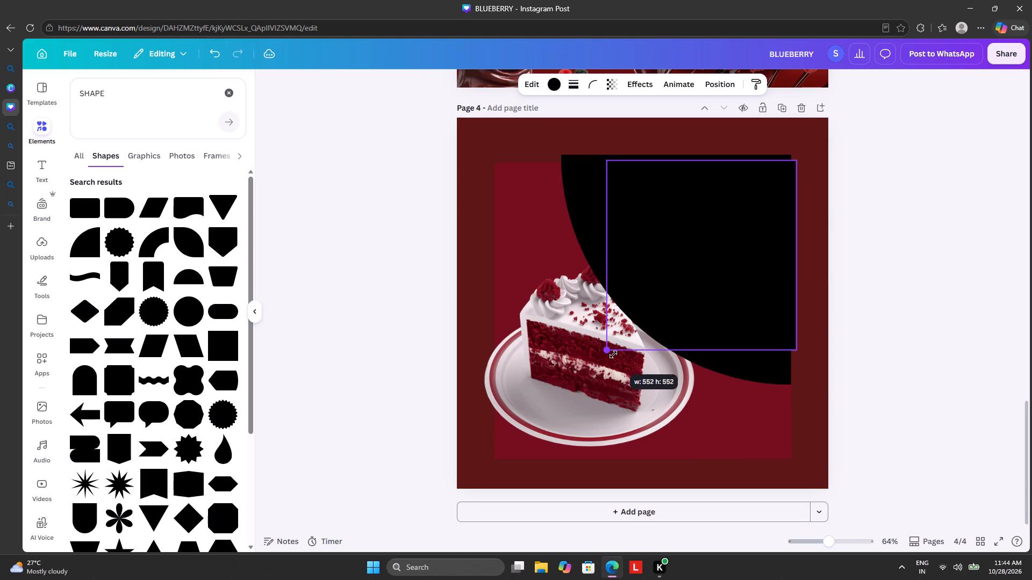
left_click_drag(613, 354, 625, 347)
left_click_drag(691, 251, 691, 243)
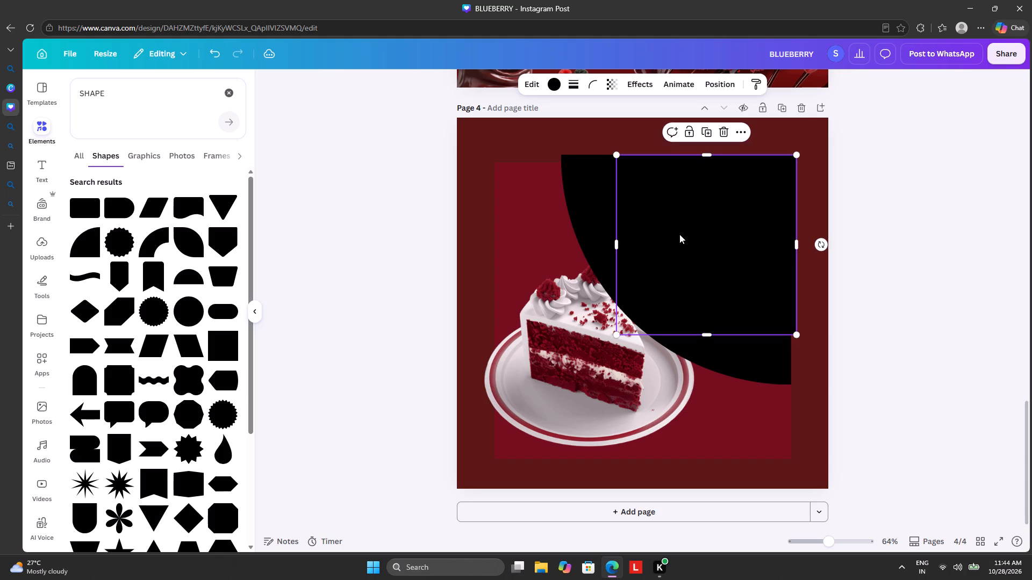
Colour the smaller quarter circle white and the larger one behind it the pink from the photo colours.
left_click(552, 77)
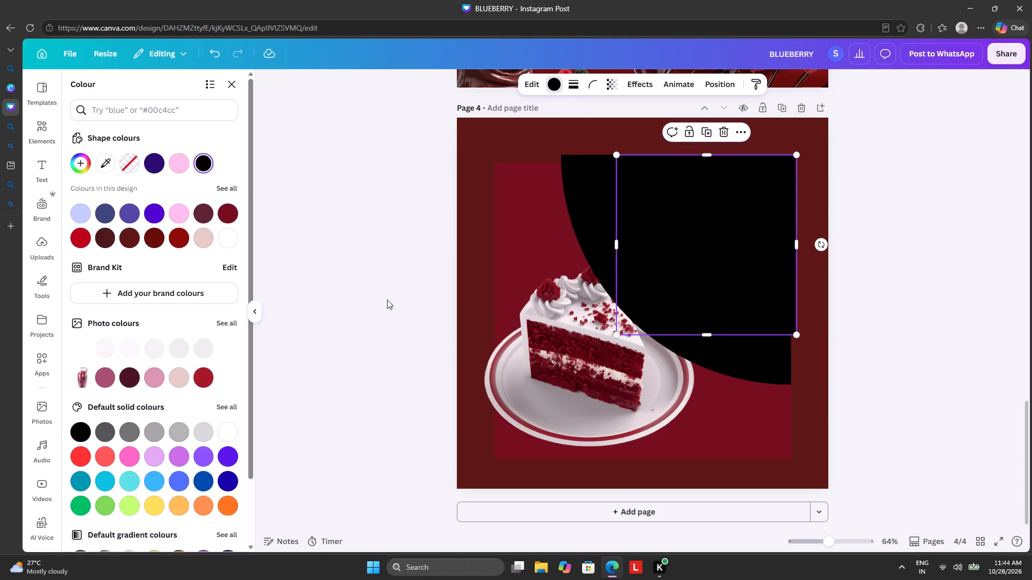
left_click(221, 426)
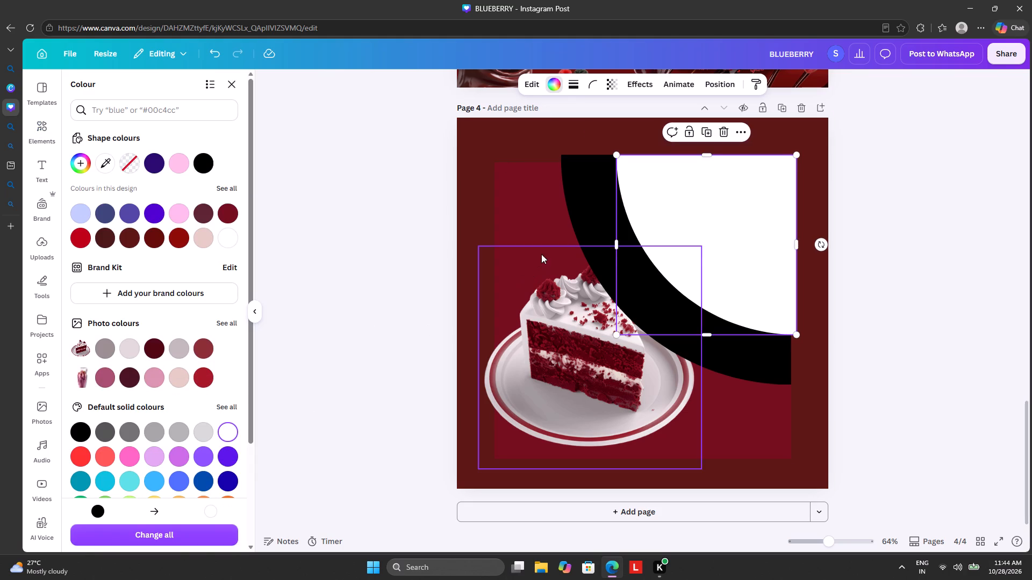
left_click(582, 201)
left_click(149, 381)
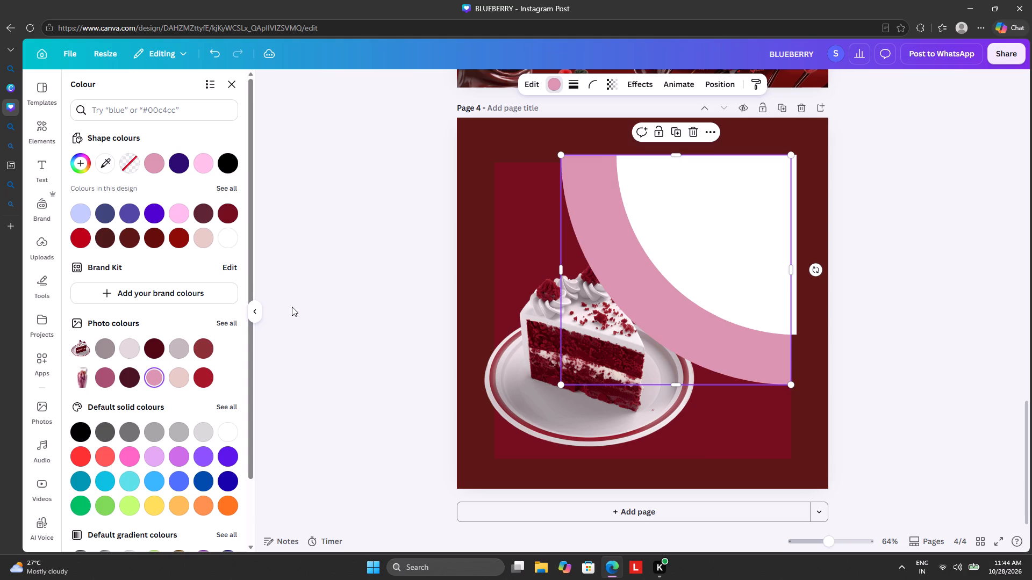
Align the pink and white quarter circles with the inner square's upper-right corner.
left_click_drag(715, 231, 710, 238)
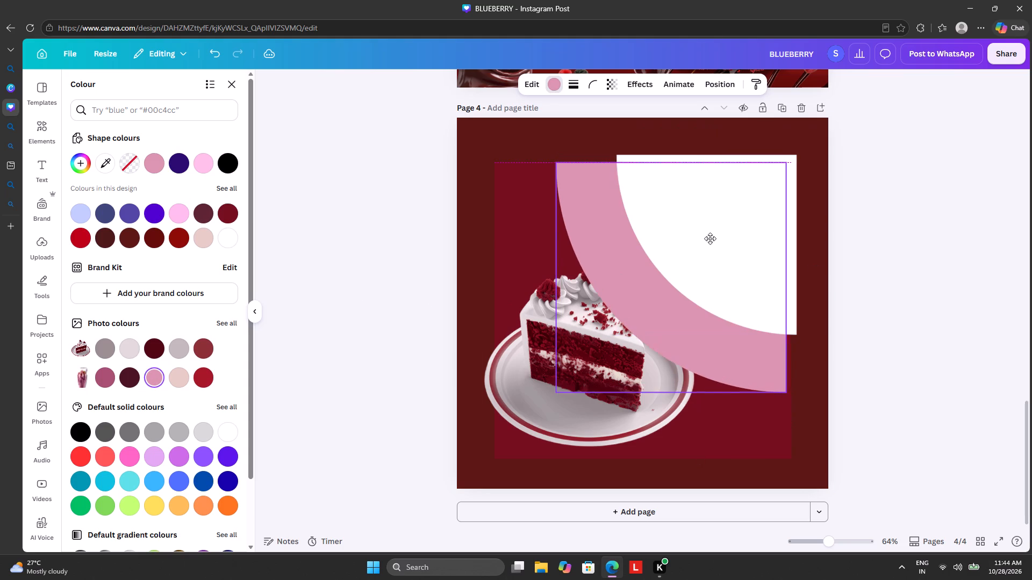
left_click_drag(710, 238, 713, 237)
left_click(730, 231)
left_click_drag(730, 231, 722, 240)
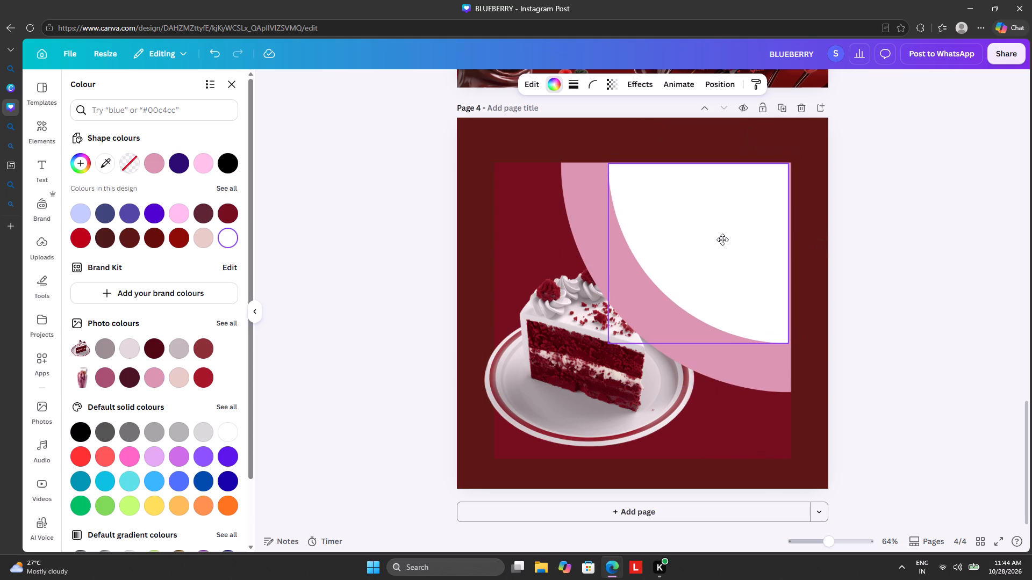
left_click_drag(722, 240, 722, 235)
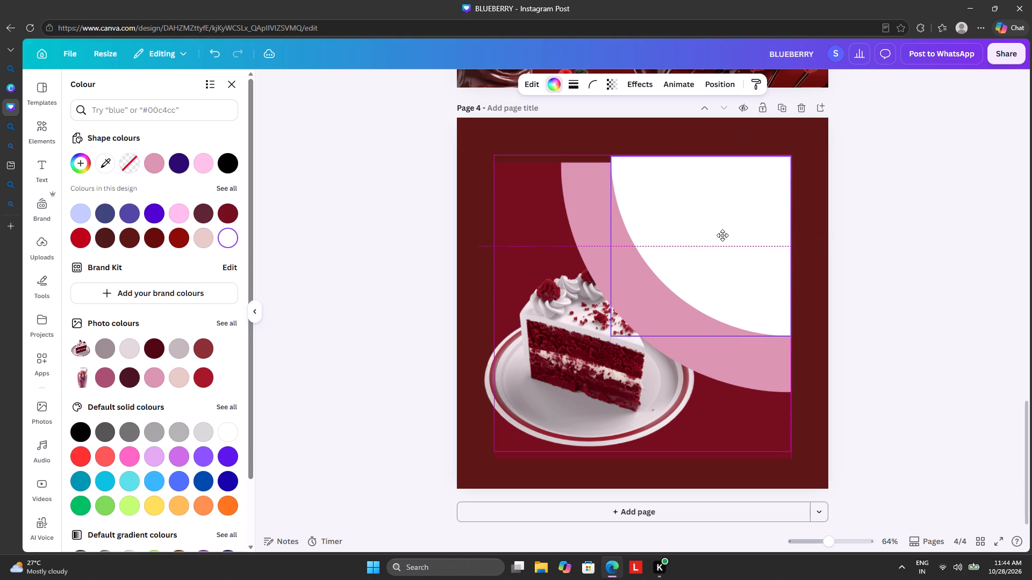
left_click_drag(722, 235, 722, 236)
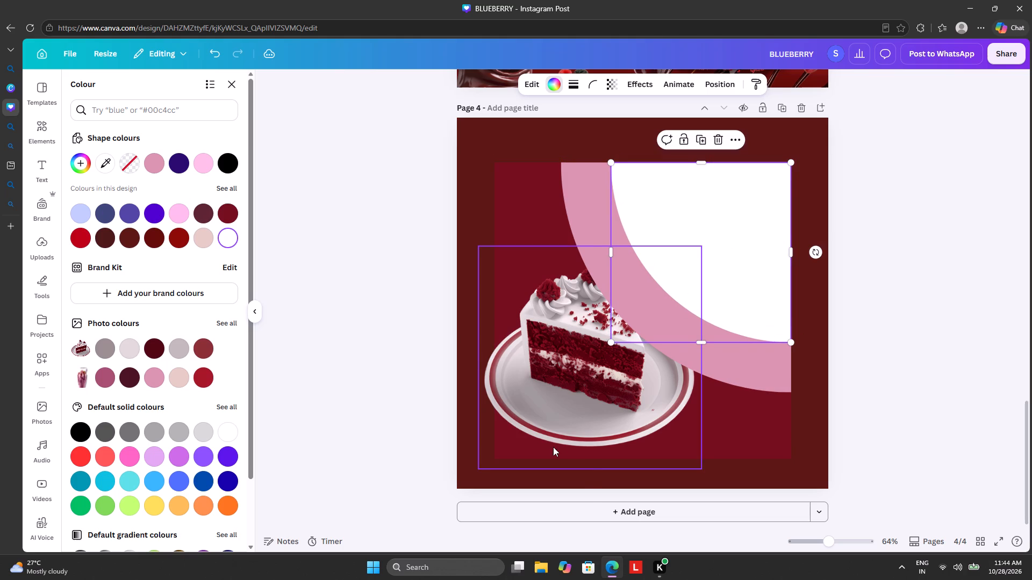
Bring the cake slice in front of both quarter circles and shift it slightly down and to the right.
left_click(572, 403)
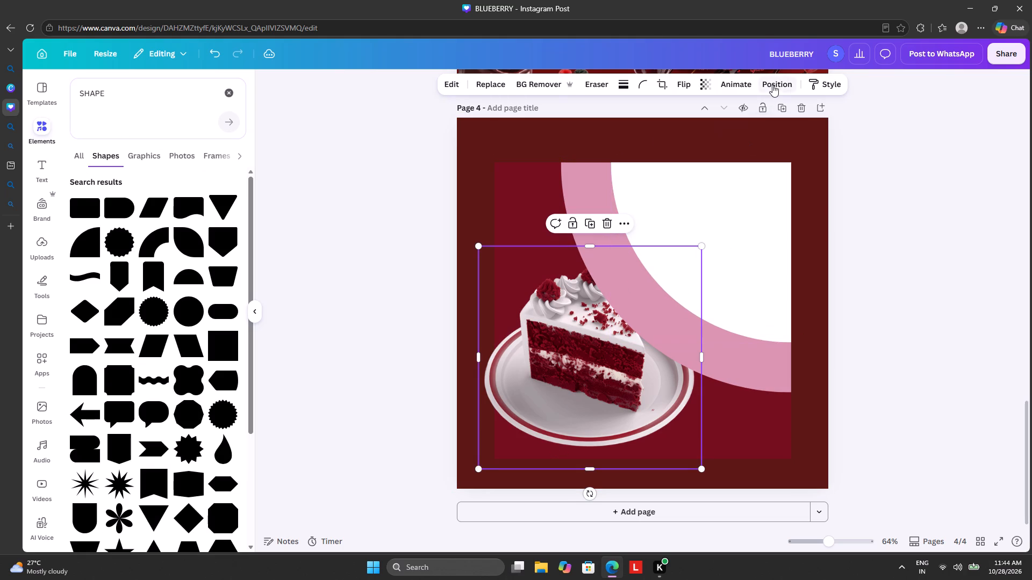
left_click(772, 85)
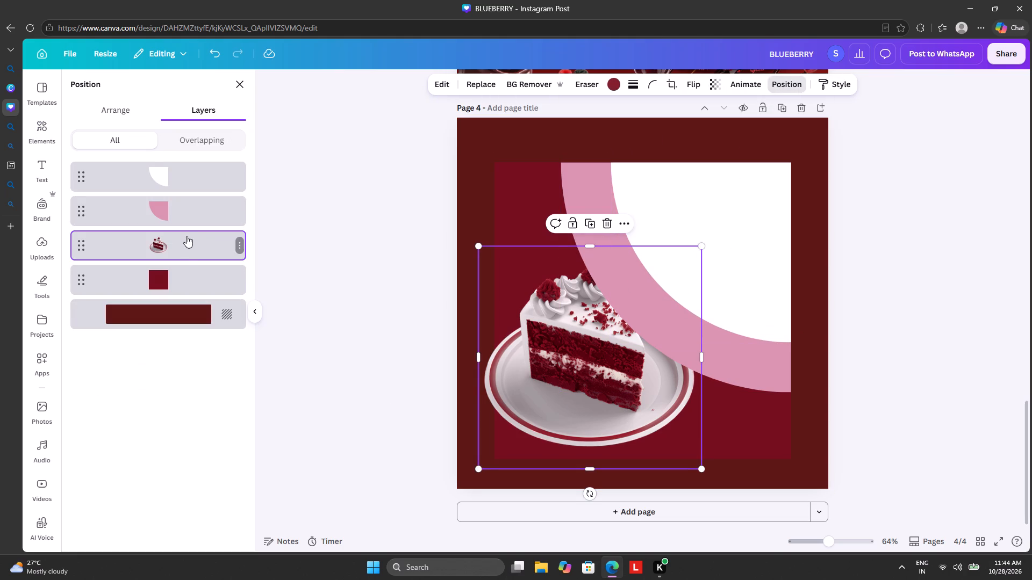
left_click_drag(187, 238, 181, 157)
left_click_drag(187, 244, 187, 185)
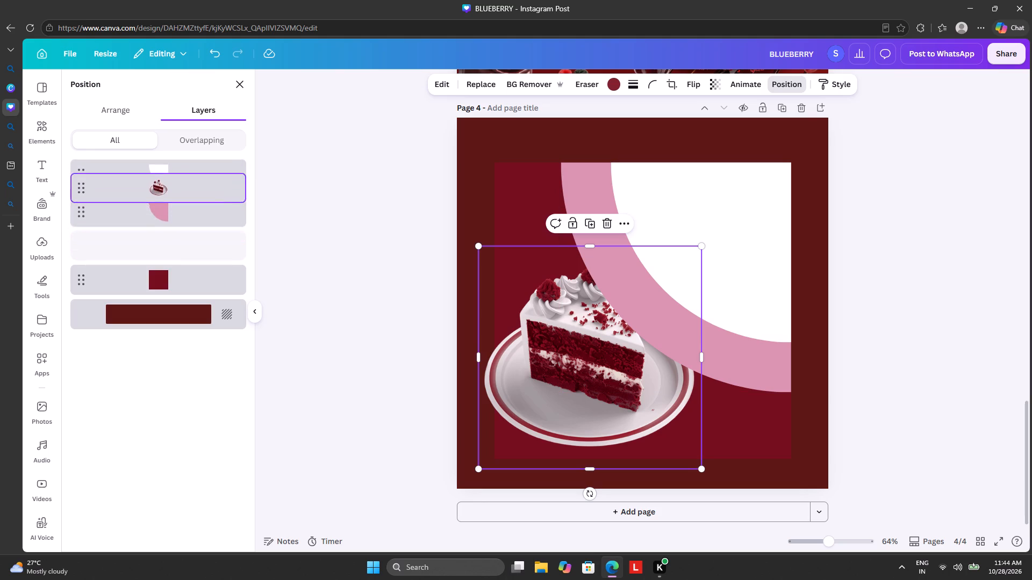
left_click_drag(187, 185, 185, 162)
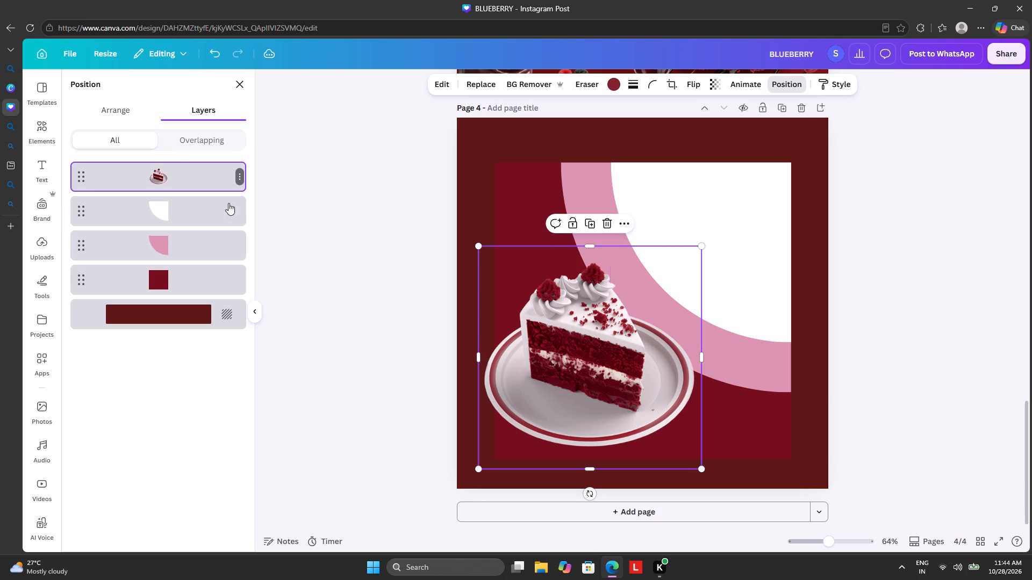
left_click_drag(591, 402, 608, 409)
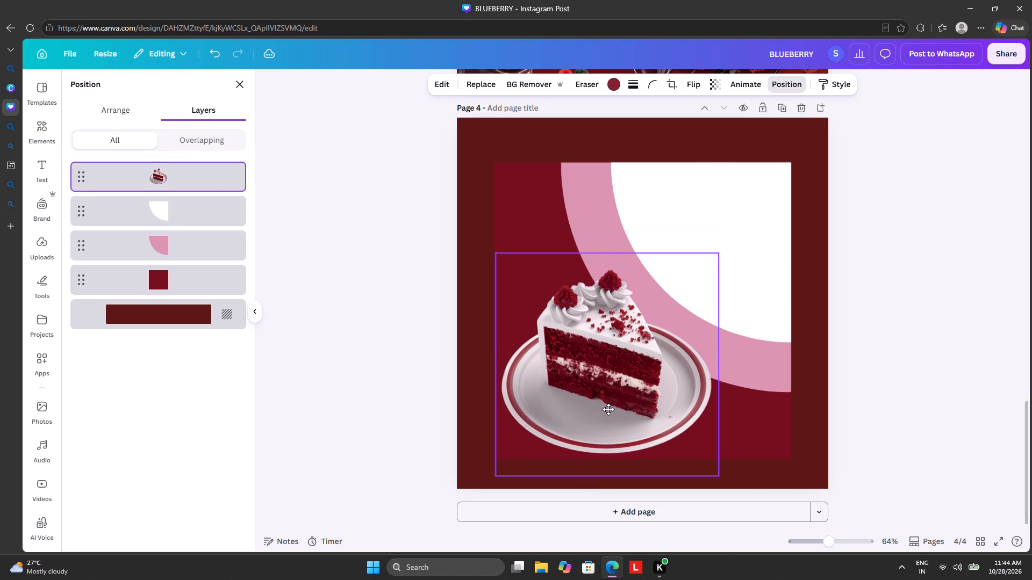
left_click_drag(608, 409, 599, 412)
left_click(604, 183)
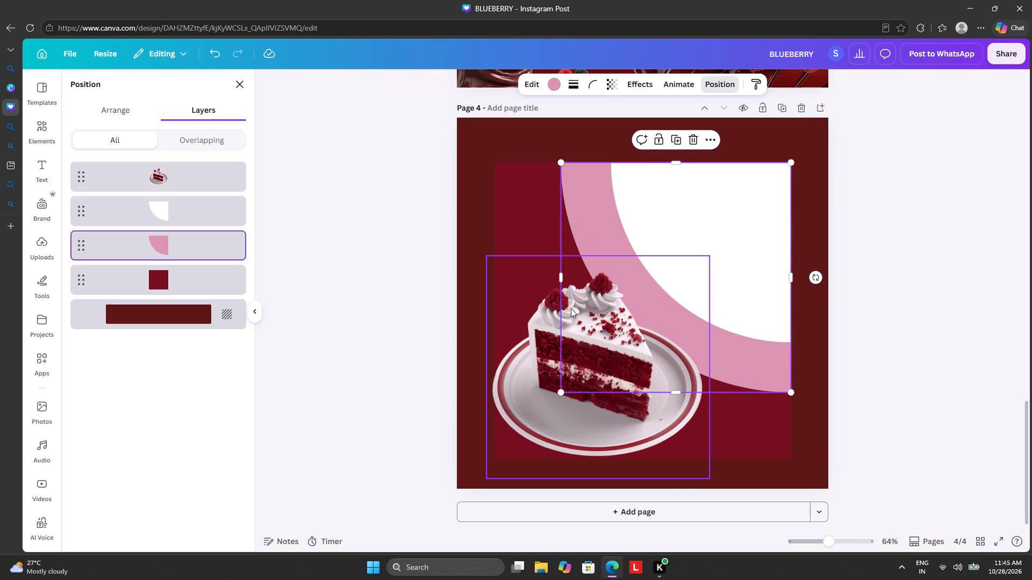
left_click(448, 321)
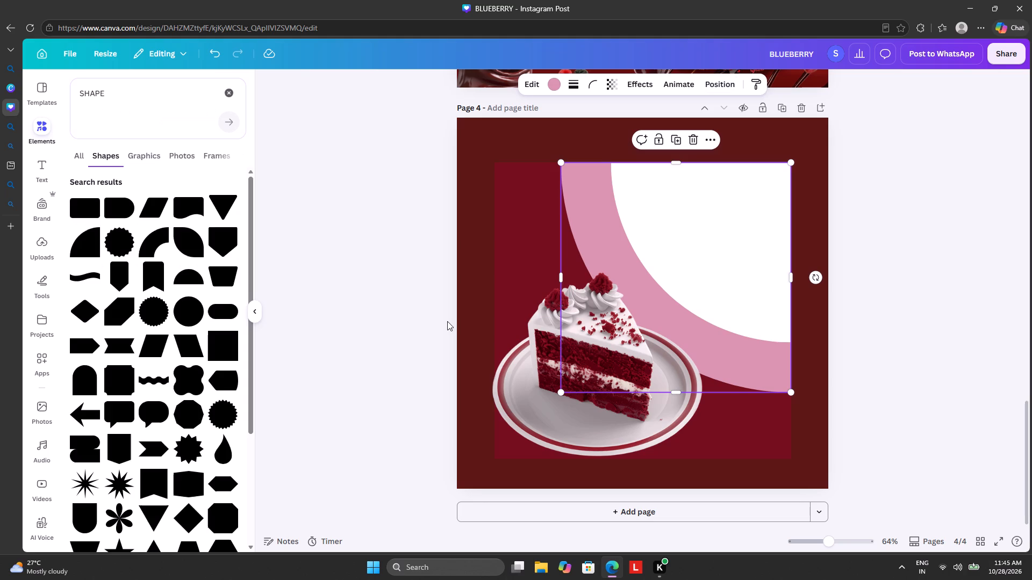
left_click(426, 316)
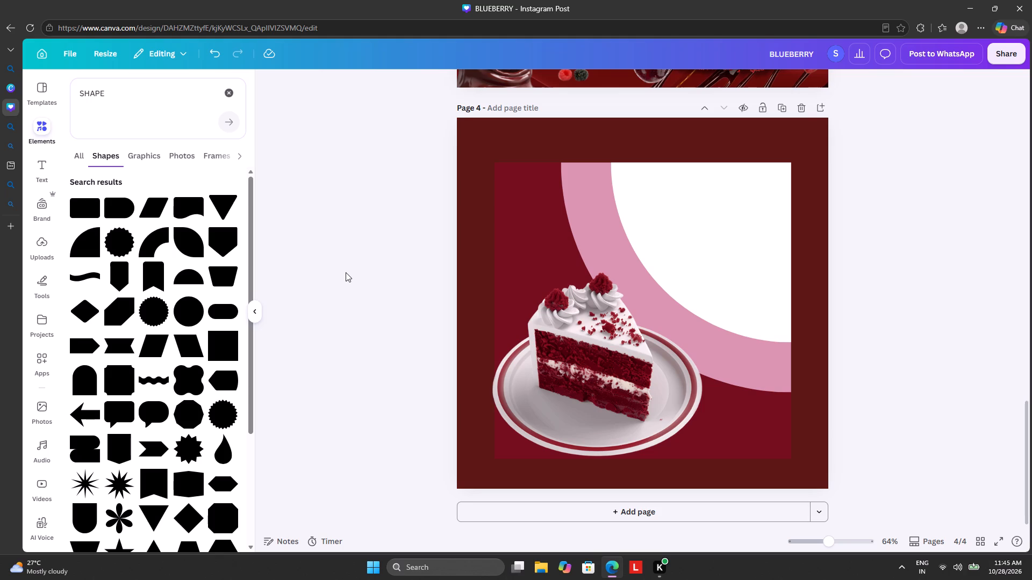
Duplicate the pink quarter circle, align the copy with the inner square's upper-left corner and enlarge it to span about the whole square.
left_click(514, 200)
left_click(598, 201)
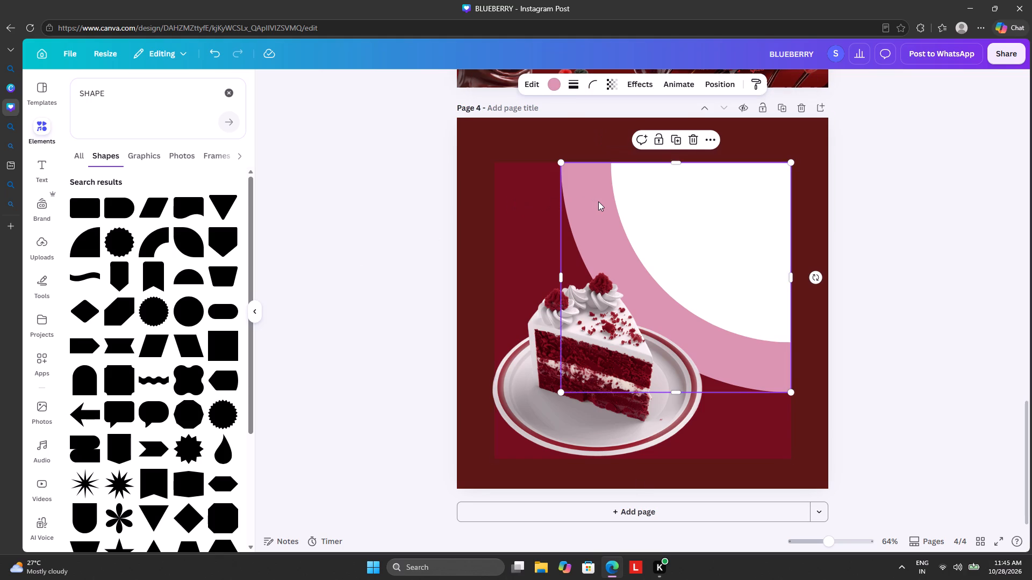
left_click(673, 139)
left_click_drag(686, 247, 644, 263)
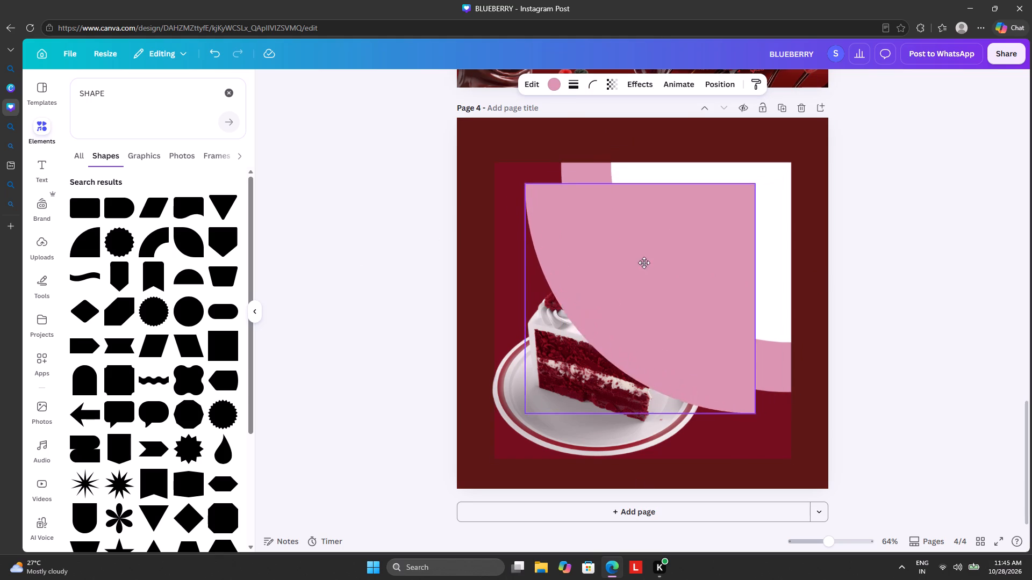
left_click_drag(644, 263, 617, 242)
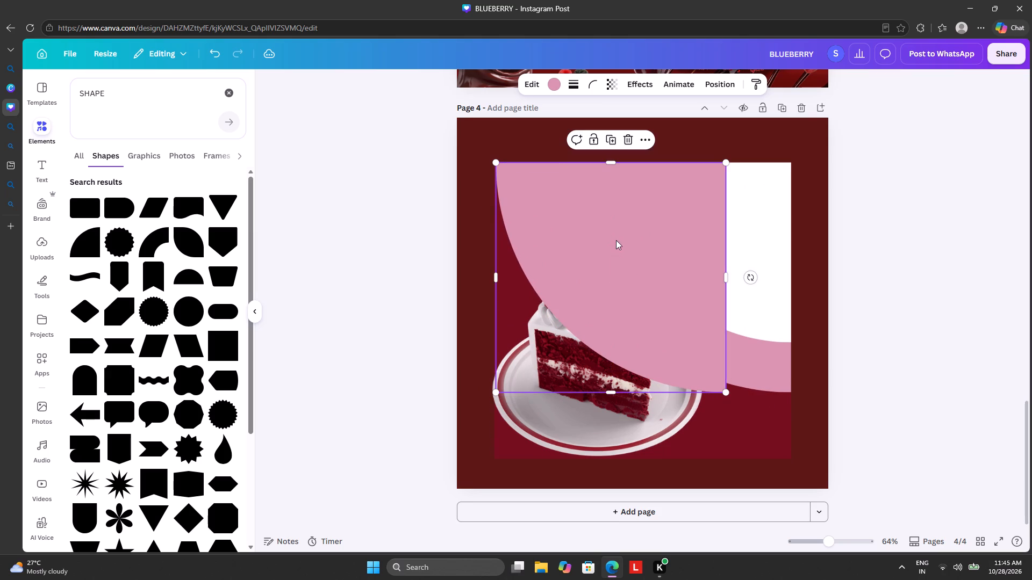
left_click_drag(726, 392, 727, 393)
left_click_drag(727, 393, 793, 463)
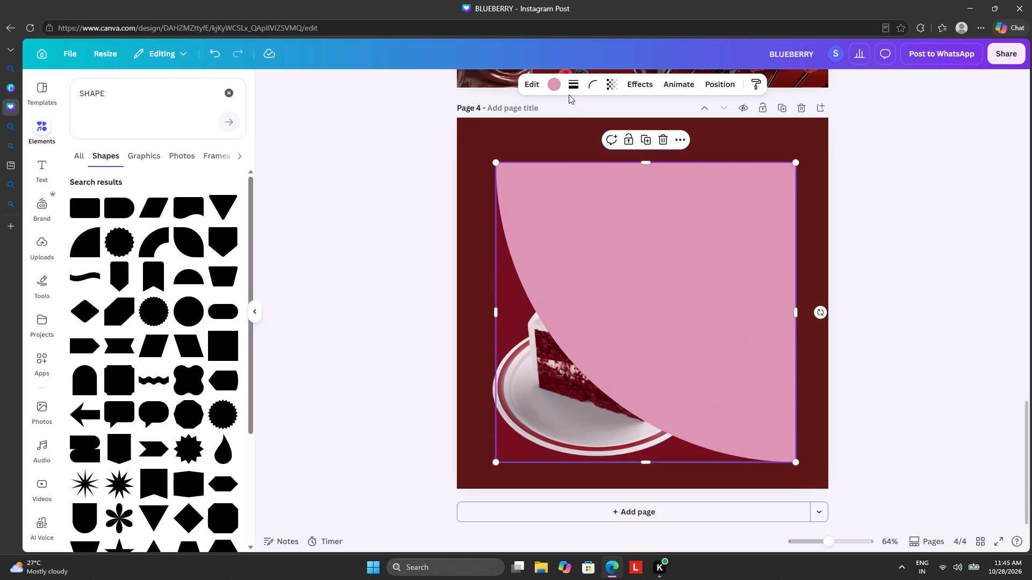
Recolour the enlarged quarter circle with the bright dark red from the colours already used in the design.
left_click(559, 83)
left_click(183, 244)
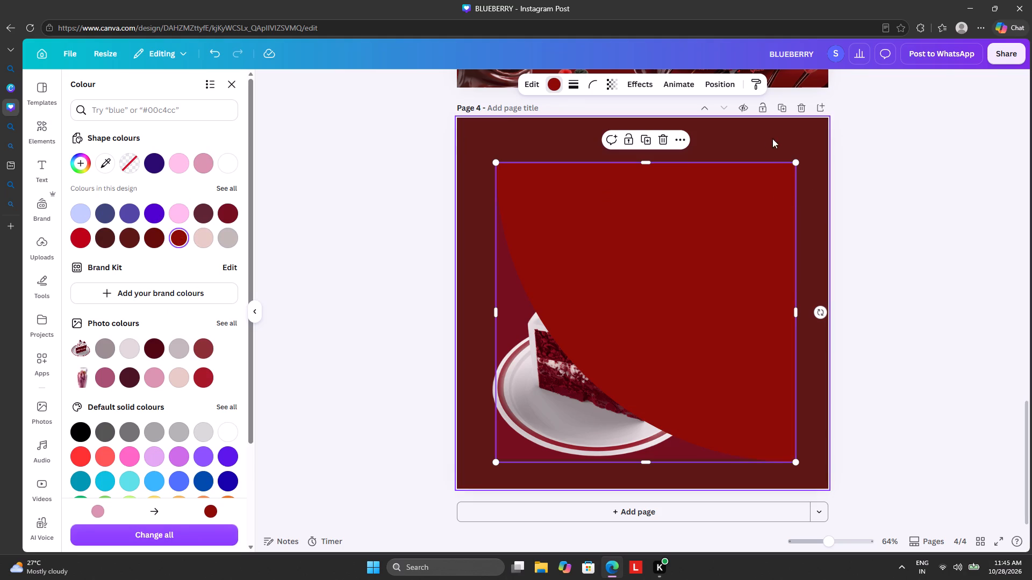
Move the dark red quarter circle behind the pink one in the layer order, just above the inner square.
left_click(723, 84)
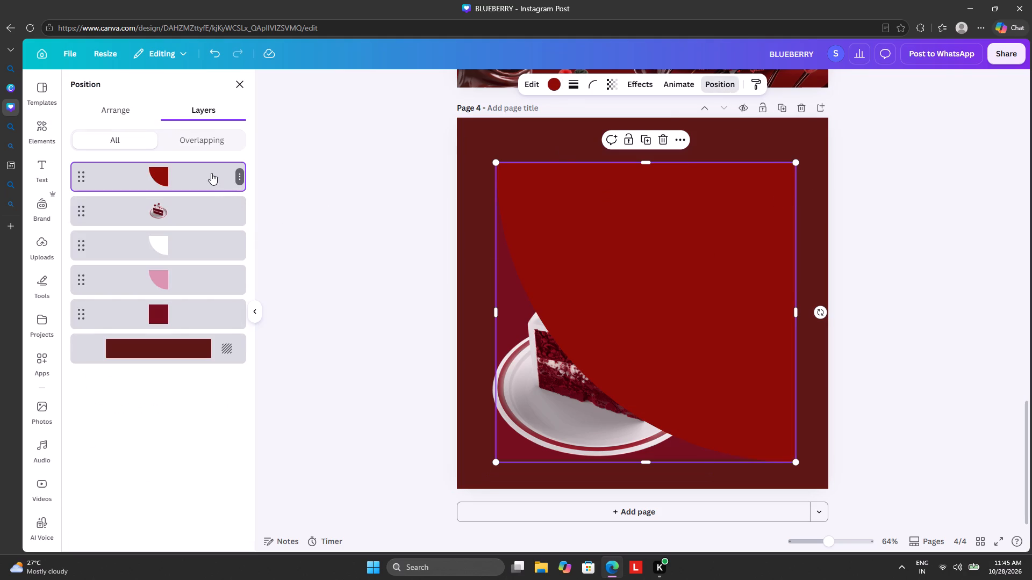
left_click_drag(211, 173, 209, 285)
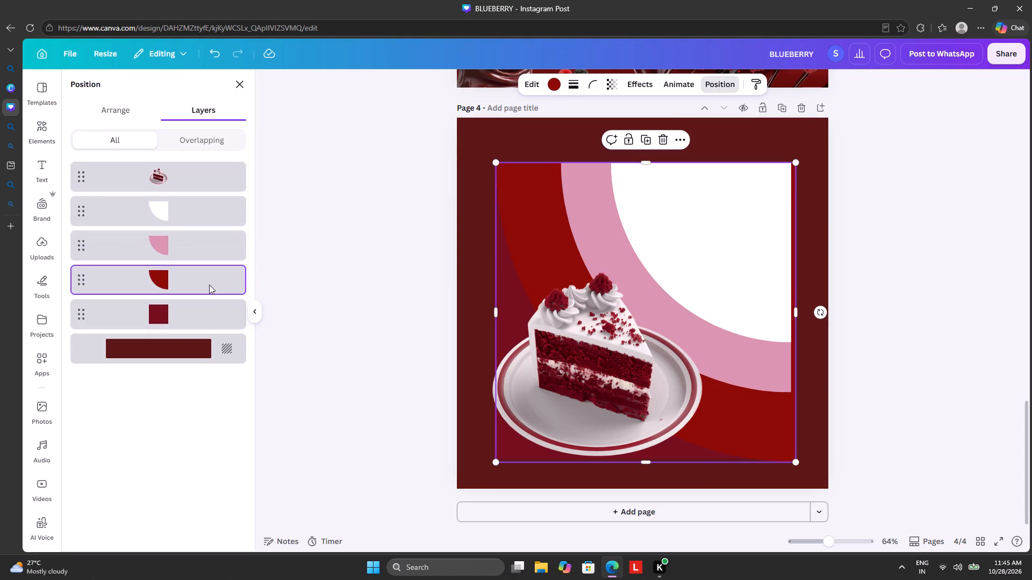
left_click(312, 287)
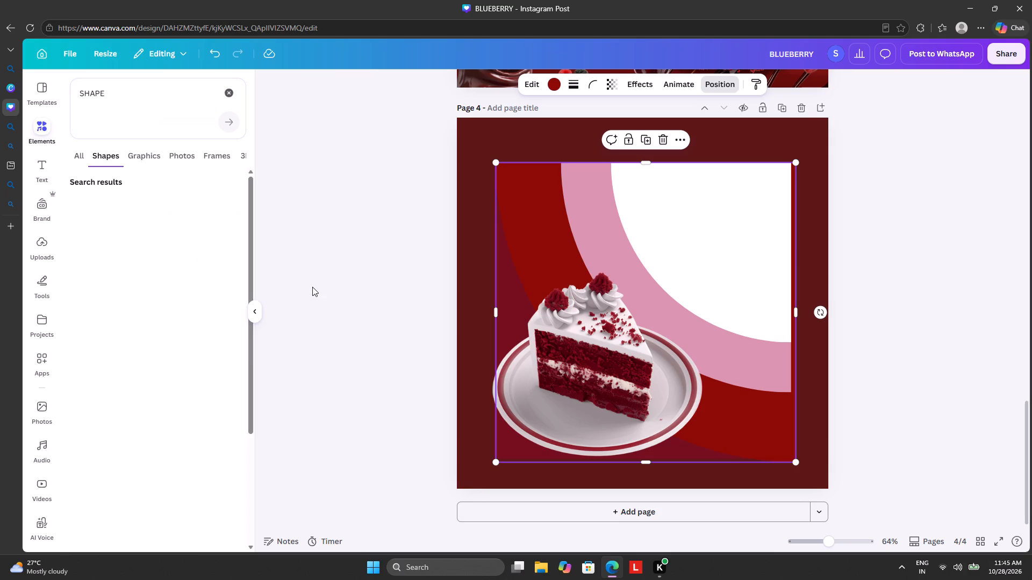
left_click(323, 281)
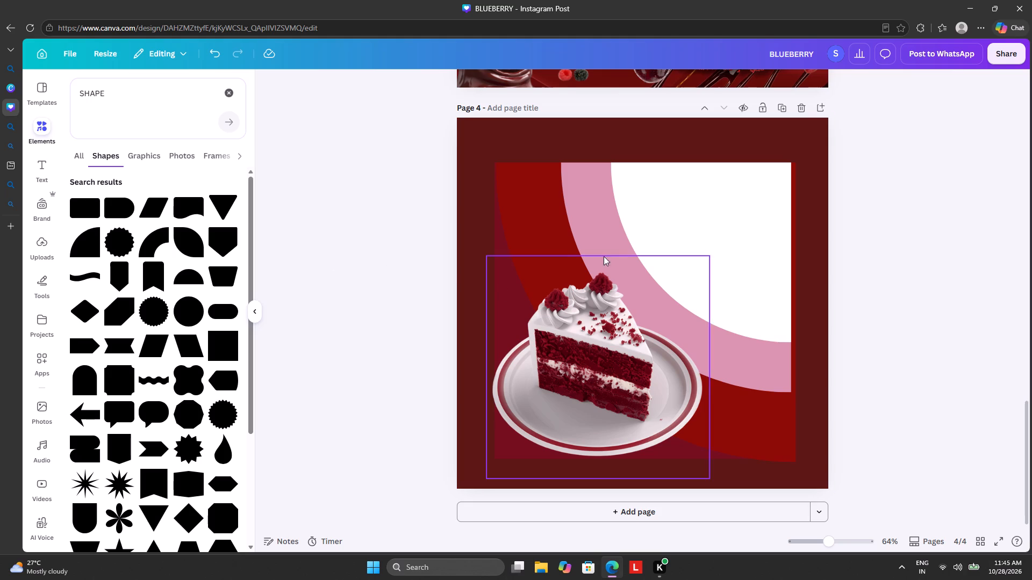
Line up the white and pink quarter circles with the dark red one's upper-right corner and slightly shrink the dark red one.
left_click_drag(685, 217, 690, 216)
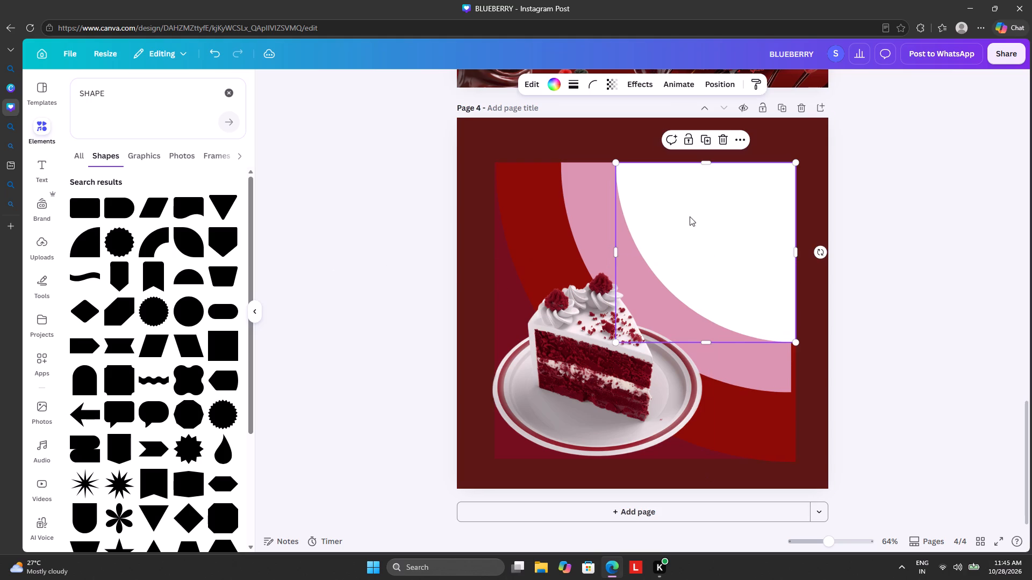
left_click_drag(716, 356, 721, 351)
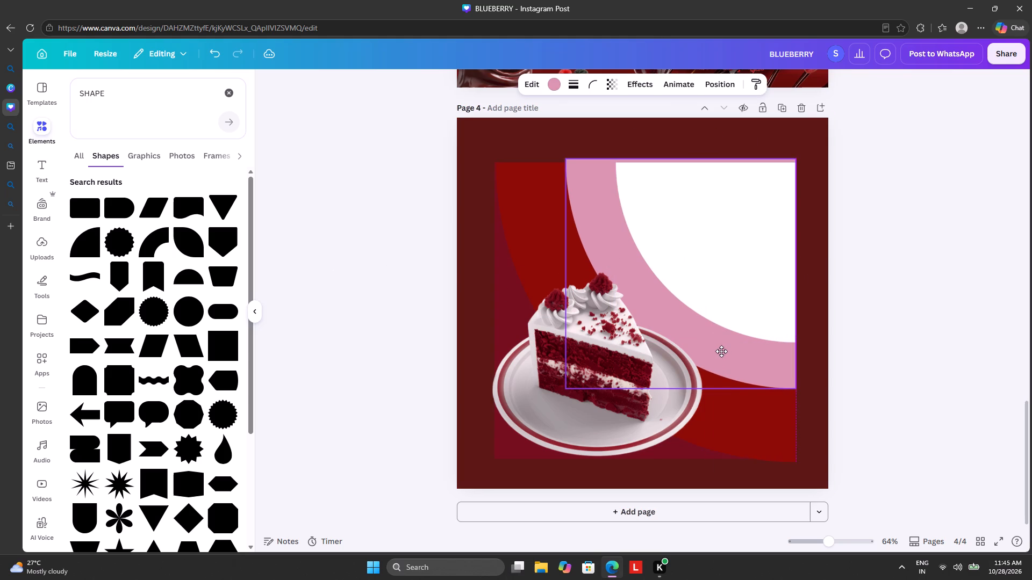
left_click_drag(721, 351, 722, 356)
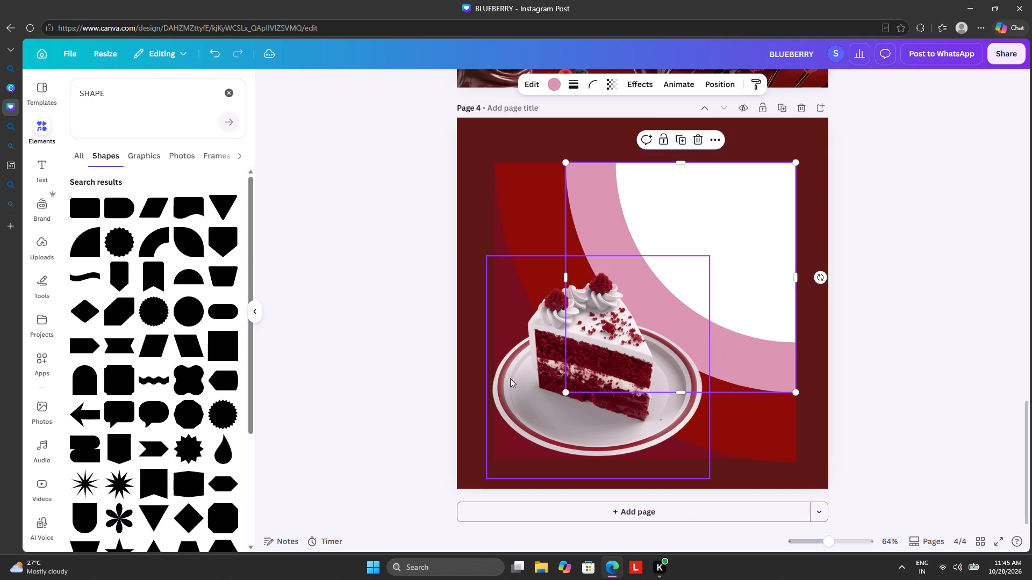
left_click(771, 447)
left_click(795, 459)
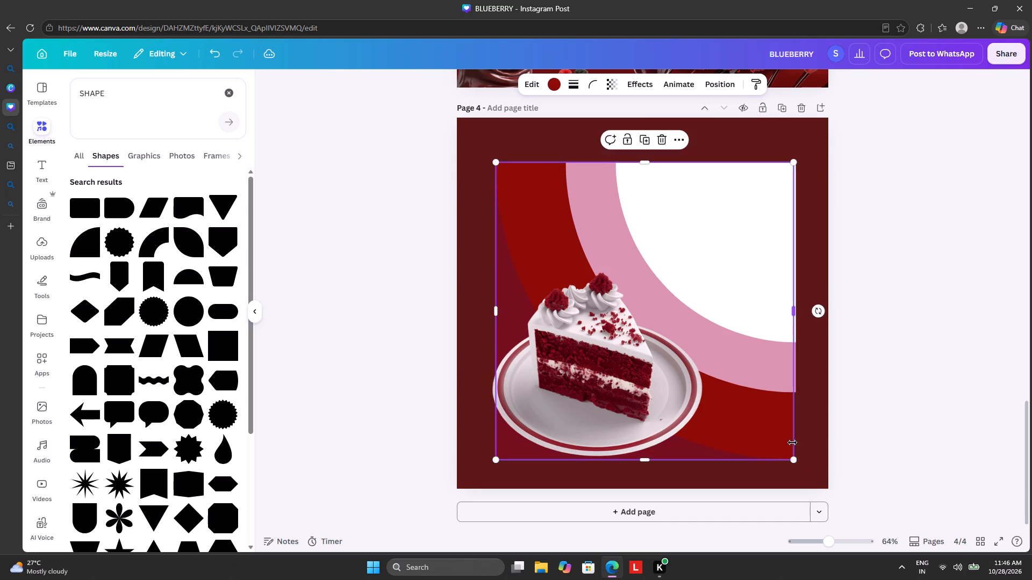
left_click(891, 367)
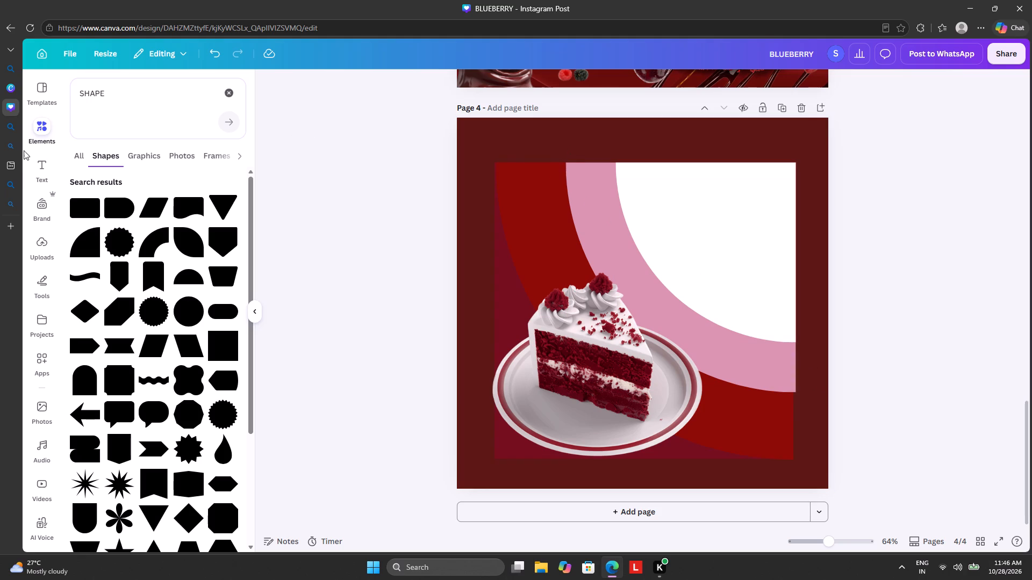
Add a text box to page 4 reading IMAGE NOT INCLUDED.
left_click(38, 163)
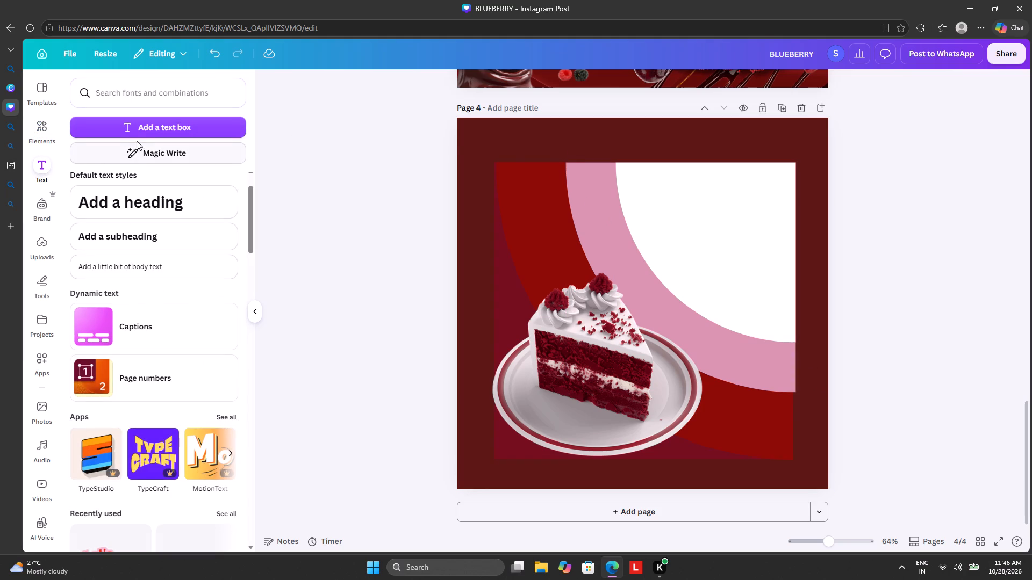
left_click(145, 129)
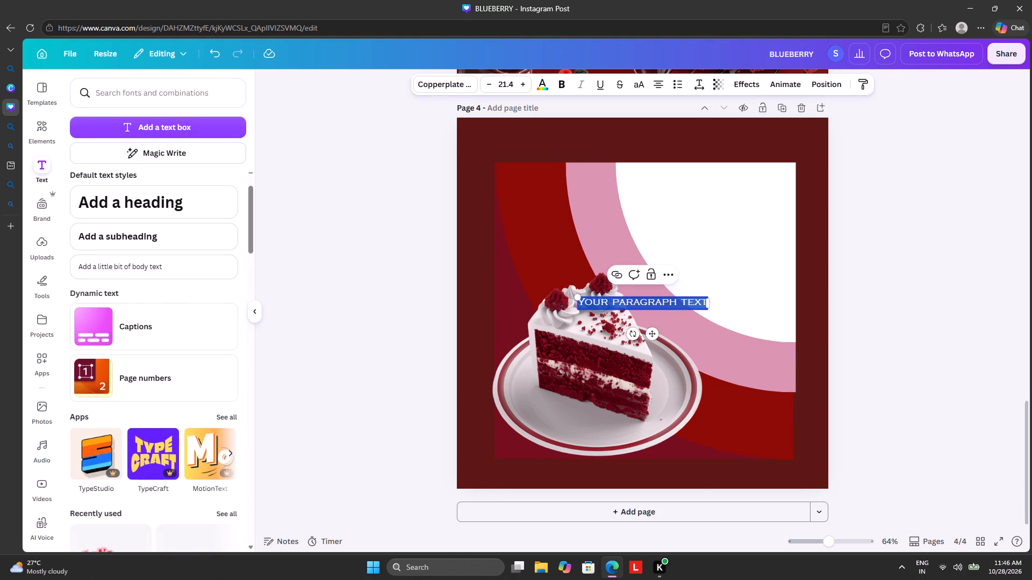
left_click(660, 307)
left_click(703, 300)
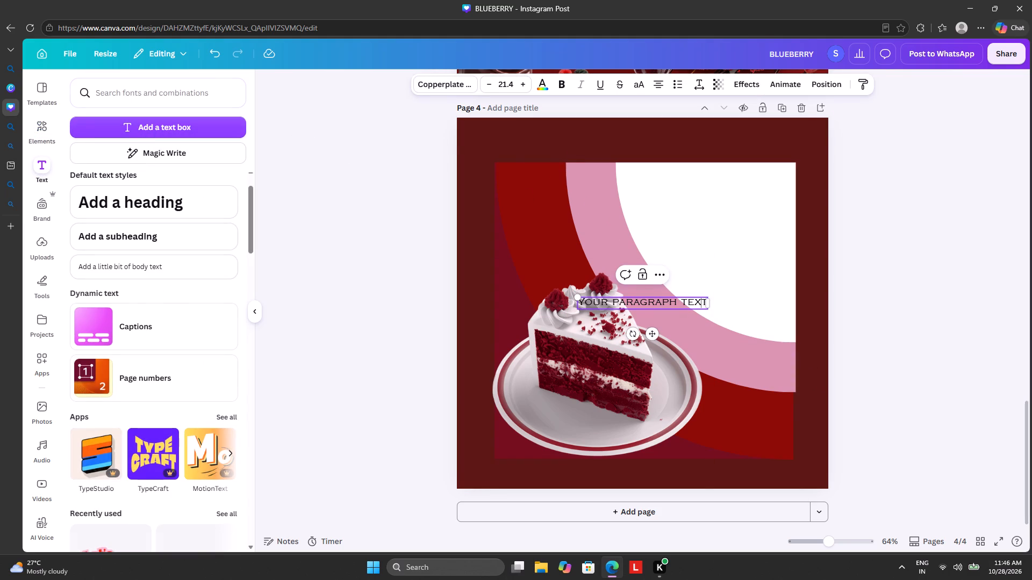
left_click(706, 301)
key("BackSpace")
key("BackSpace")
key("BackSpace")
key("BackSpace")
key("BackSpace")
key("BackSpace")
key("BackSpace")
key("BackSpace")
key("BackSpace")
key("BackSpace")
key("BackSpace")
key("BackSpace")
key("BackSpace")
key("BackSpace")
key("BackSpace")
key("BackSpace")
key("BackSpace")
key("BackSpace")
key("BackSpace")
key("BackSpace")
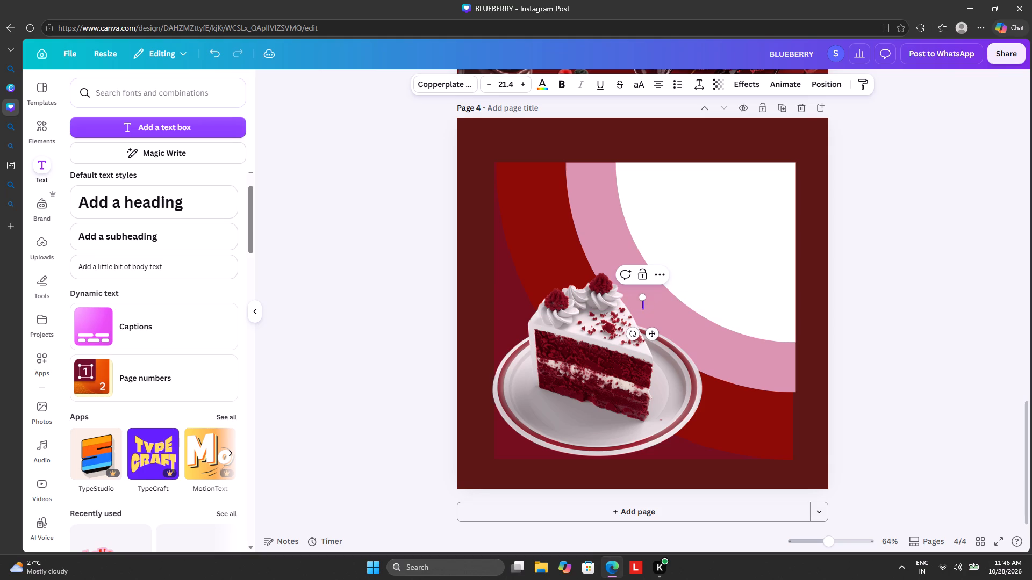
type("IMAGE")
key("space")
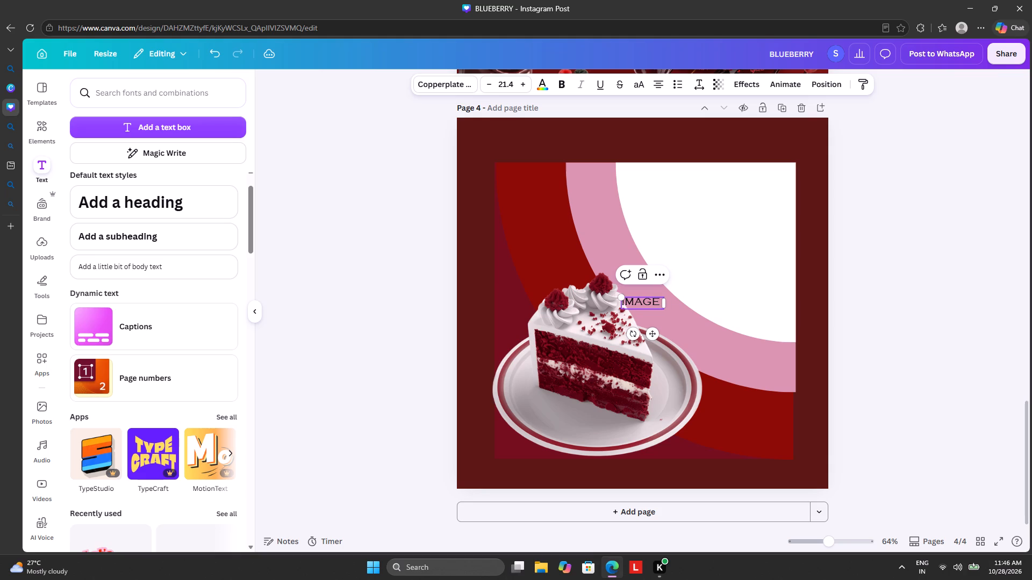
type("NOT")
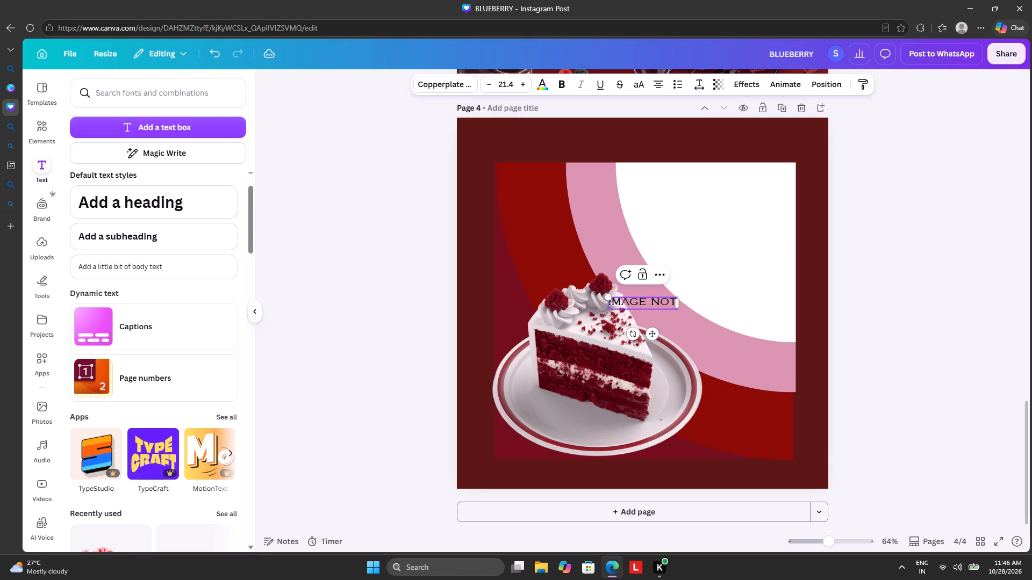
key("space")
type("IN")
key("c")
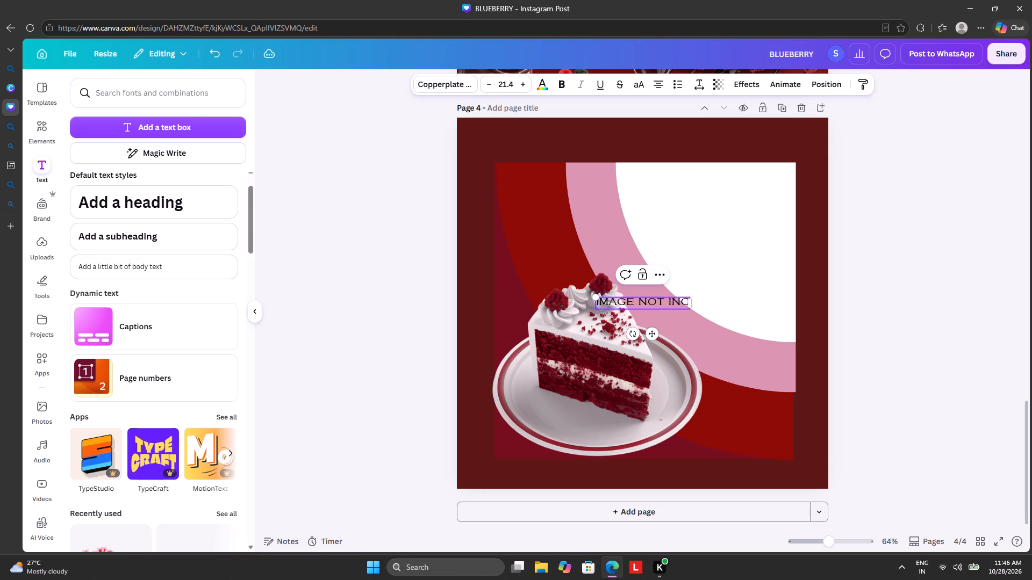
type("LUDED")
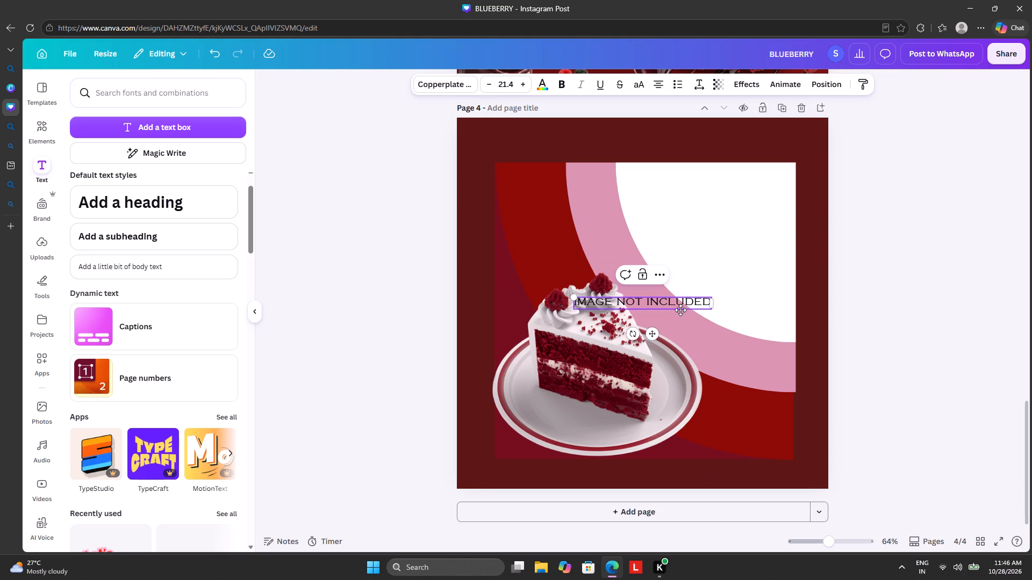
Move the IMAGE NOT INCLUDED text above the inner square and colour it white.
left_click_drag(651, 334, 622, 193)
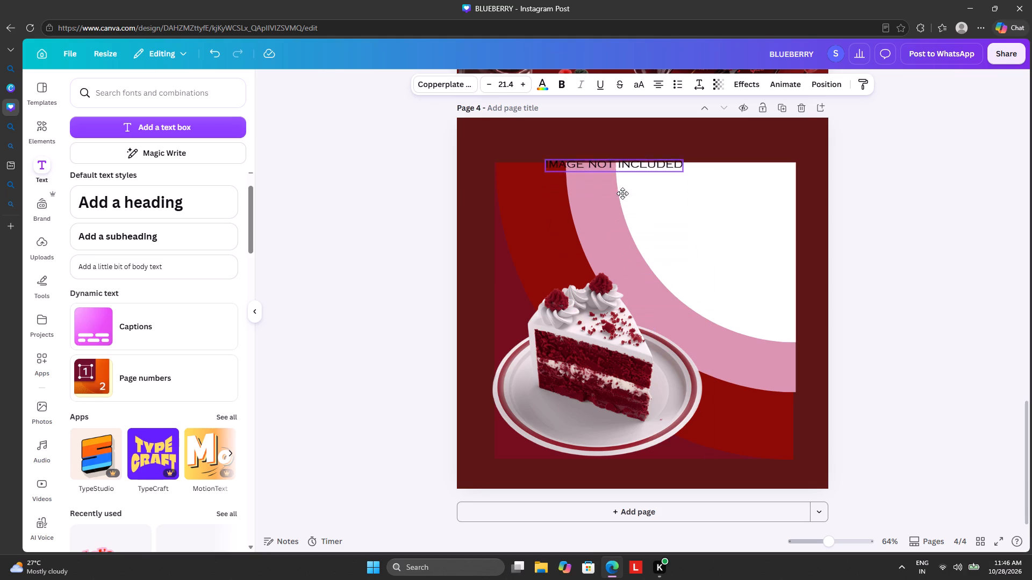
left_click_drag(622, 193, 643, 180)
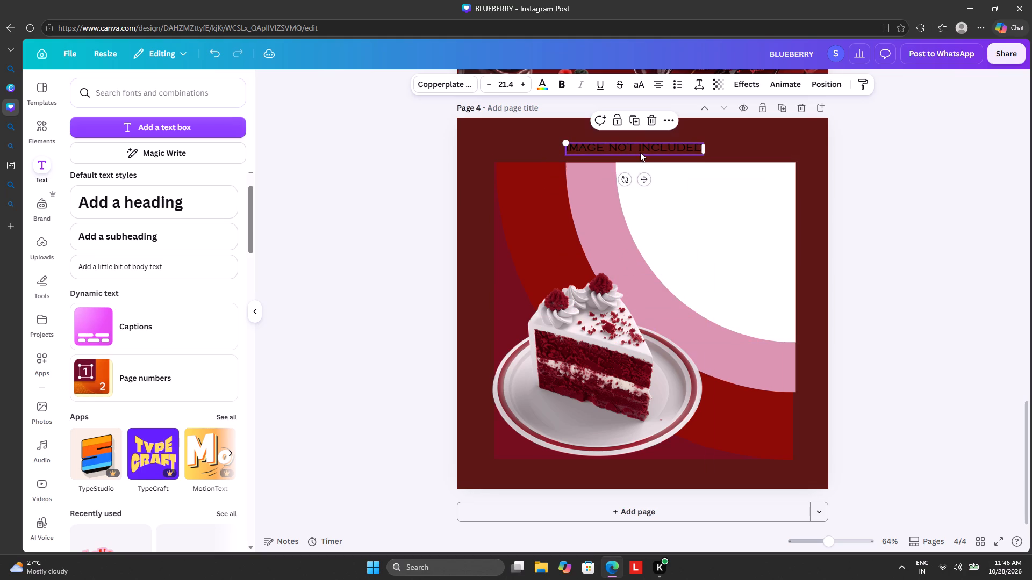
left_click(542, 83)
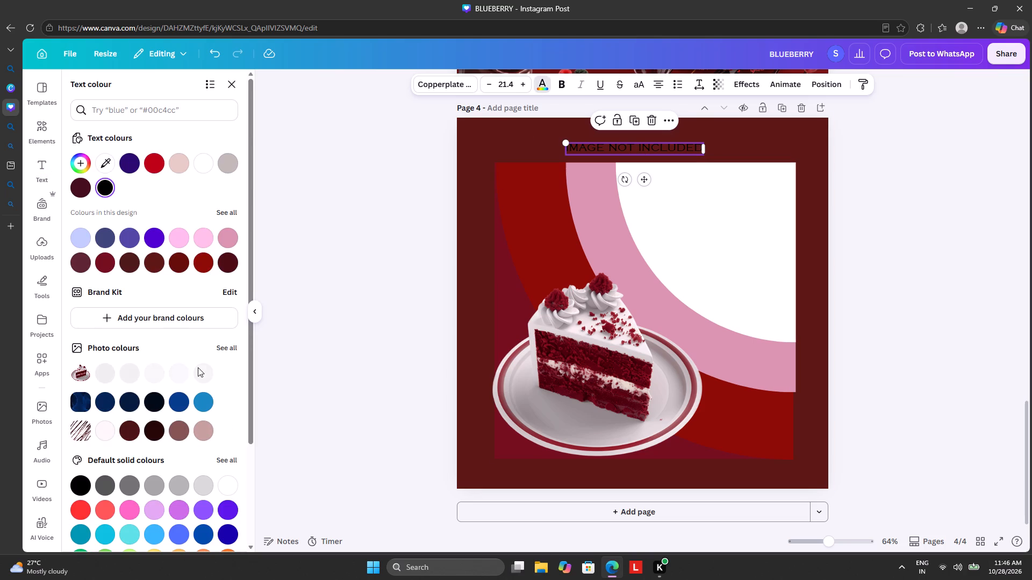
left_click(231, 490)
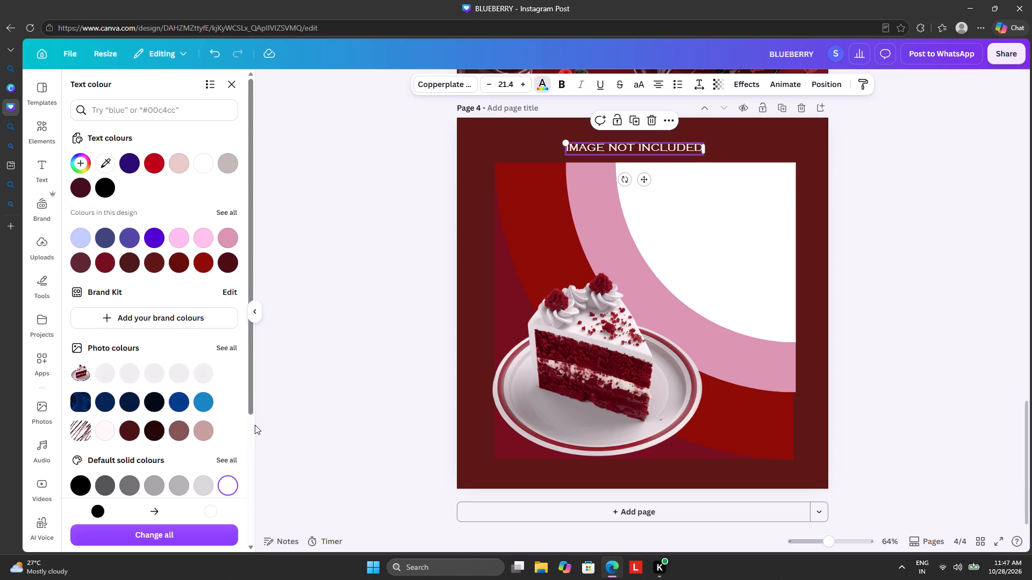
left_click(273, 375)
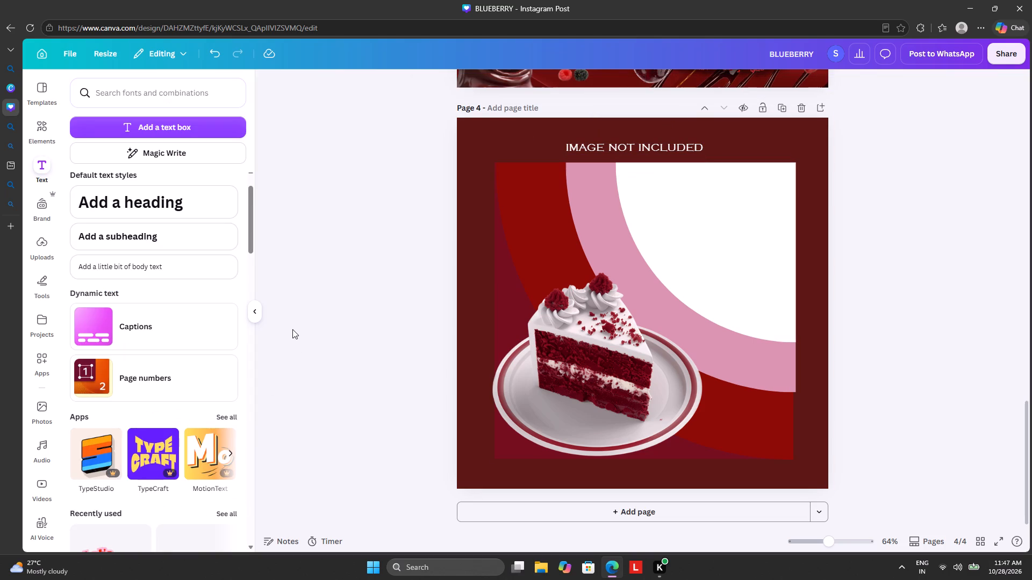
Change the font of the IMAGE NOT INCLUDED text on page 4 to League Spartan.
left_click(583, 140)
left_click(583, 148)
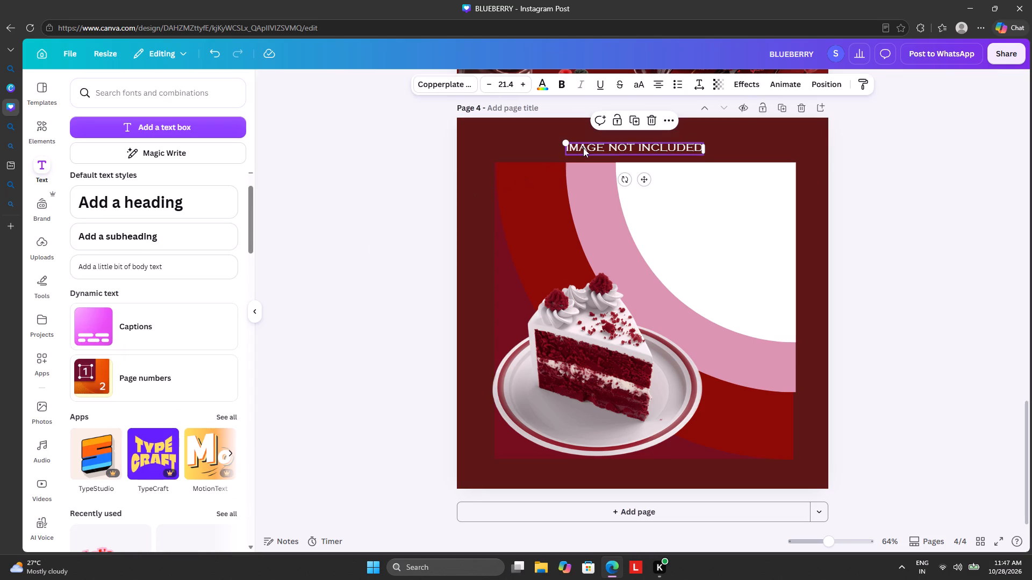
left_click(544, 85)
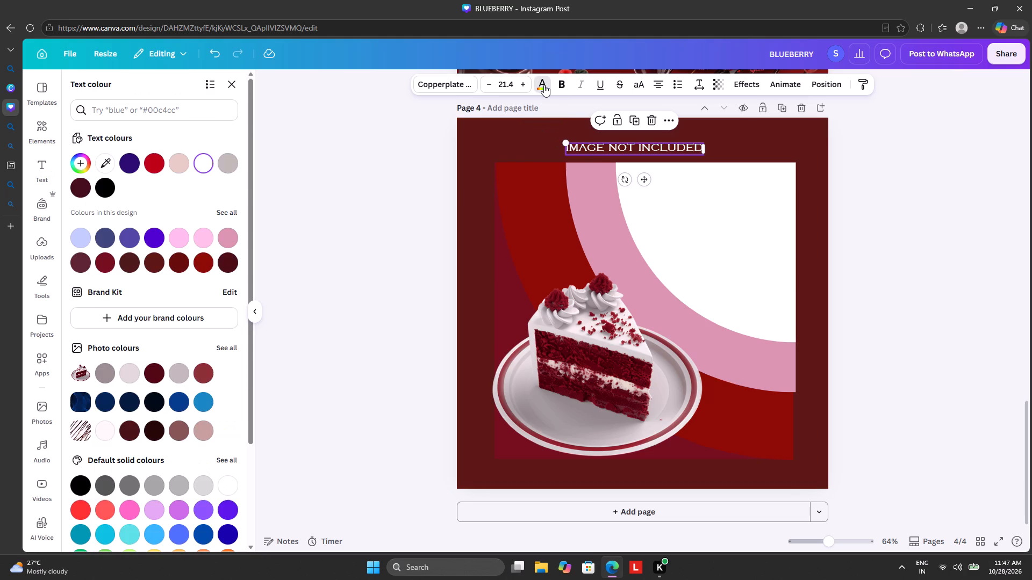
left_click(544, 85)
left_click(431, 78)
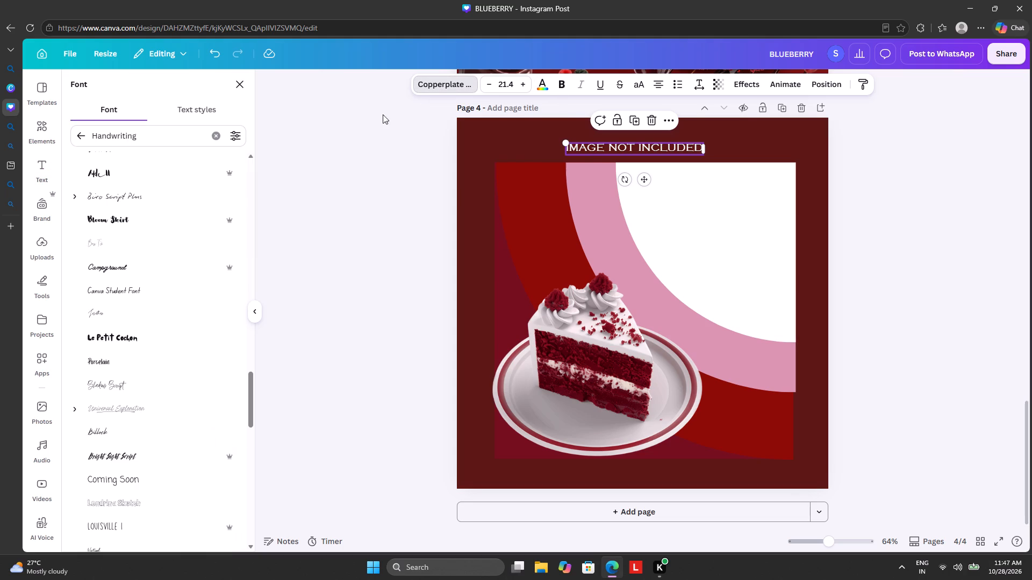
left_click(76, 139)
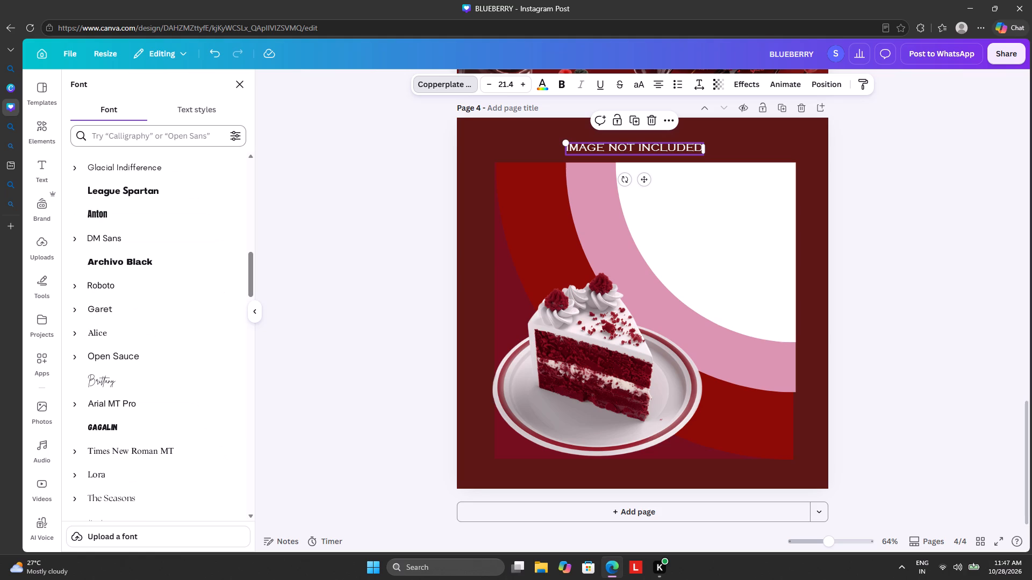
left_click(111, 194)
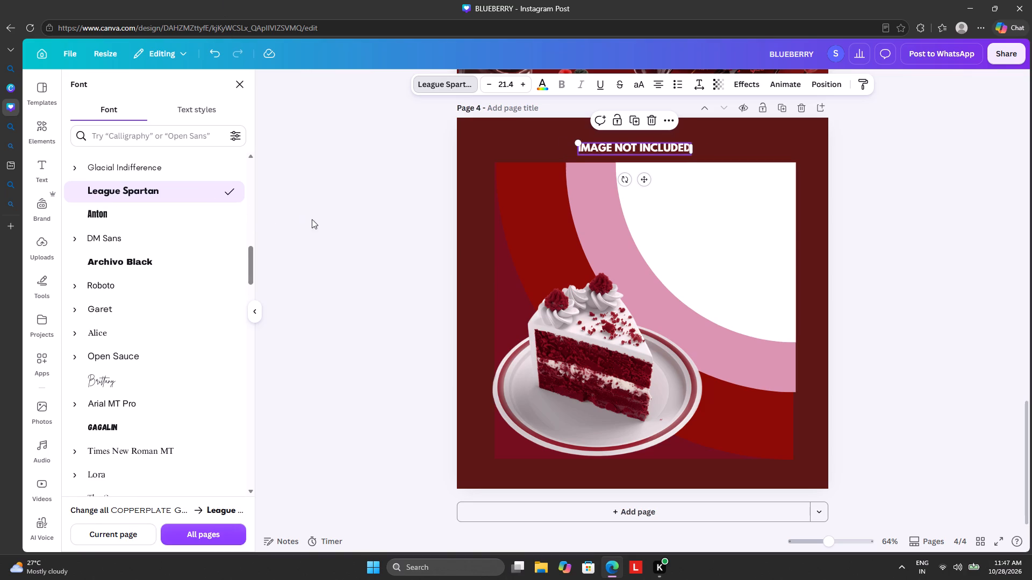
left_click(327, 227)
left_click(364, 228)
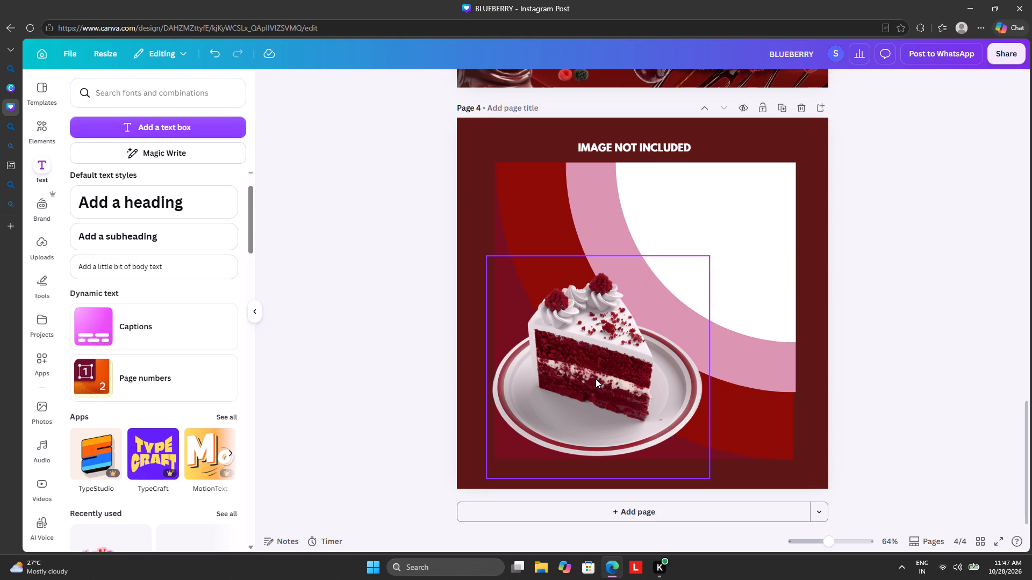
Move the cake slice up and inward so it sits near the centre of the inner square.
left_click_drag(596, 379, 622, 357)
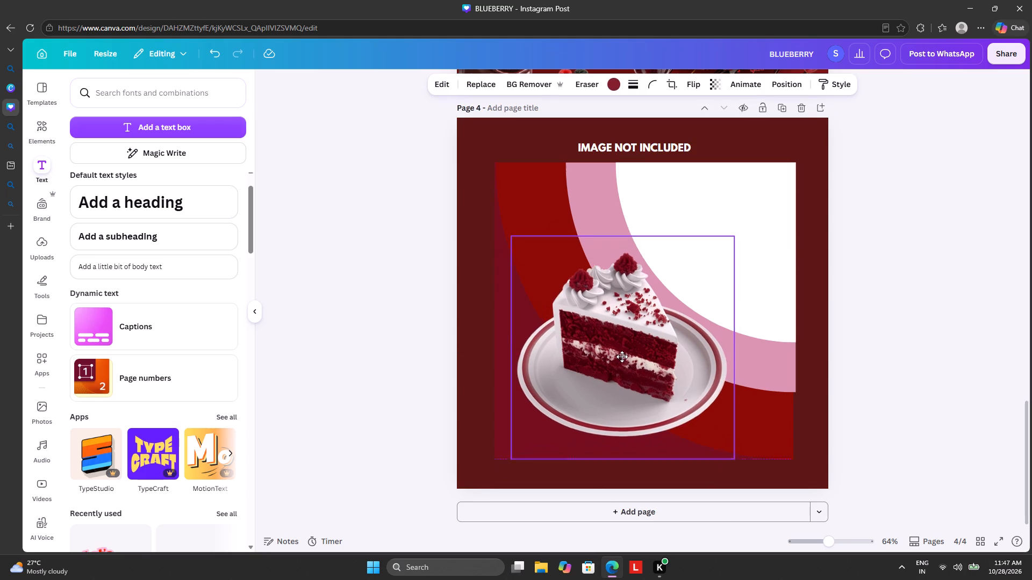
left_click_drag(622, 357, 646, 336)
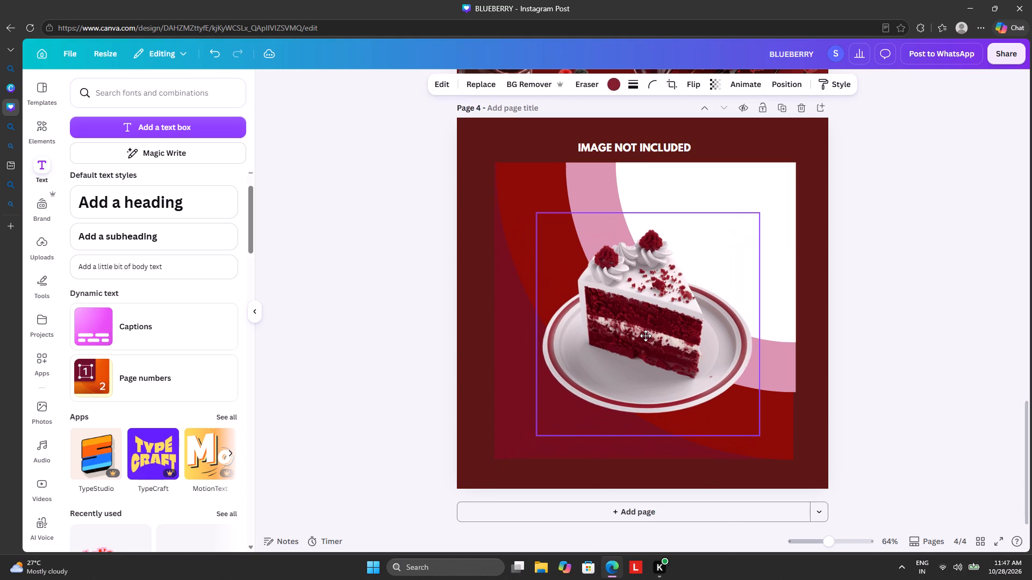
left_click_drag(646, 336, 663, 307)
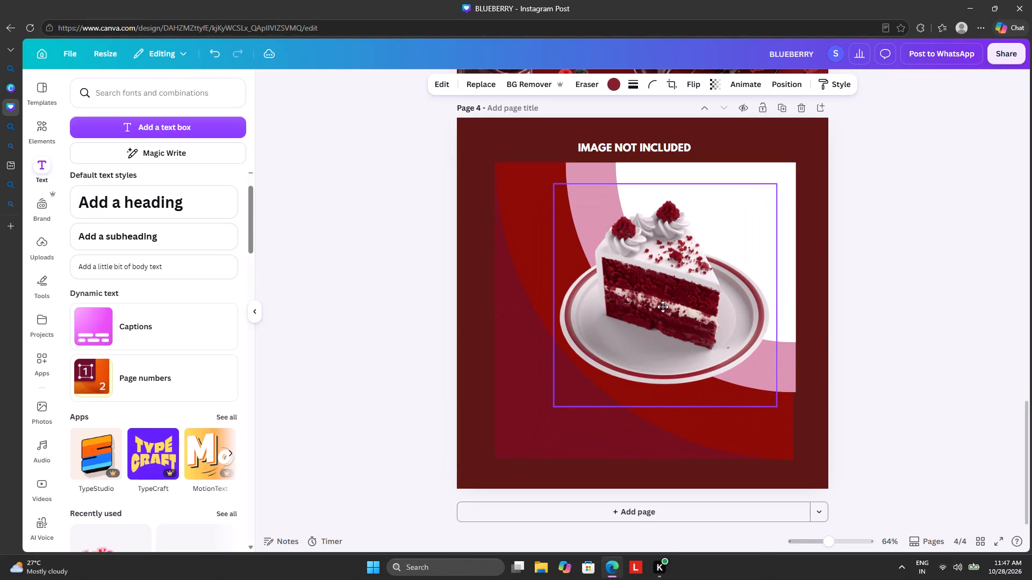
left_click_drag(663, 307, 643, 321)
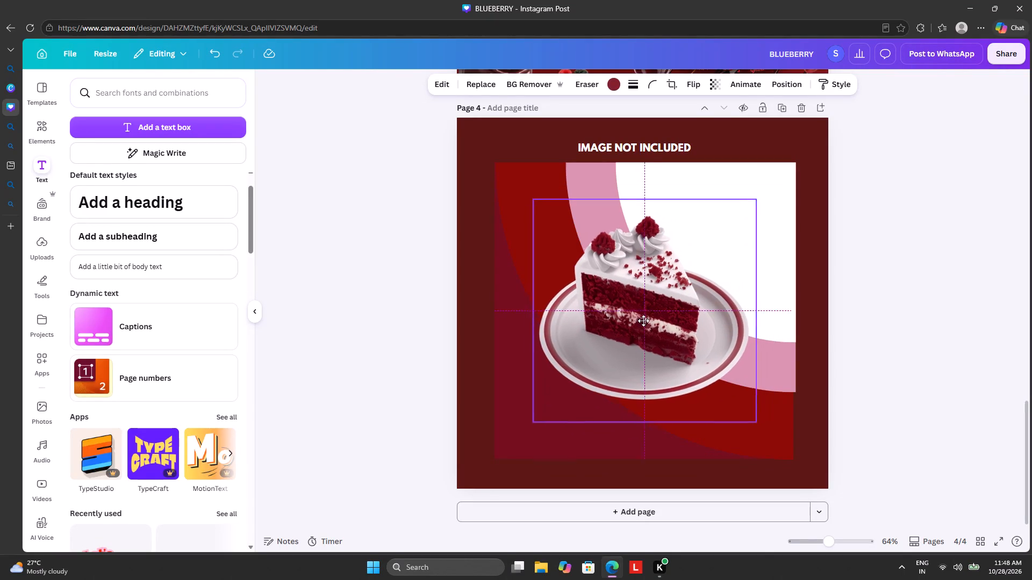
left_click_drag(643, 321, 634, 331)
left_click(896, 198)
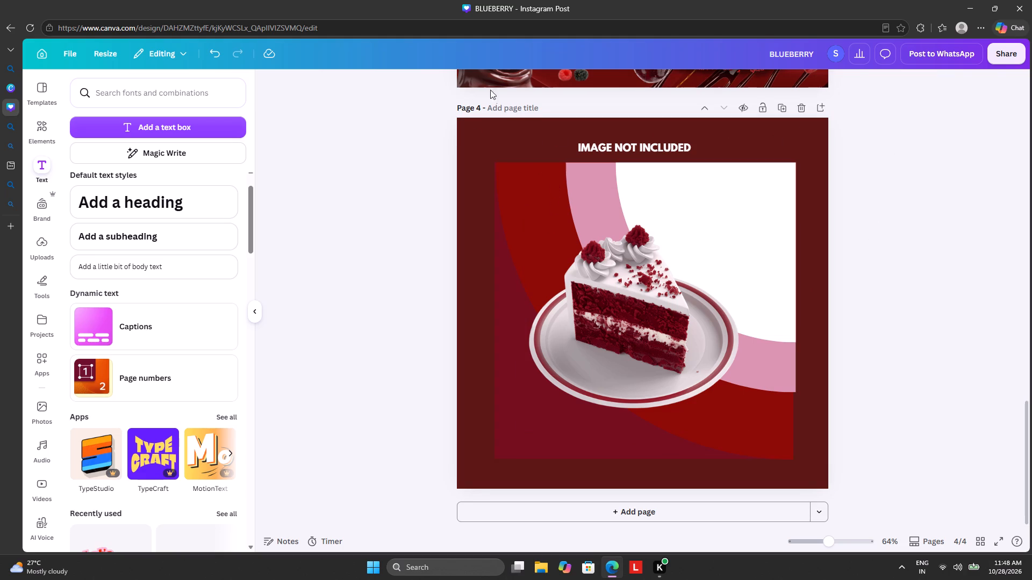
Search the graphics for PHONE, add the outlined circle phone icon, and place it small in the inner square's lower-left area.
left_click(44, 127)
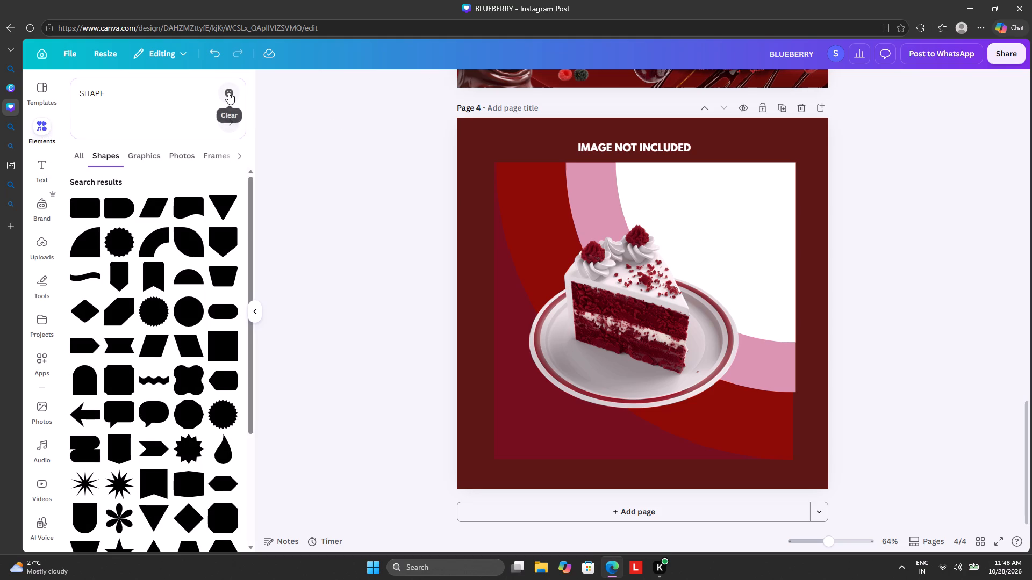
left_click(228, 95)
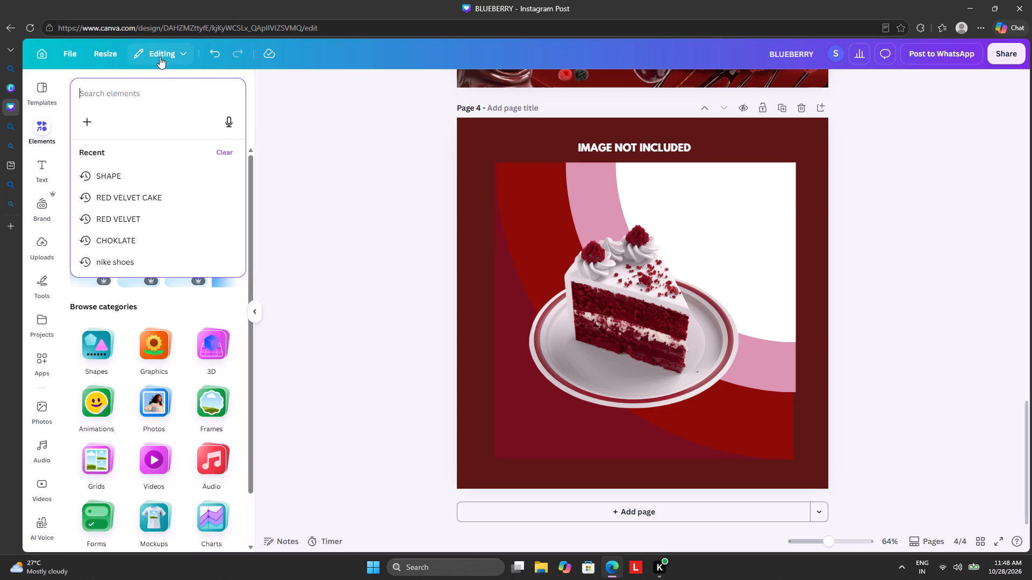
type("PHONE")
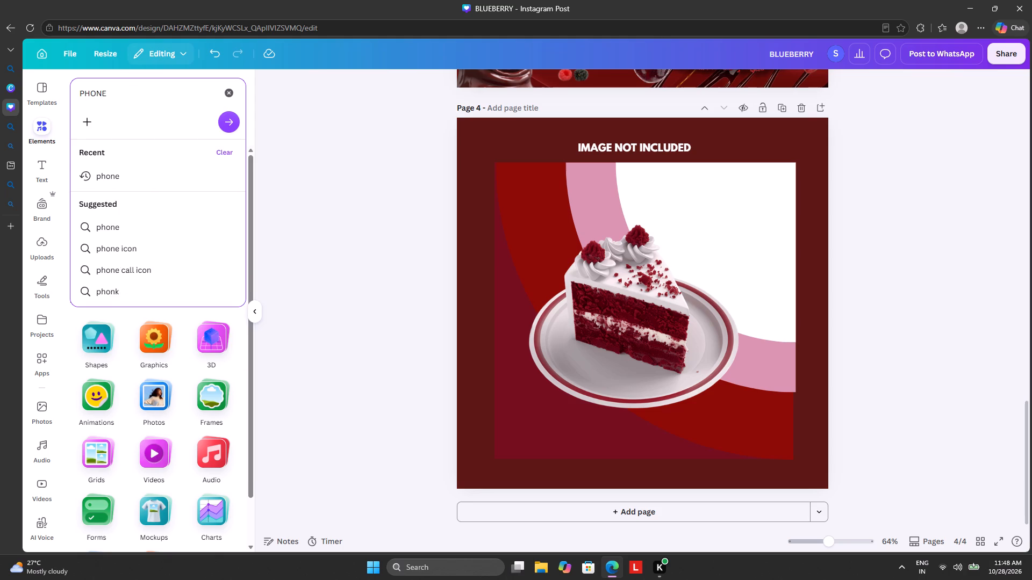
key("Return")
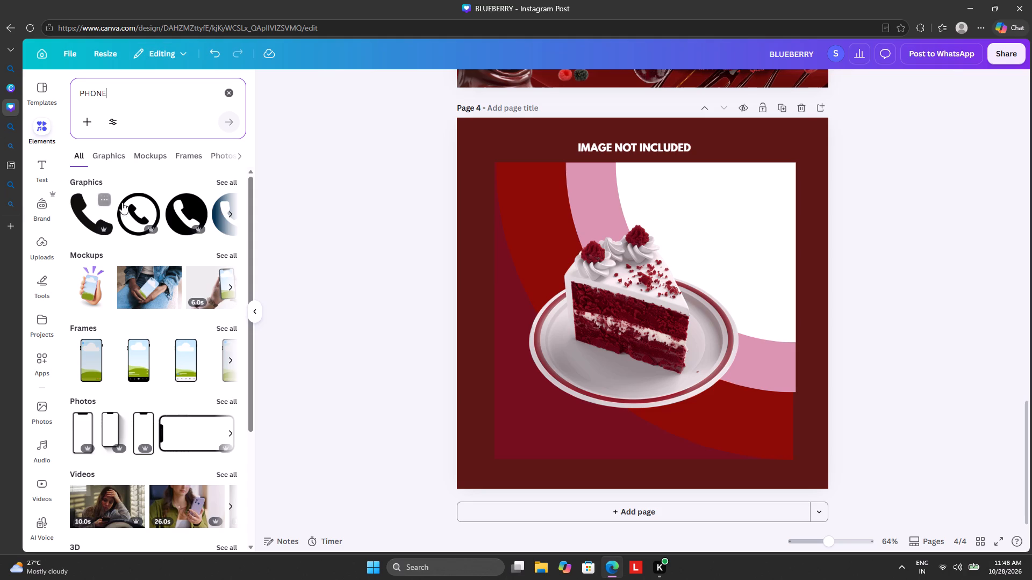
left_click(221, 182)
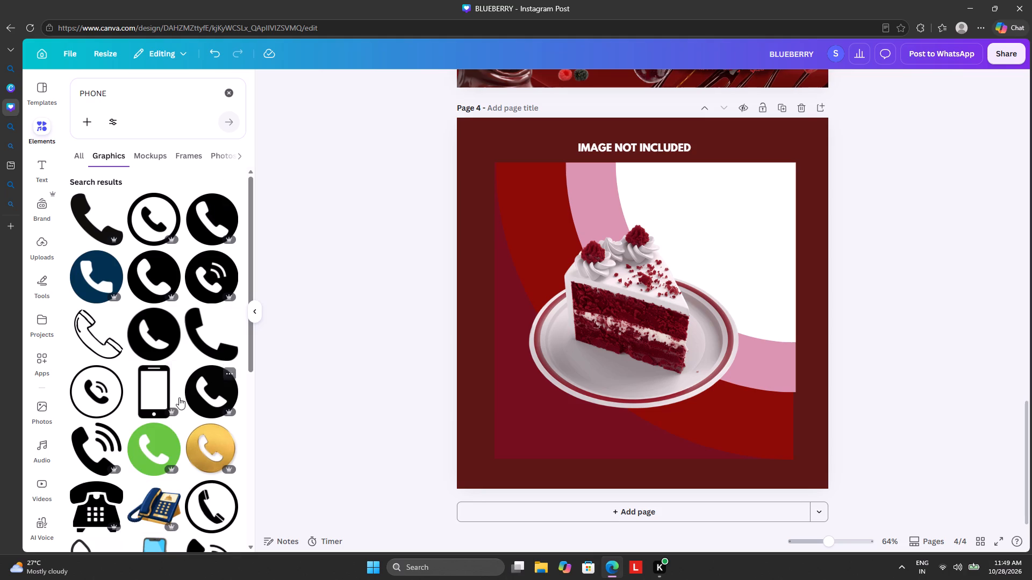
left_click(89, 388)
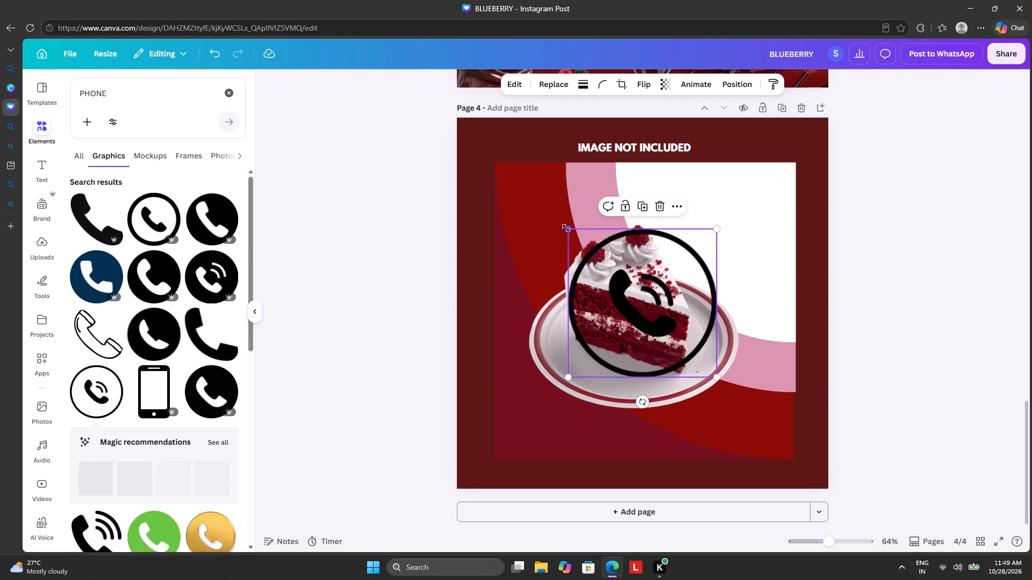
left_click_drag(566, 228, 661, 335)
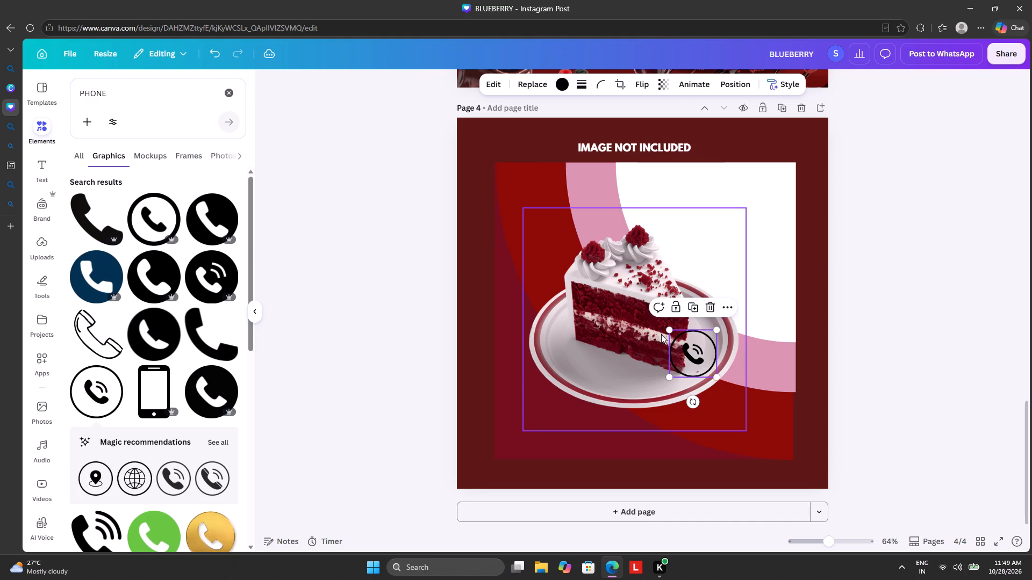
left_click_drag(699, 352, 531, 422)
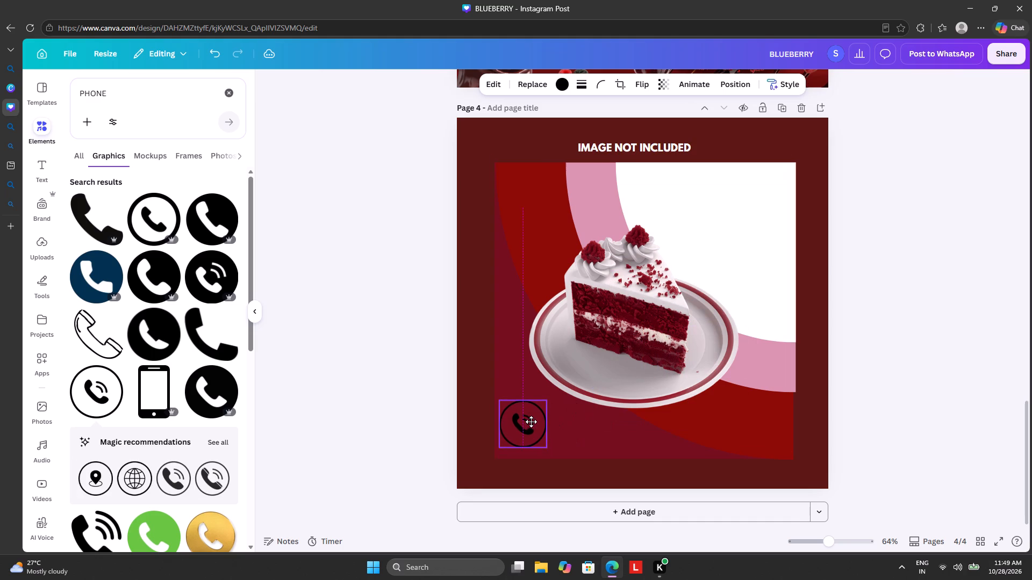
left_click_drag(531, 422, 532, 421)
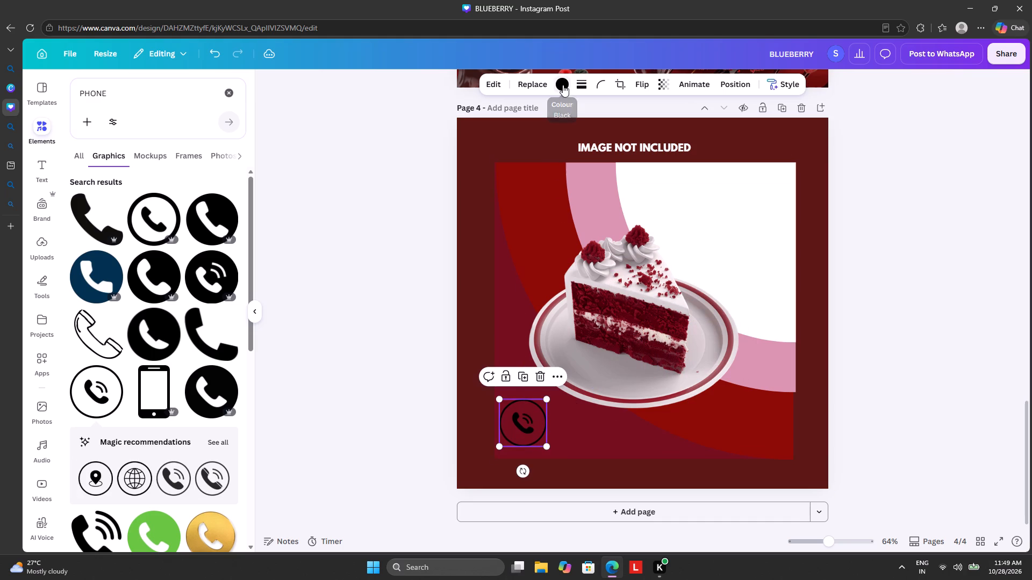
Colour the phone icon white.
left_click(563, 85)
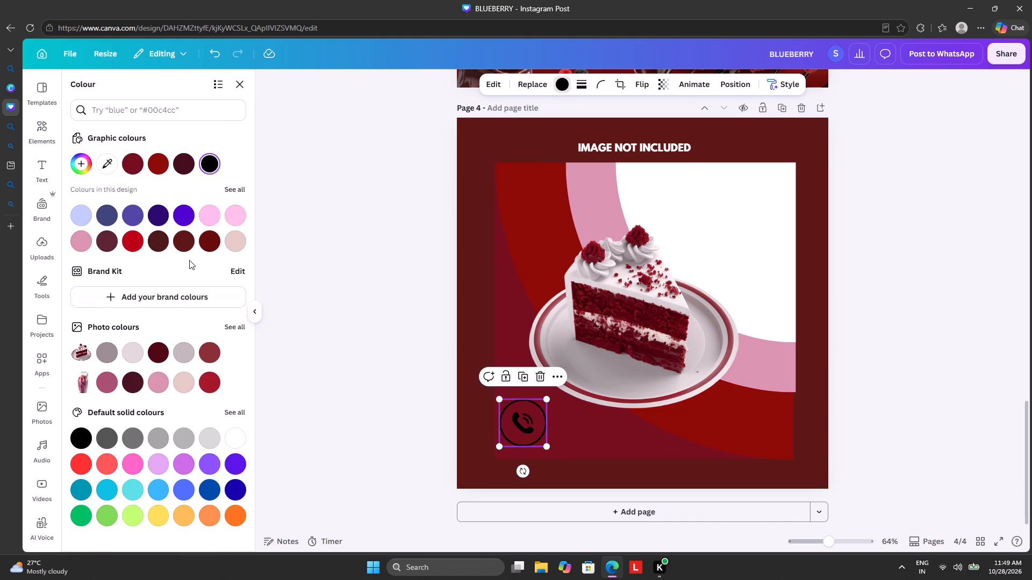
left_click(204, 161)
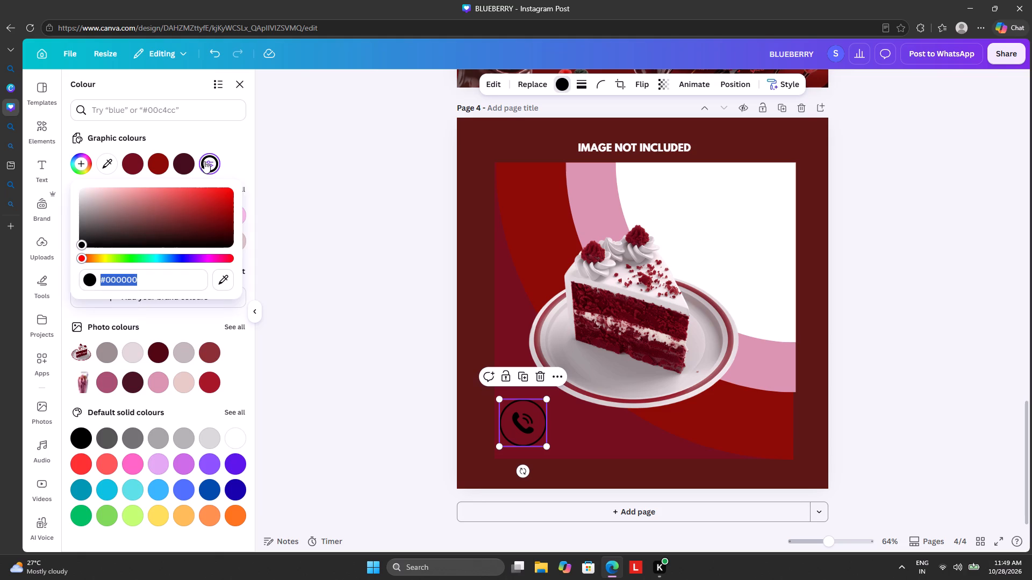
left_click(231, 436)
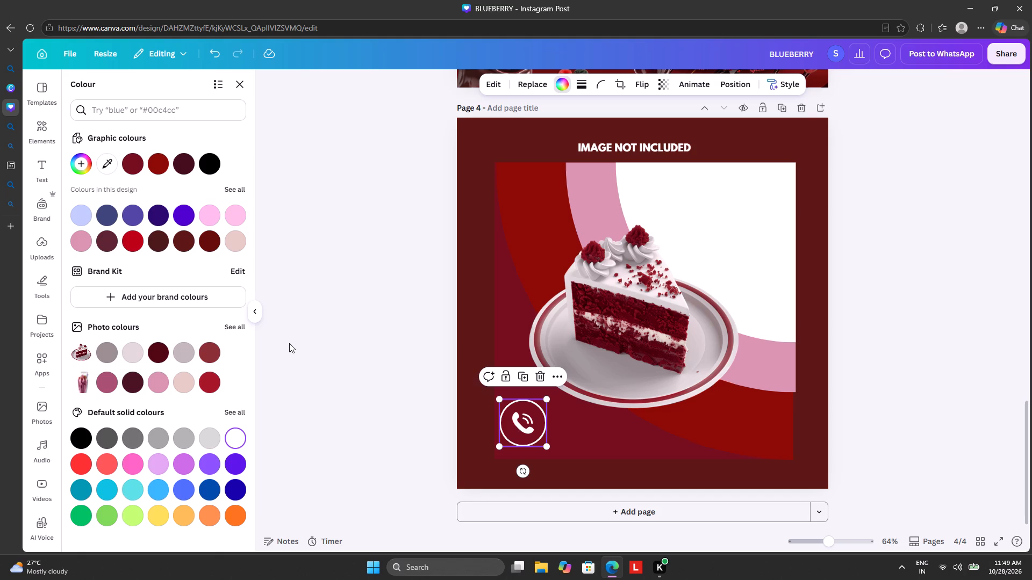
Shrink the white phone icon further and tuck it into the inner square's lower-left corner.
left_click_drag(502, 398, 502, 398)
left_click_drag(502, 398, 528, 433)
left_click_drag(540, 436, 513, 444)
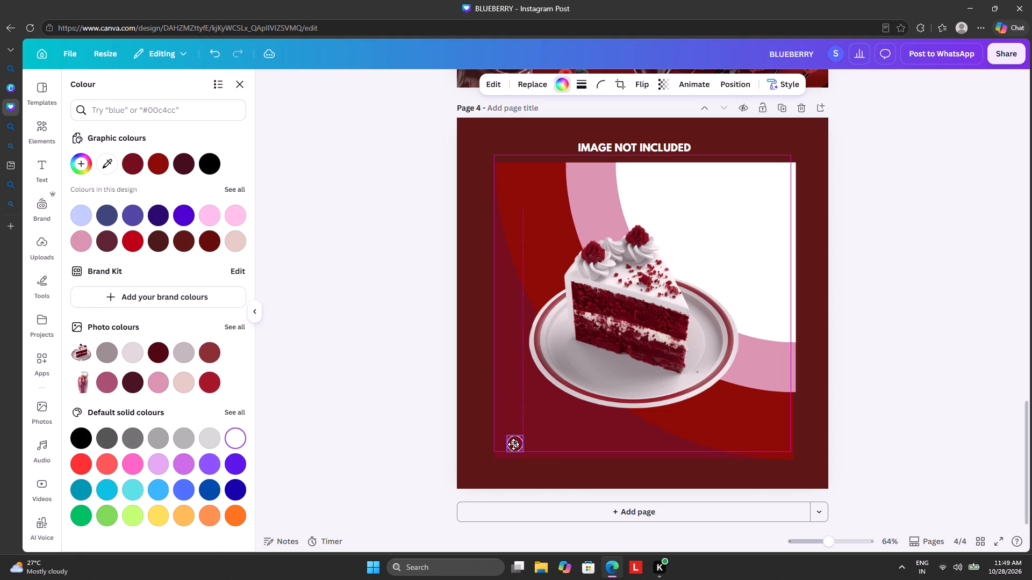
left_click_drag(513, 444, 506, 444)
left_click(429, 374)
left_click(429, 373)
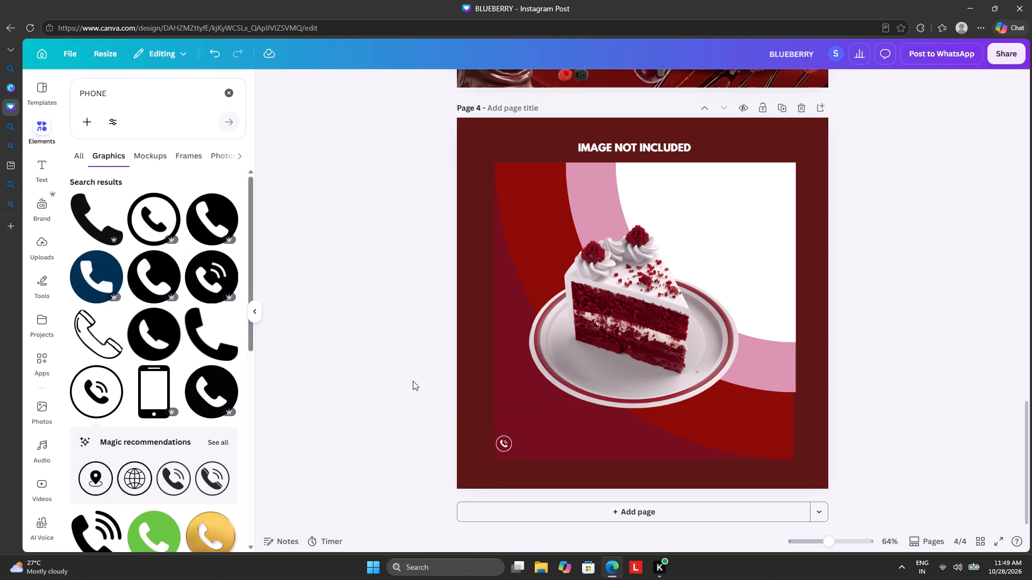
Look over the page 3 cupcake post and compare it with the page 4 layout.
scroll(669, 300, "up", 7)
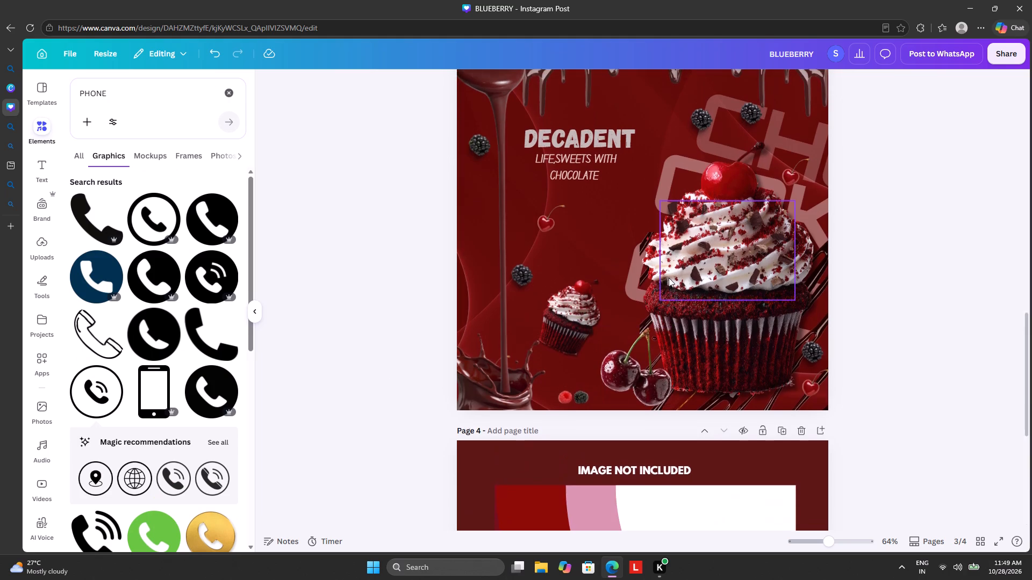
scroll(666, 248, "up", 2)
scroll(666, 238, "down", 1)
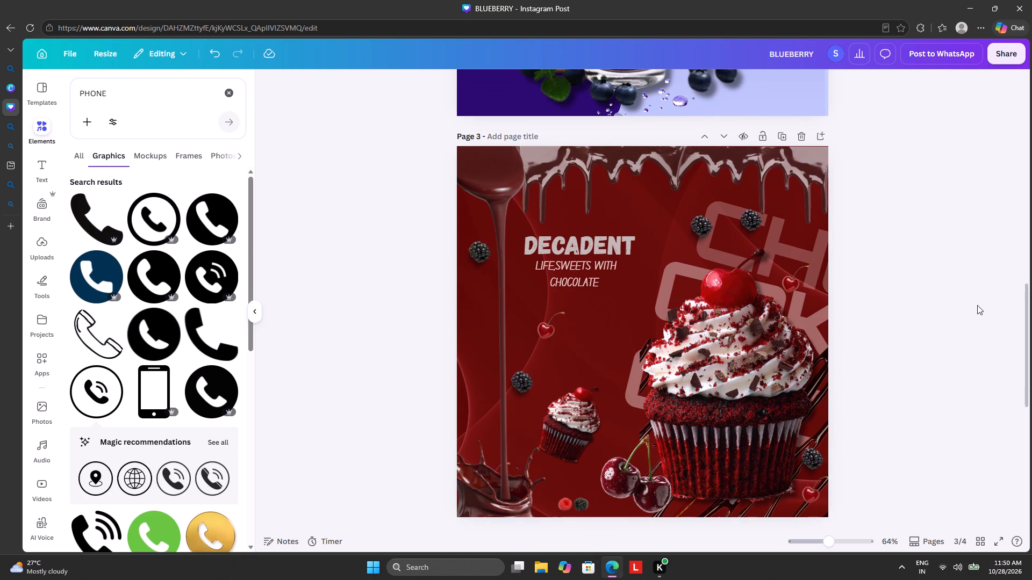
scroll(977, 303, "down", 9)
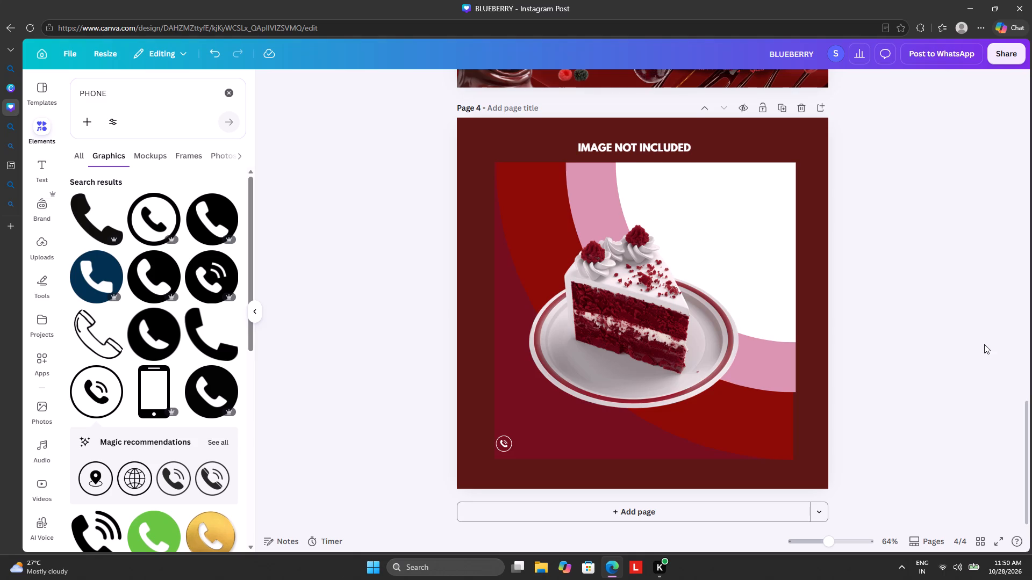
scroll(984, 342, "up", 7)
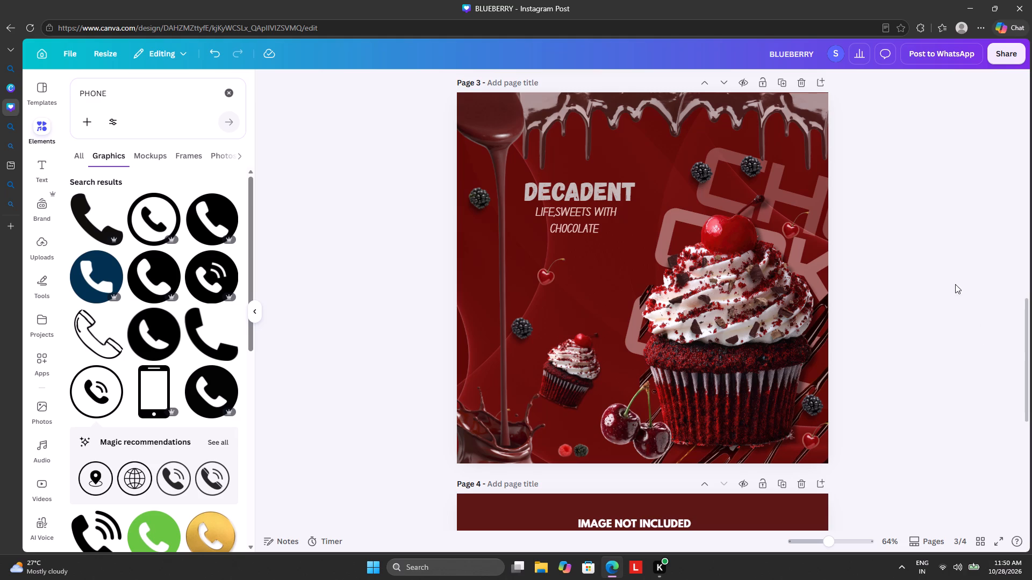
scroll(919, 291, "down", 2)
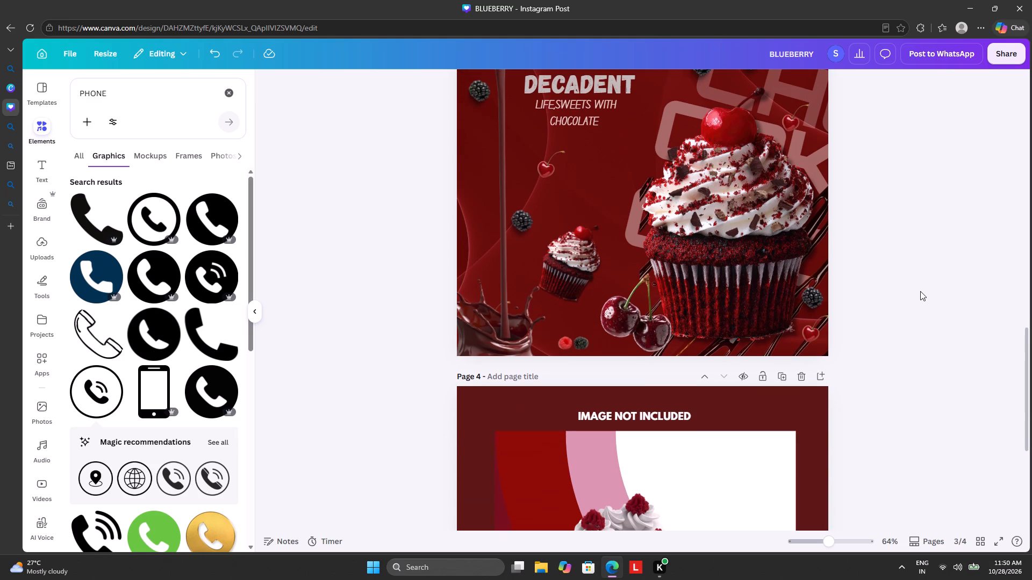
scroll(920, 291, "down", 6)
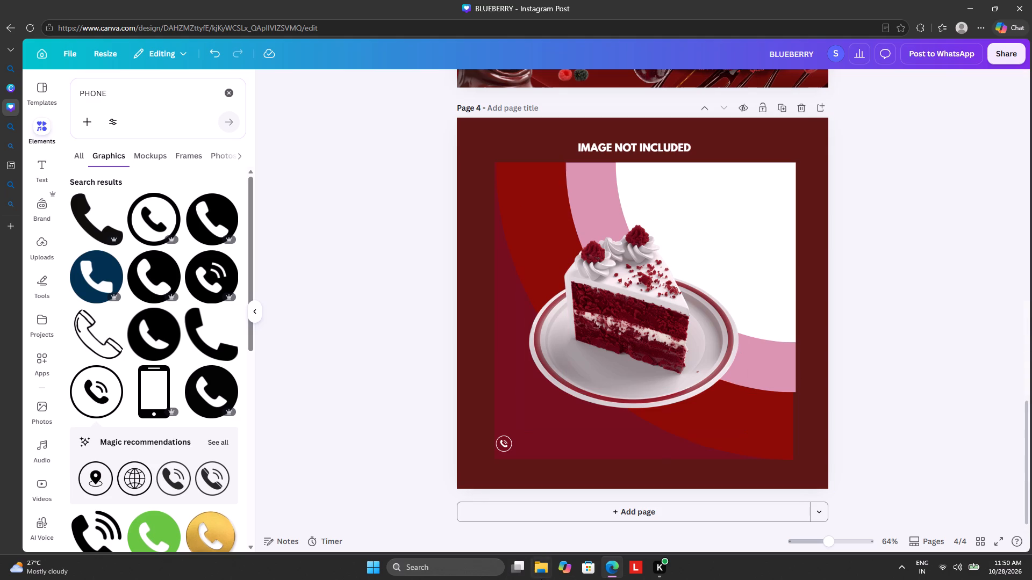
Add a text box to page 4 and replace its placeholder text with SPECIAL.
left_click(45, 166)
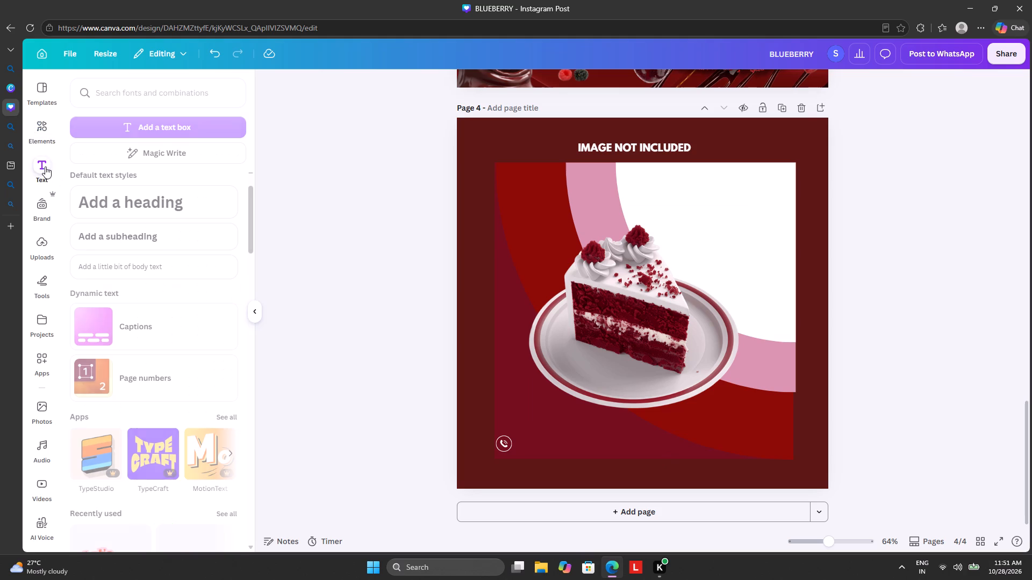
left_click(174, 135)
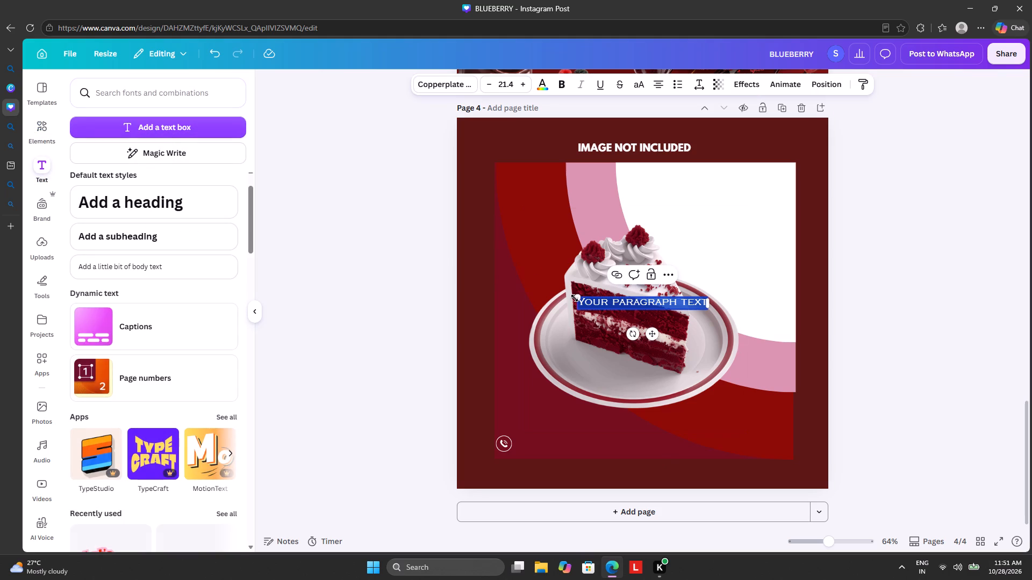
left_click(604, 305)
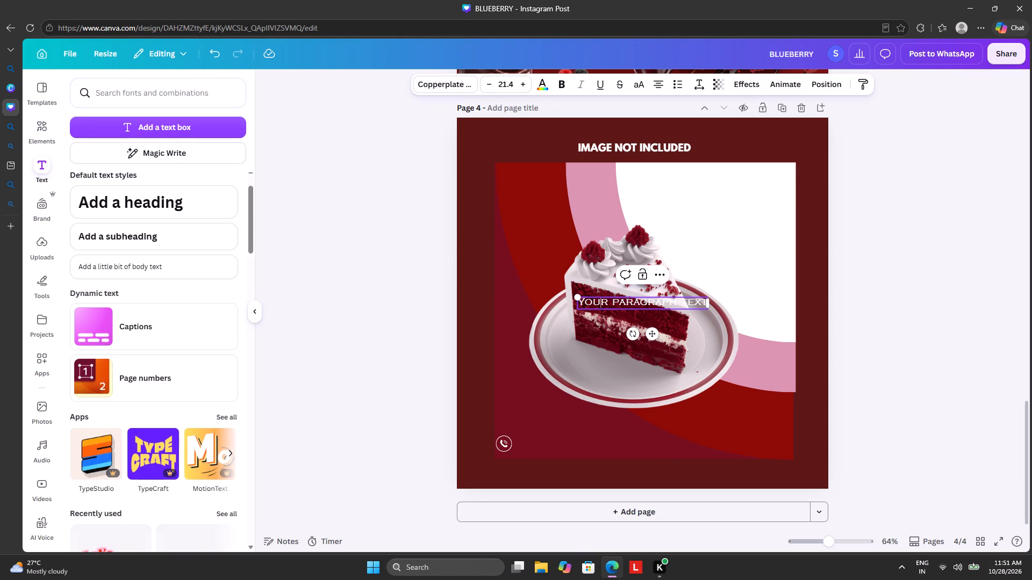
left_click(703, 305)
key("BackSpace")
key("BackSpace")
key("BackSpace")
key("BackSpace")
key("BackSpace")
key("BackSpace")
key("BackSpace")
key("BackSpace")
key("BackSpace")
key("BackSpace")
key("BackSpace")
key("BackSpace")
key("BackSpace")
key("BackSpace")
key("BackSpace")
key("BackSpace")
key("BackSpace")
key("BackSpace")
key("BackSpace")
key("BackSpace")
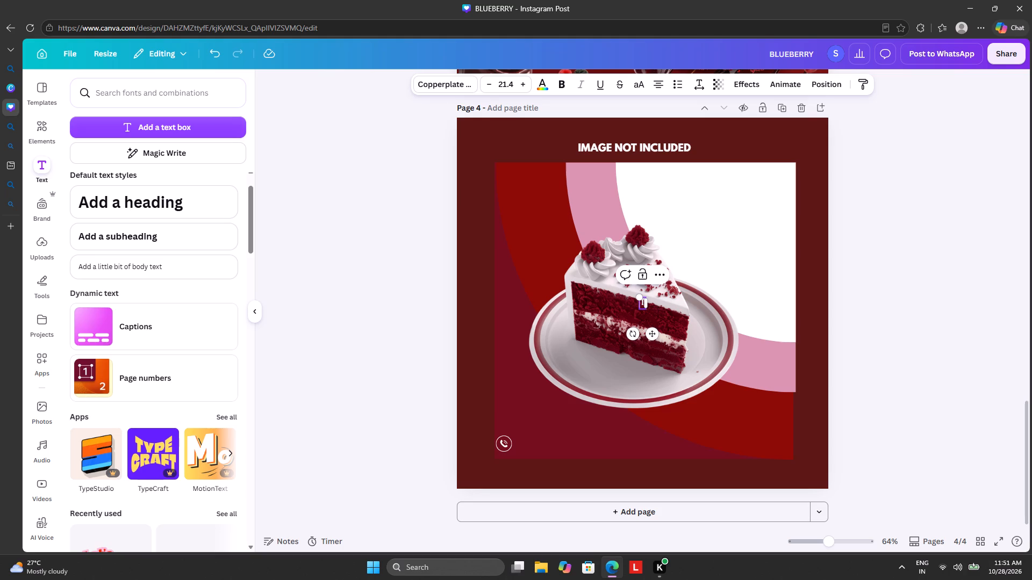
key("s")
type("PE")
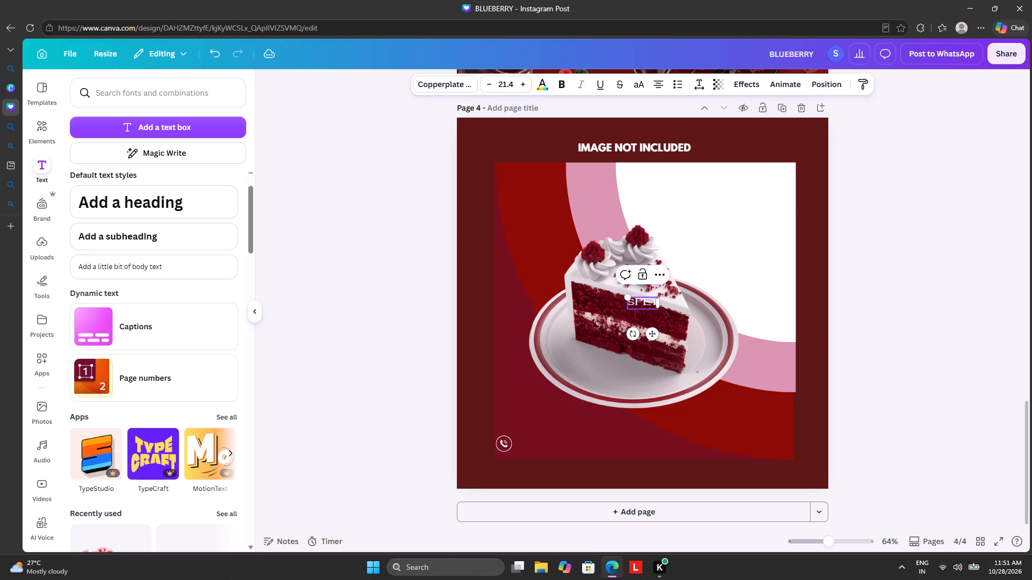
type("CIAL")
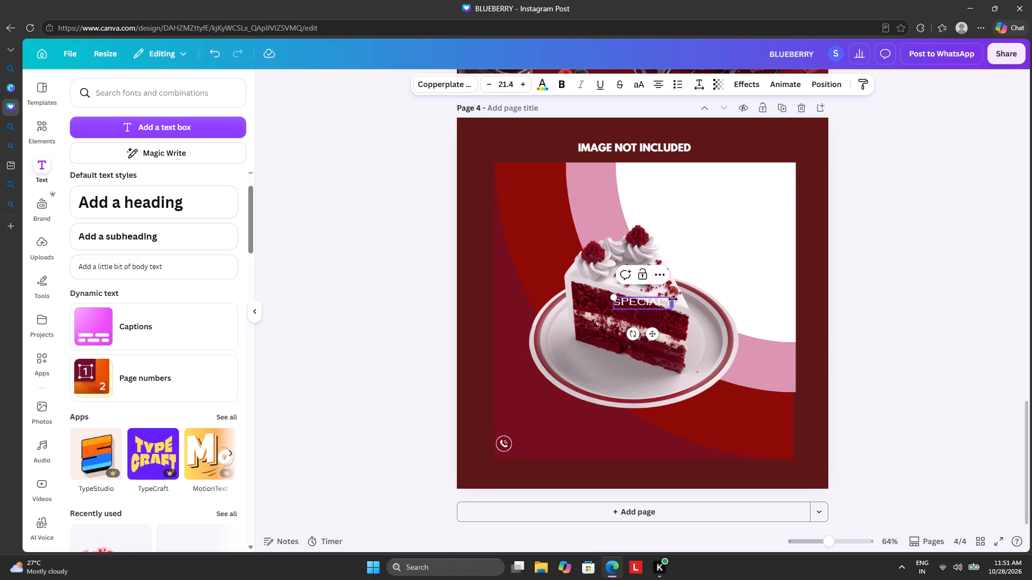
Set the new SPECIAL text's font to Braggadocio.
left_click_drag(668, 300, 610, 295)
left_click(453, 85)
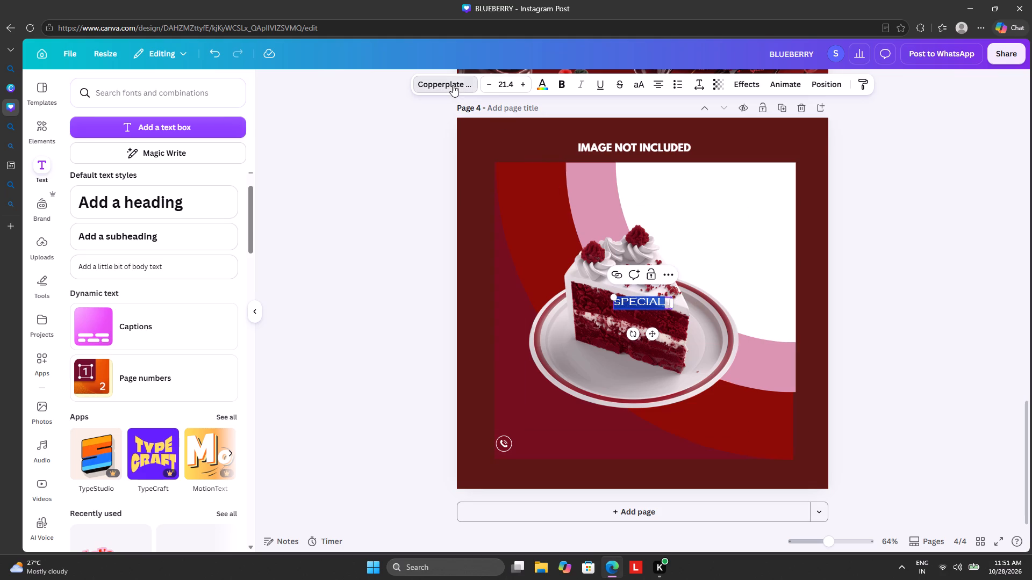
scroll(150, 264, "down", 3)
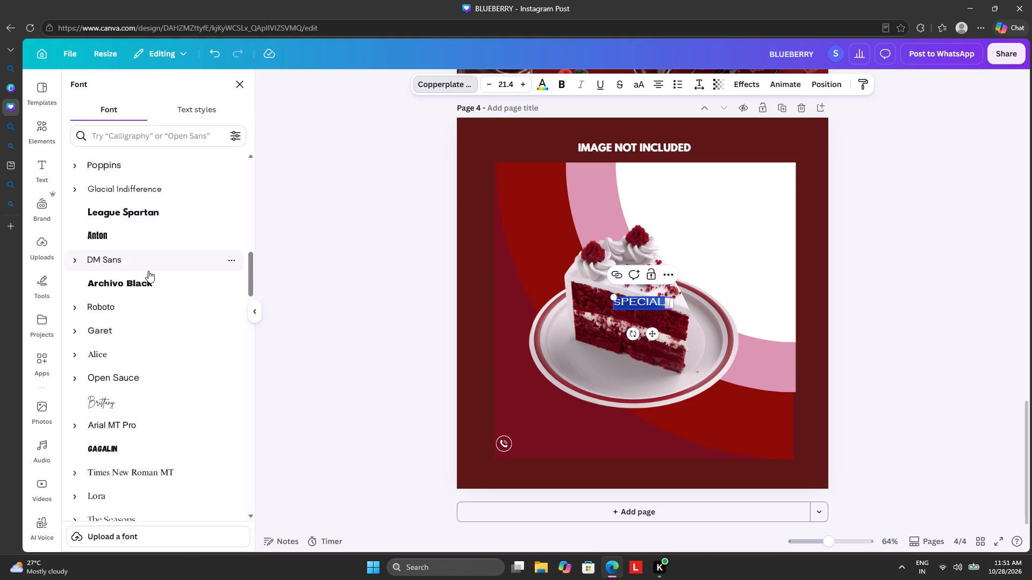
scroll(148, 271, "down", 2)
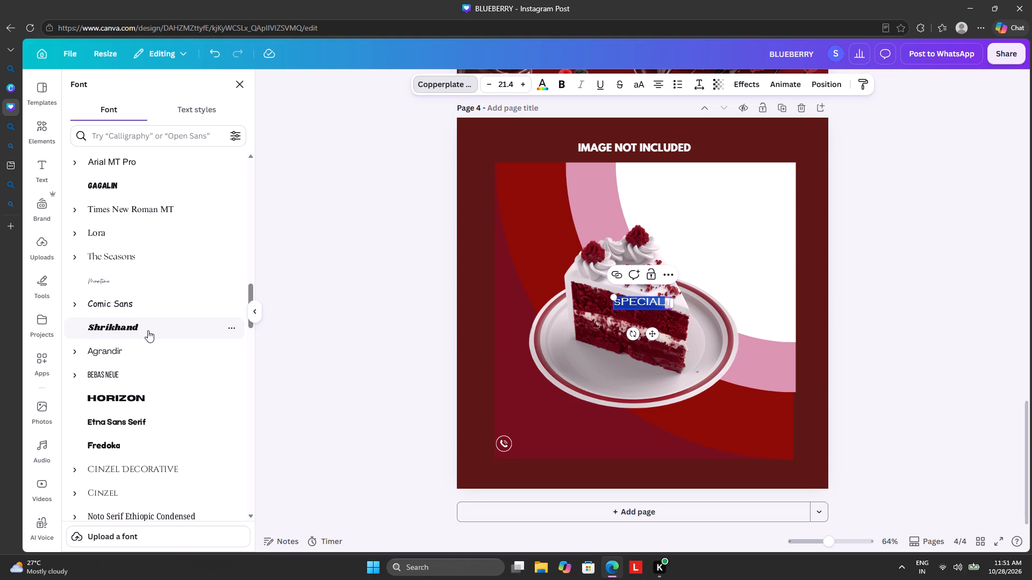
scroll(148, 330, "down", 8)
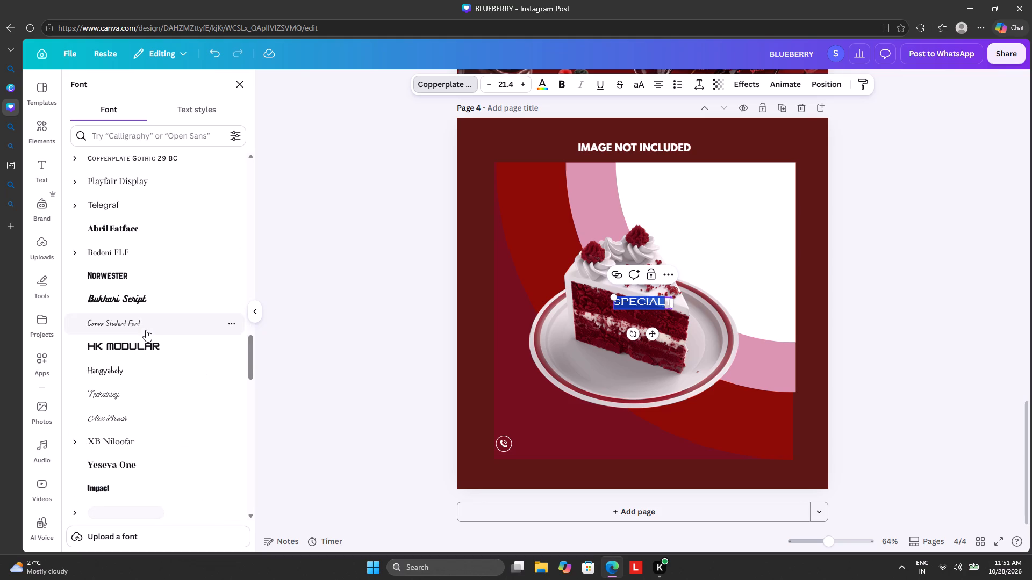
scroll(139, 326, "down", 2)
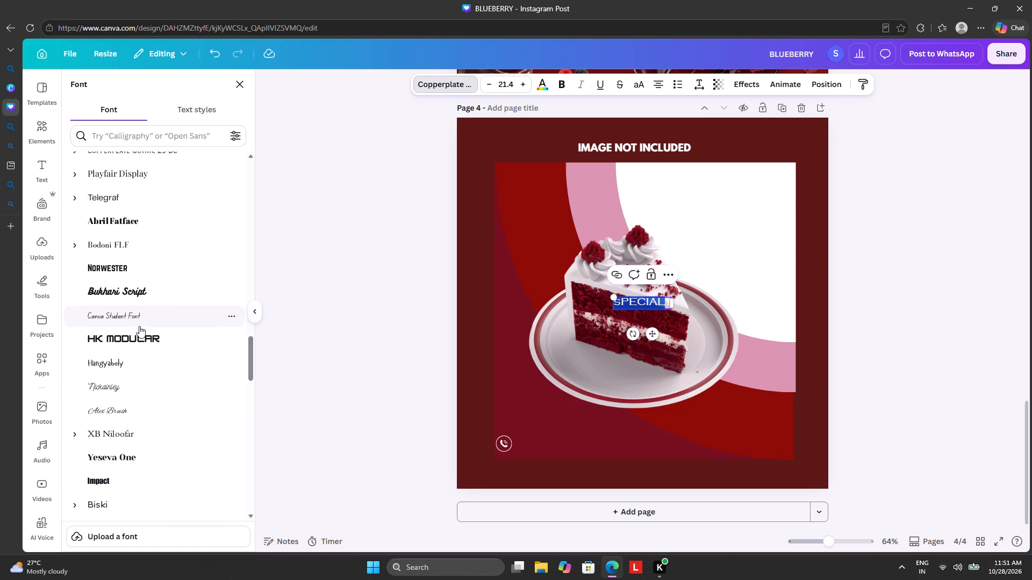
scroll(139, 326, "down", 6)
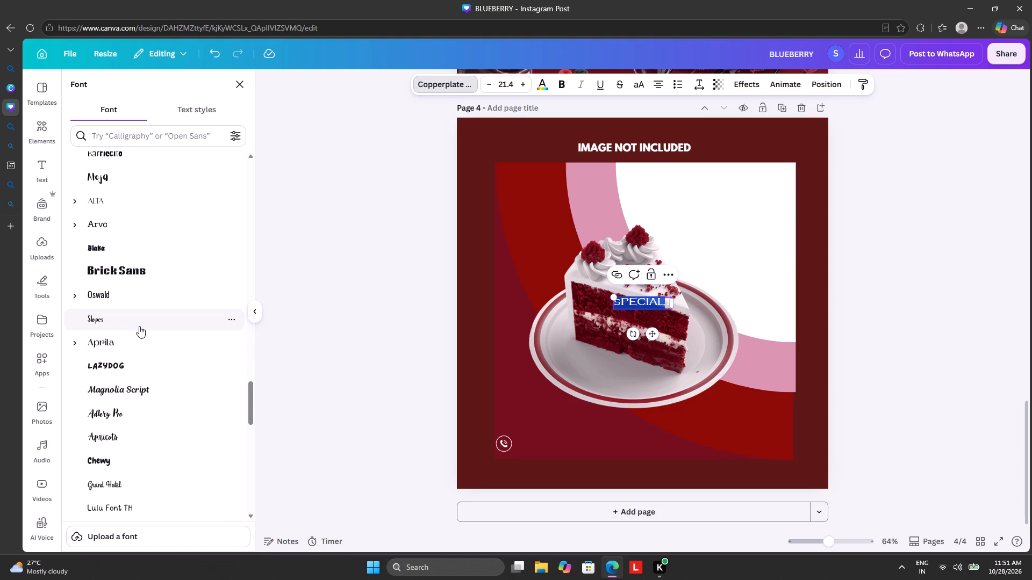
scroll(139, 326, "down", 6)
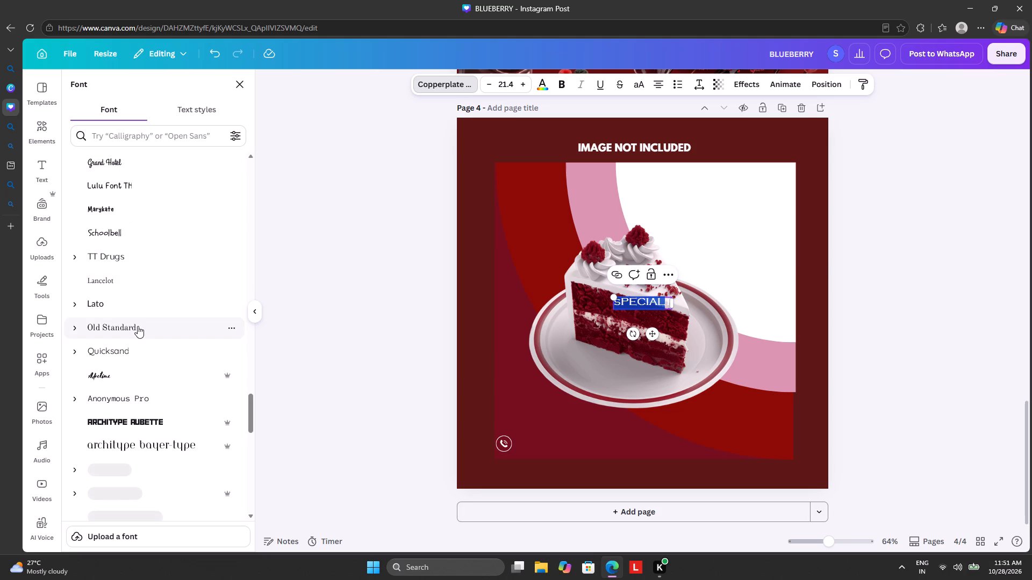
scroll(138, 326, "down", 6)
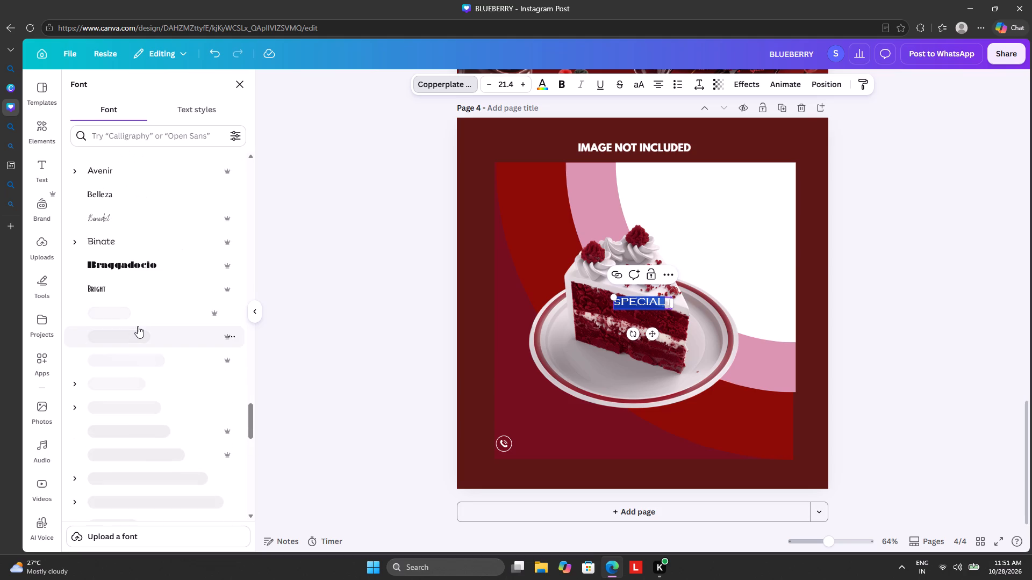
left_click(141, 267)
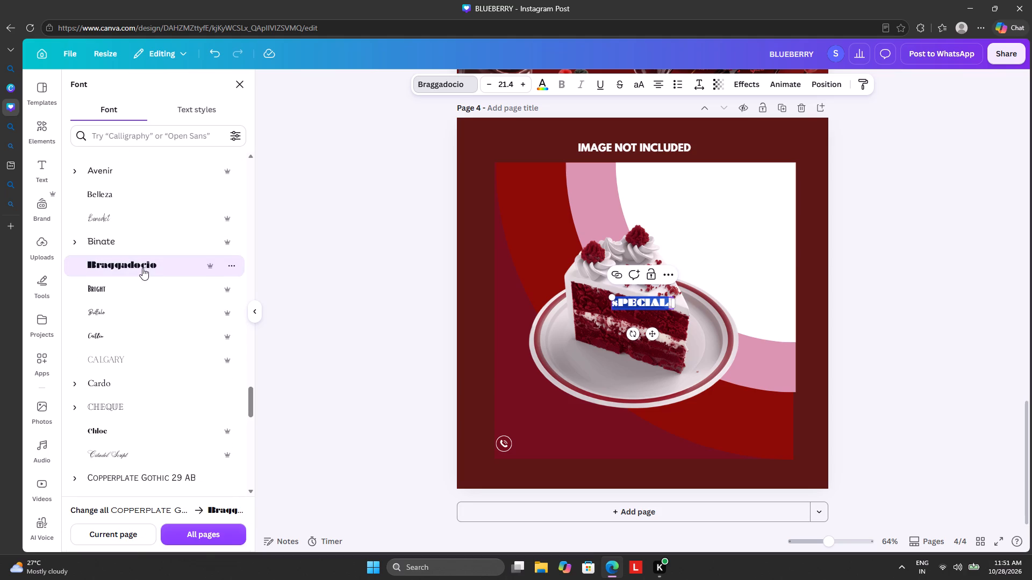
Replace the lowercase first letter of the SPECIAL text with a capital S.
left_click(614, 302)
left_click(619, 302)
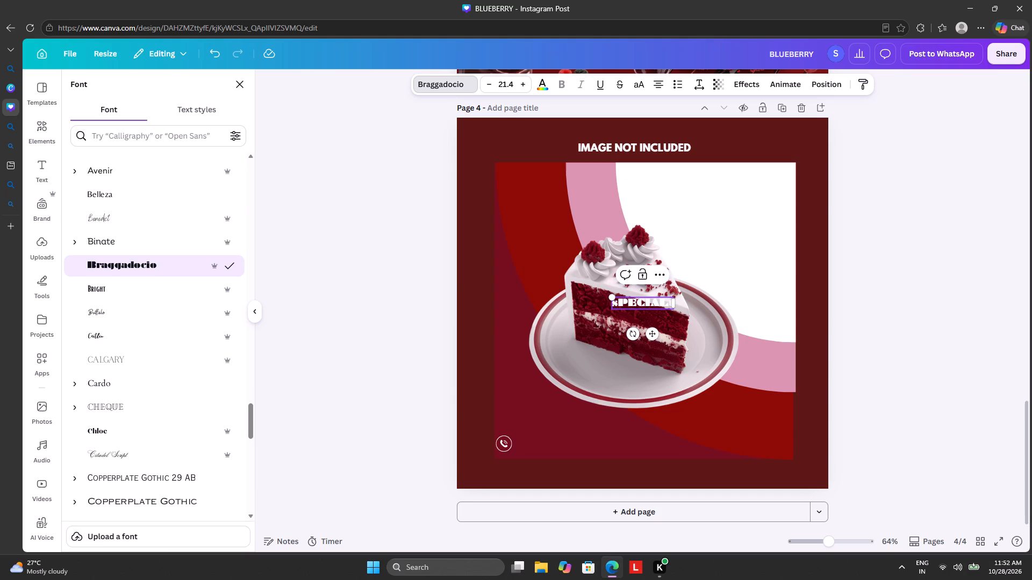
key("BackSpace")
key("s")
key("BackSpace")
key("s")
Change the SPECIAL text's font to Horizon Outline and enlarge it to about size 96.3.
scroll(172, 330, "down", 5)
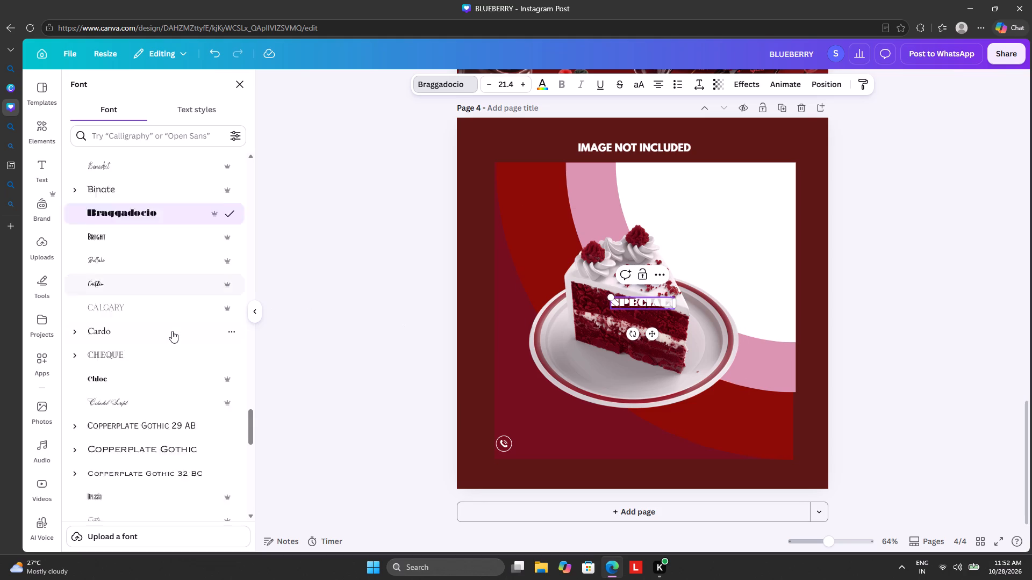
scroll(172, 331, "down", 7)
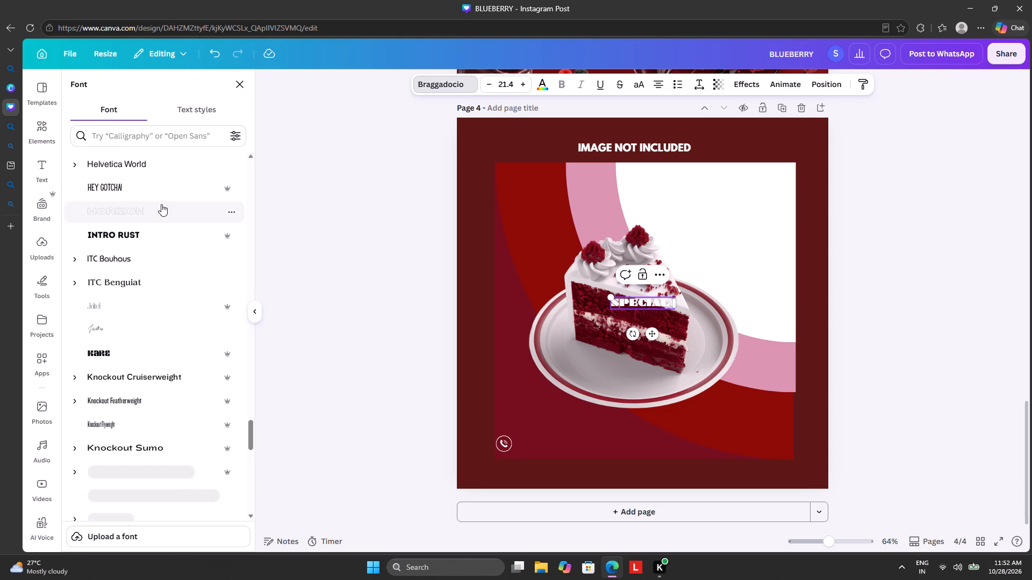
left_click(162, 205)
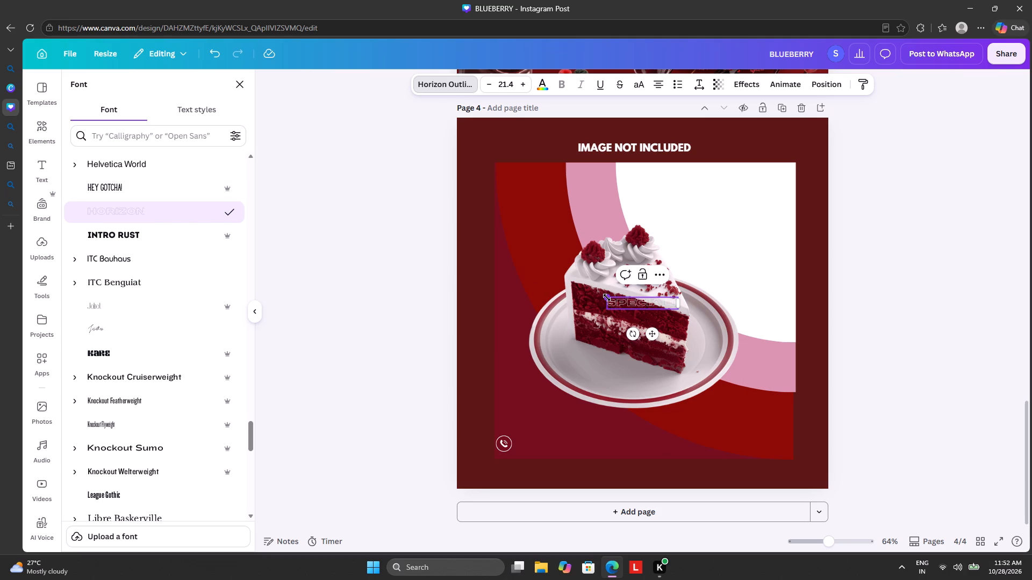
left_click_drag(607, 299, 351, 305)
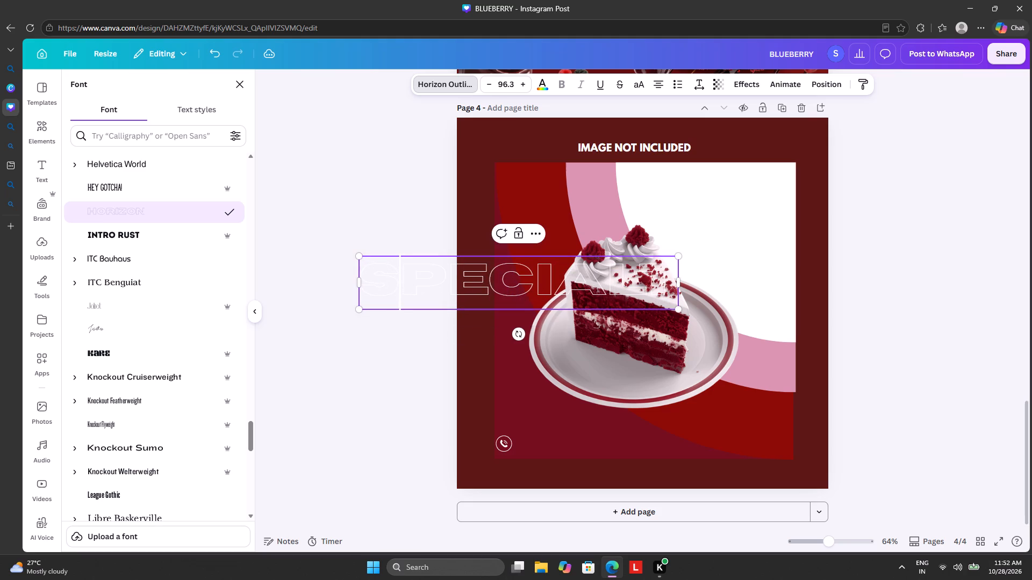
Colour the whole SPECIAL heading with the darkest, near-black maroon from the photo colours.
left_click_drag(479, 295, 673, 310)
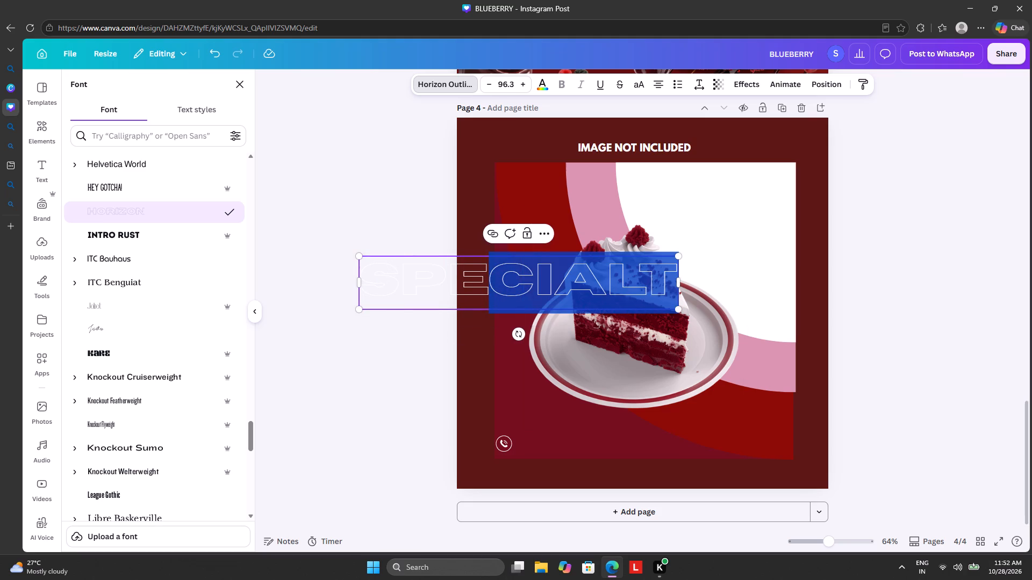
left_click(604, 286)
left_click(497, 274)
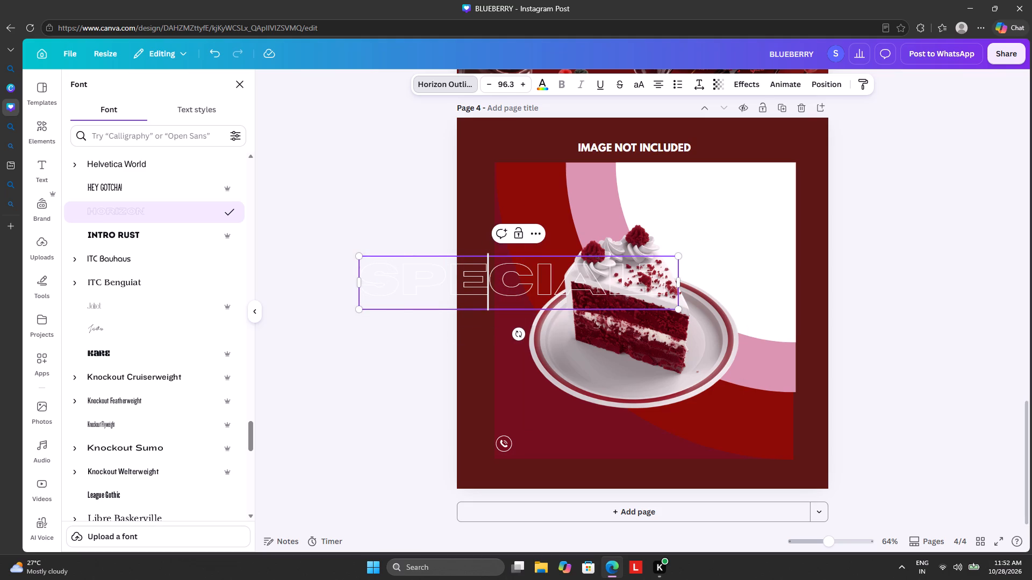
left_click_drag(370, 275, 537, 288)
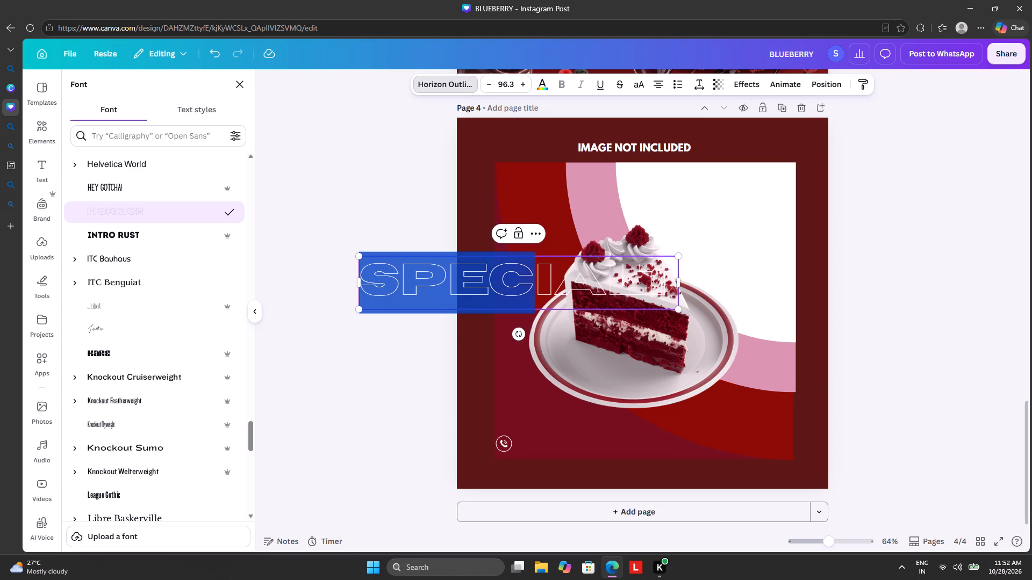
left_click_drag(537, 288, 669, 284)
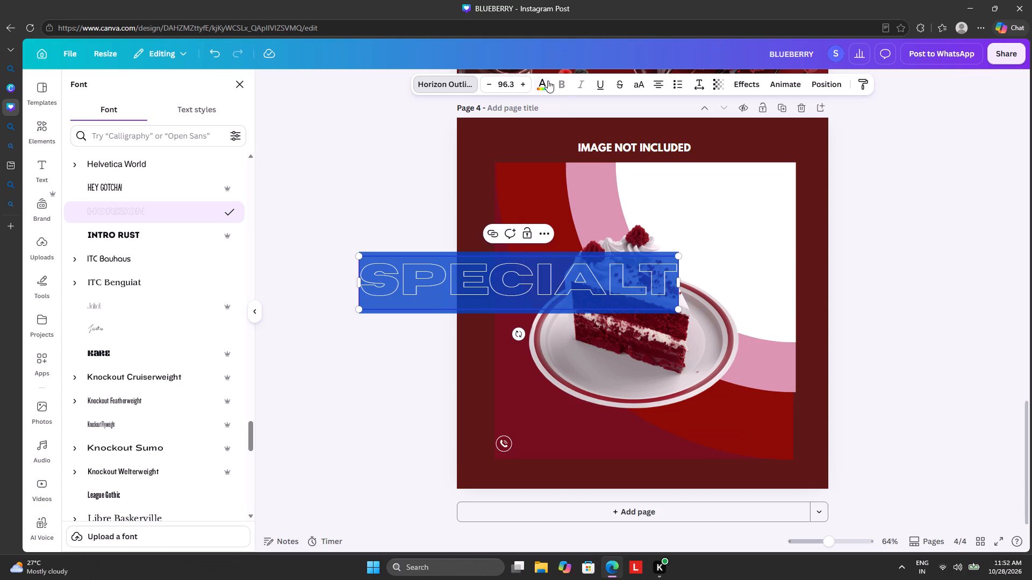
left_click(548, 81)
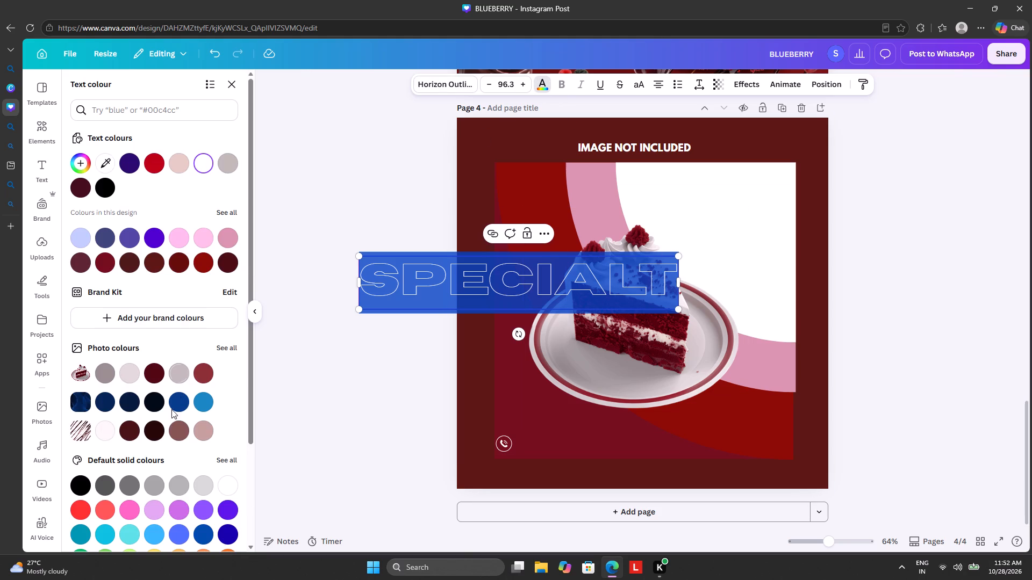
left_click(152, 434)
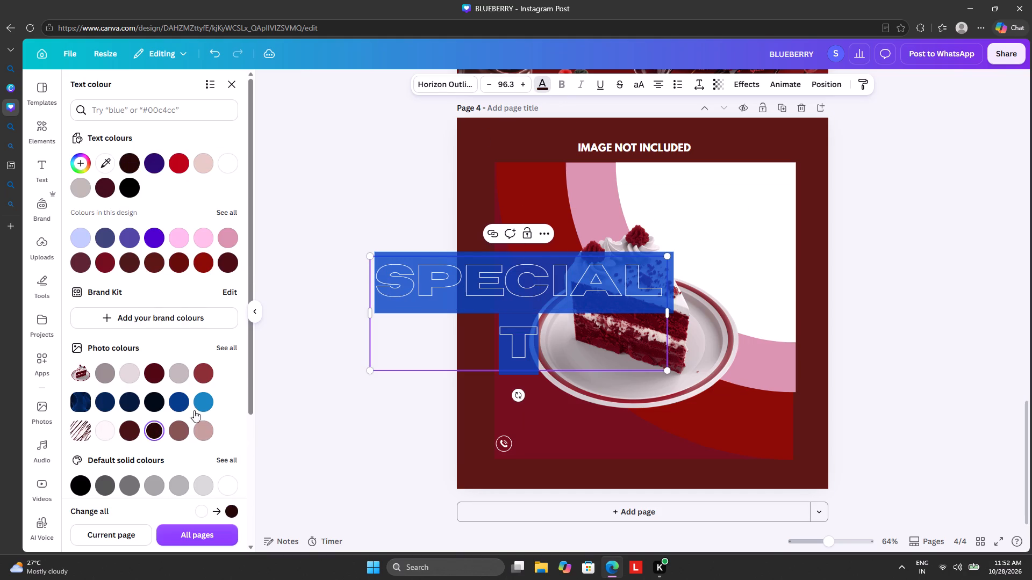
left_click(335, 307)
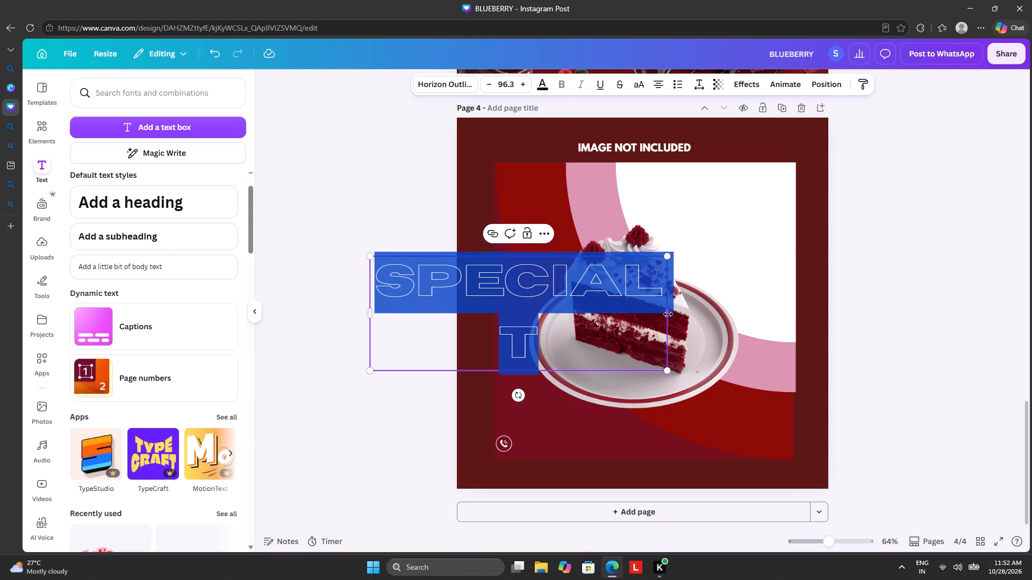
Widen the heading's text box so the word fits on one line, and move it up over the top of the cake slice.
left_click_drag(668, 314, 750, 306)
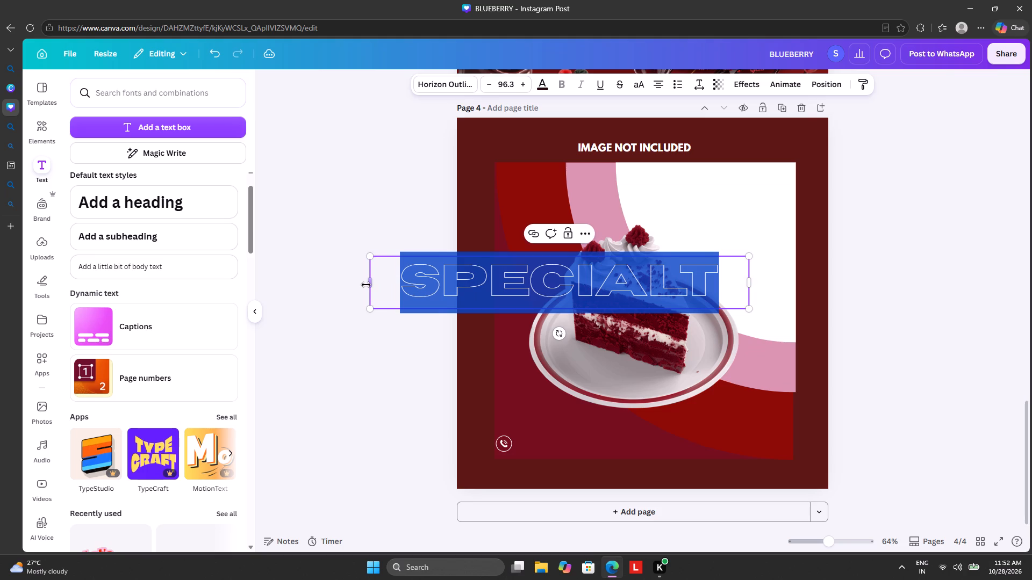
left_click(357, 289)
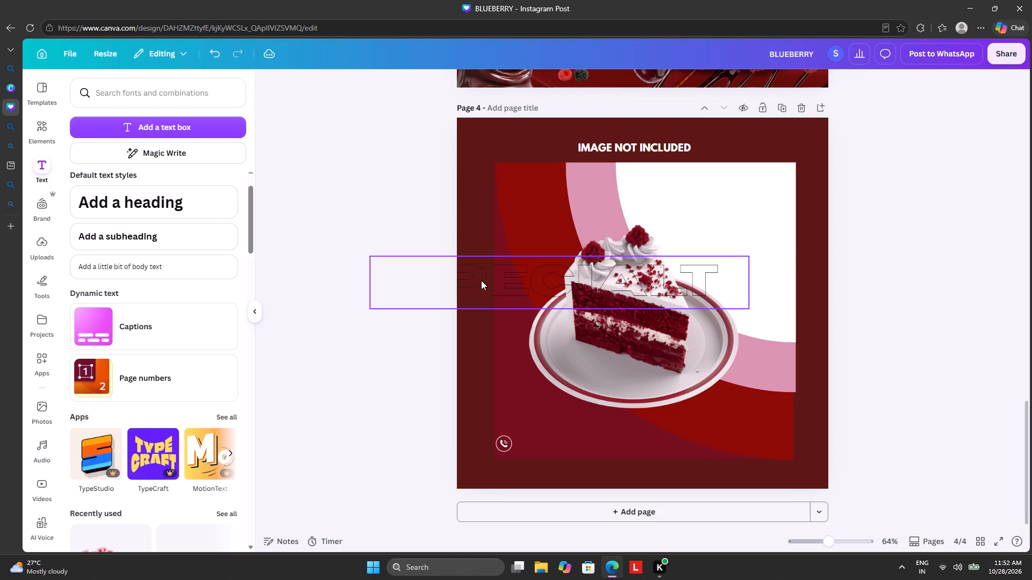
left_click_drag(490, 282, 610, 219)
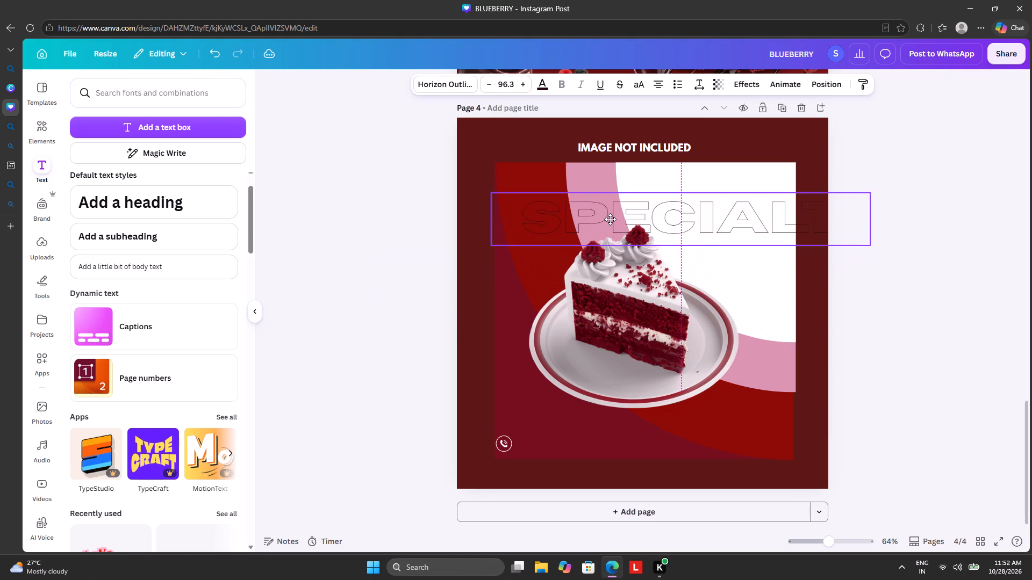
Reposition the SPECIAL heading above the cake slice and shrink it to about size 43.2 over the white area.
left_click_drag(610, 219, 572, 298)
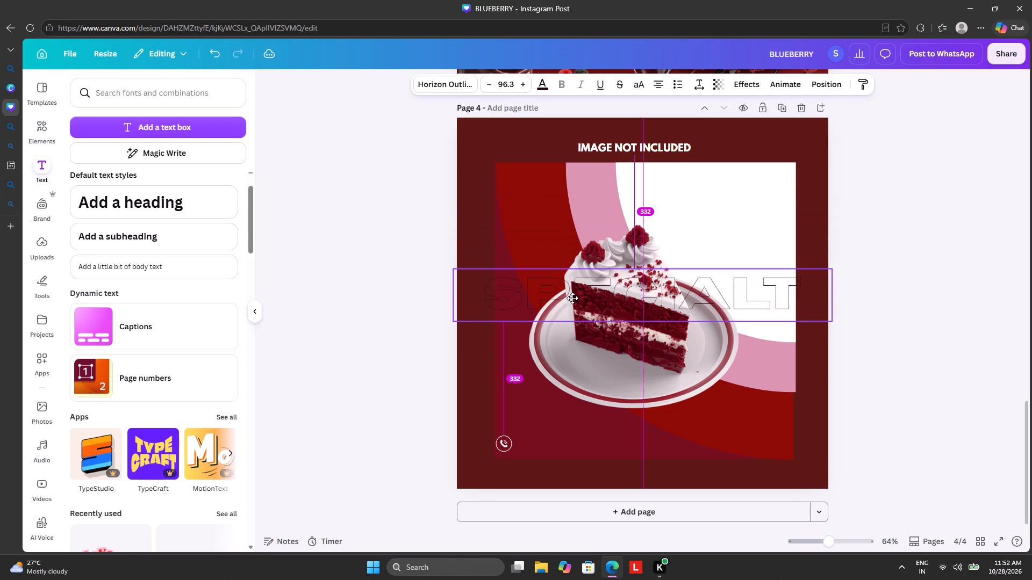
left_click_drag(572, 298, 556, 209)
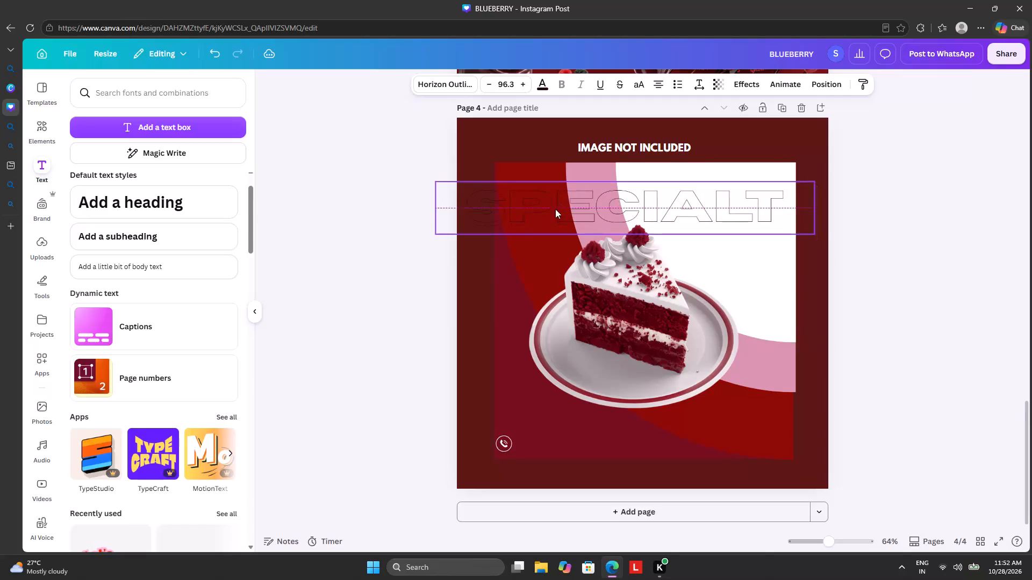
left_click_drag(435, 179, 544, 197)
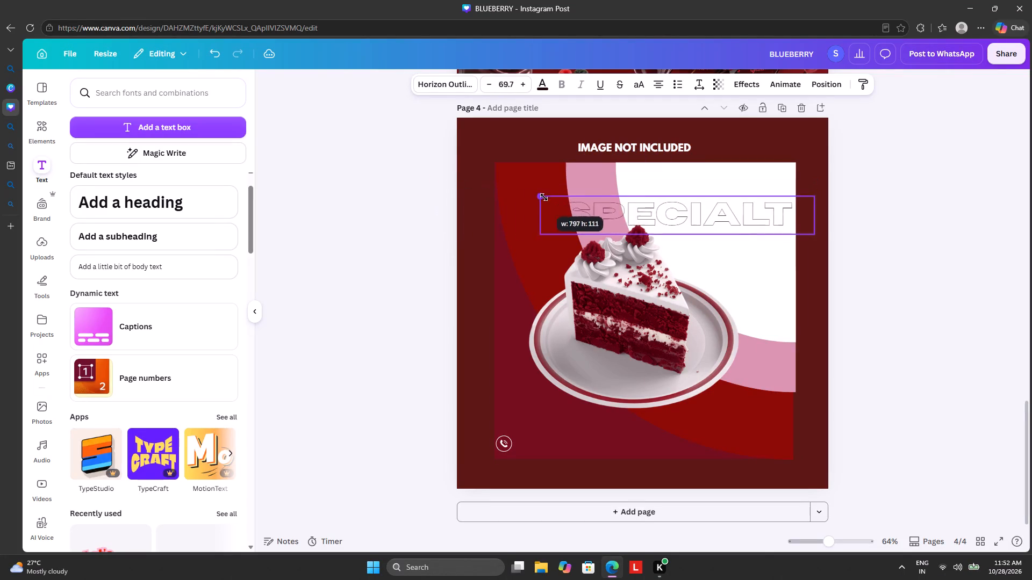
left_click_drag(544, 197, 647, 204)
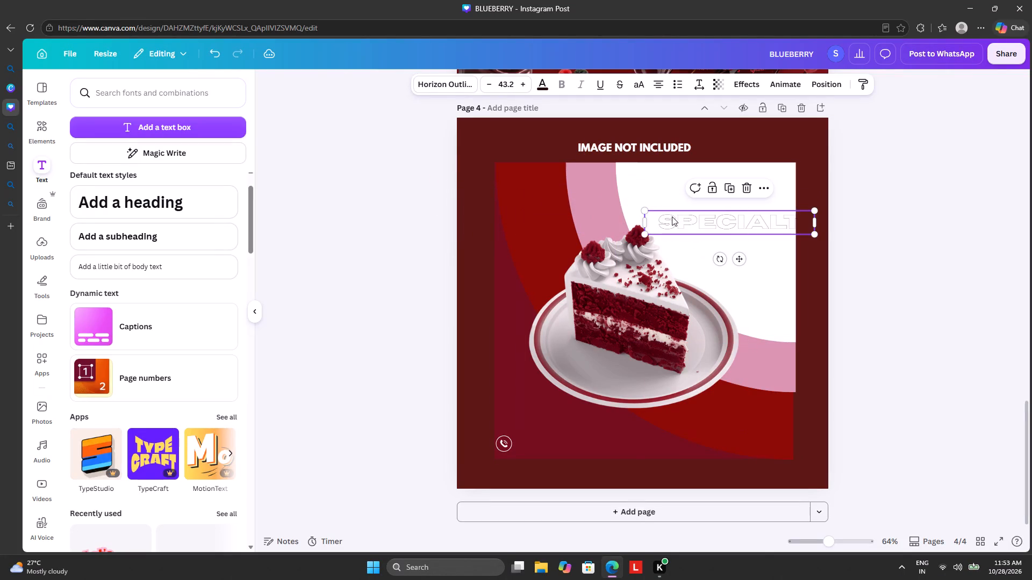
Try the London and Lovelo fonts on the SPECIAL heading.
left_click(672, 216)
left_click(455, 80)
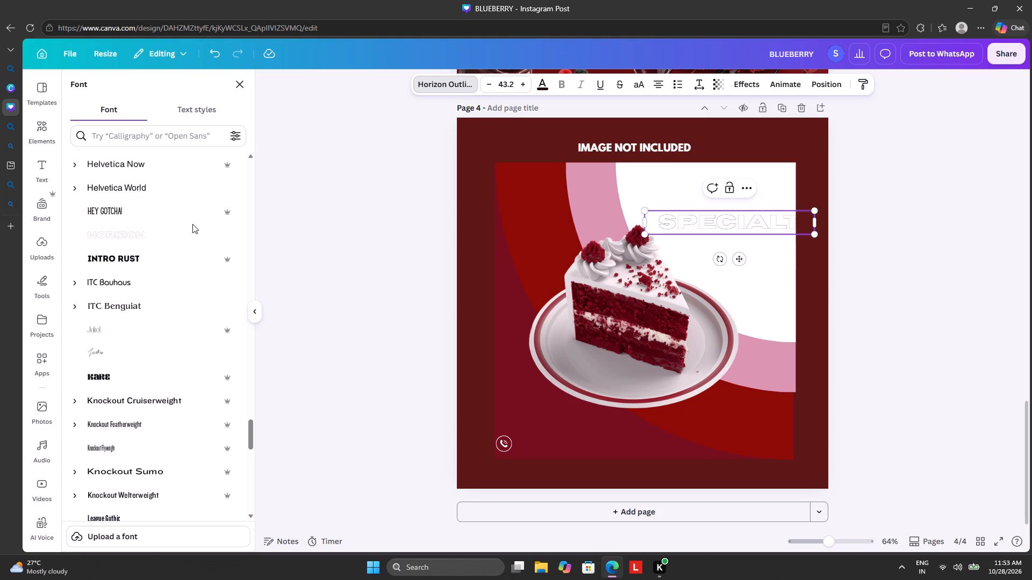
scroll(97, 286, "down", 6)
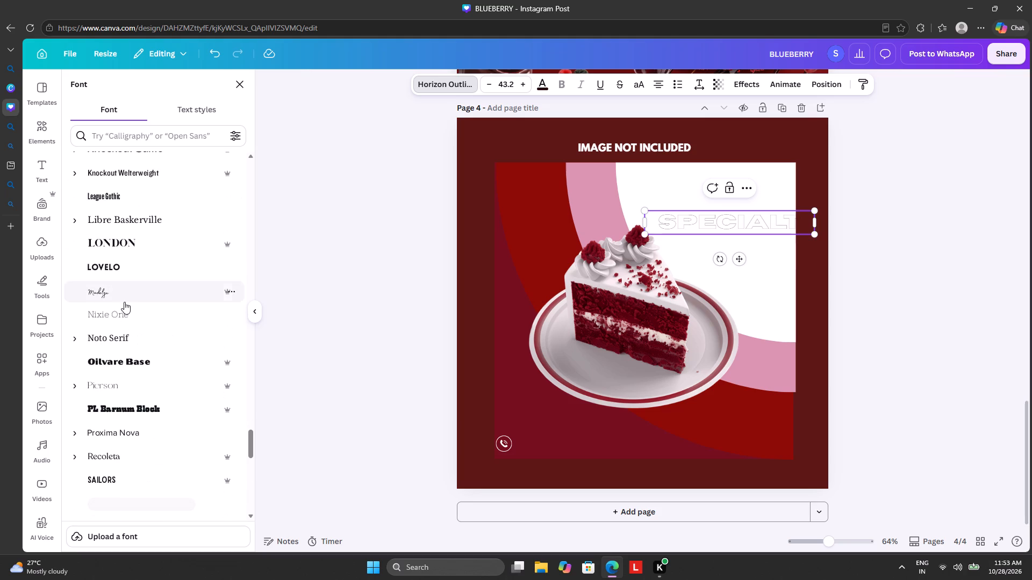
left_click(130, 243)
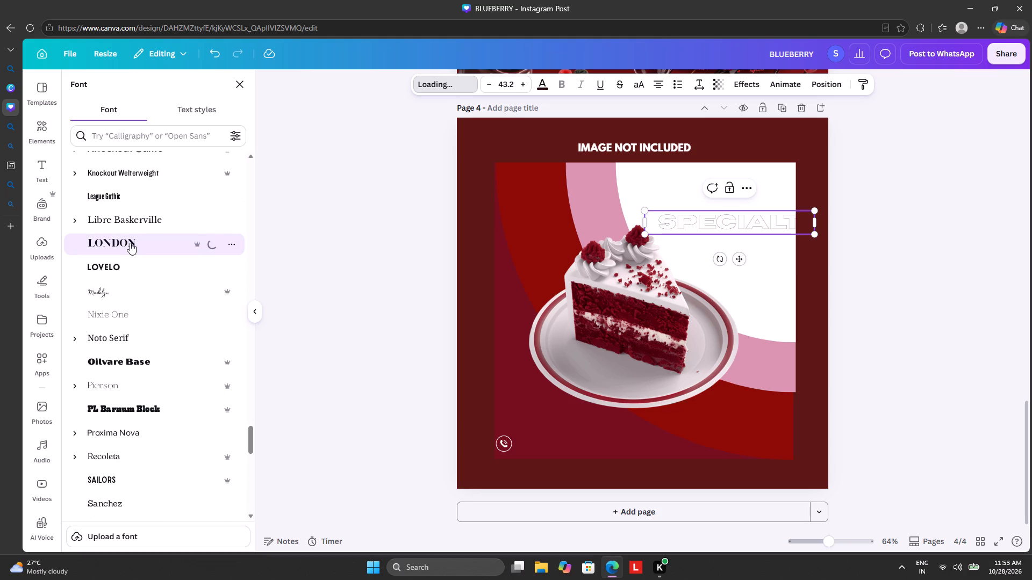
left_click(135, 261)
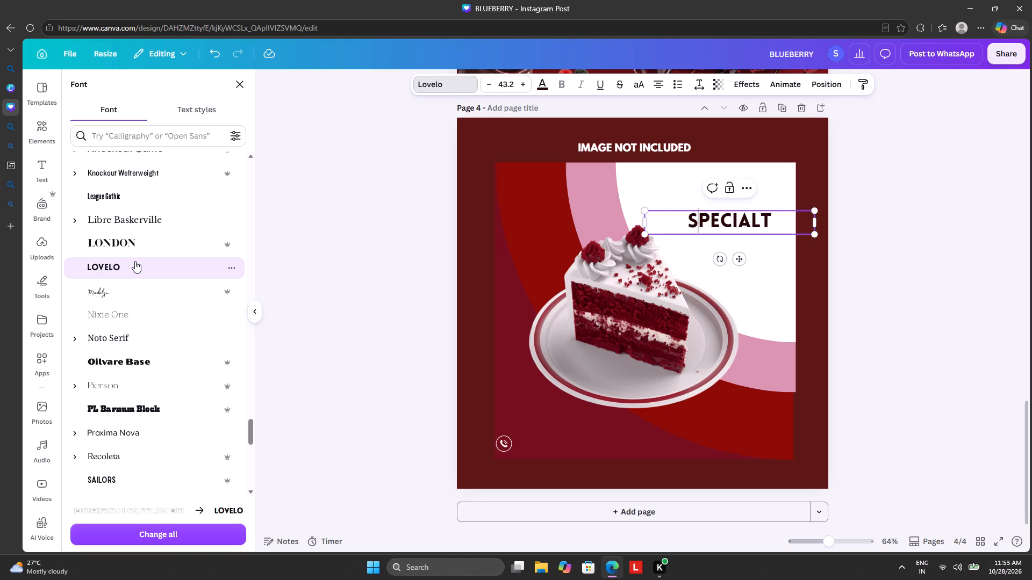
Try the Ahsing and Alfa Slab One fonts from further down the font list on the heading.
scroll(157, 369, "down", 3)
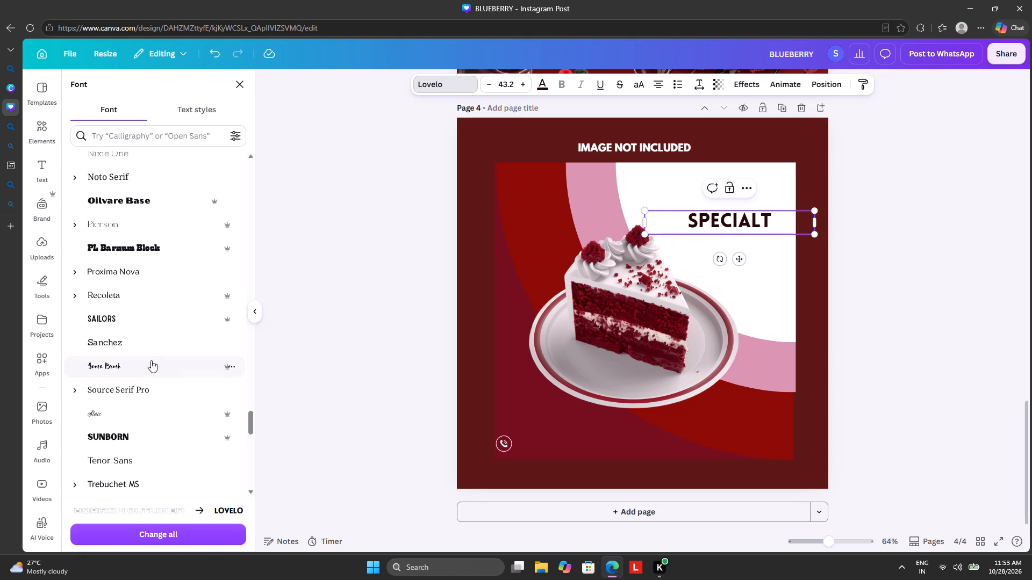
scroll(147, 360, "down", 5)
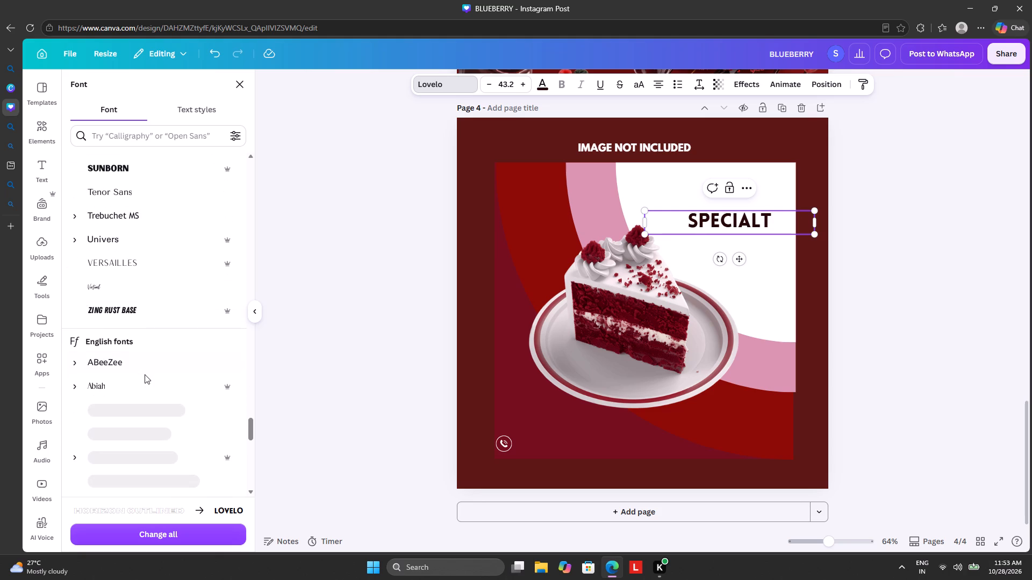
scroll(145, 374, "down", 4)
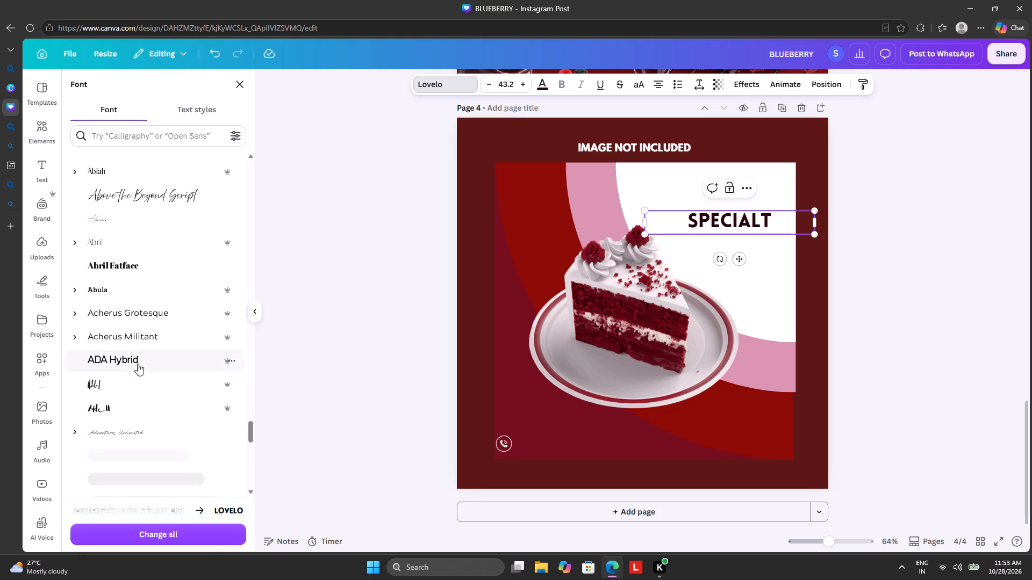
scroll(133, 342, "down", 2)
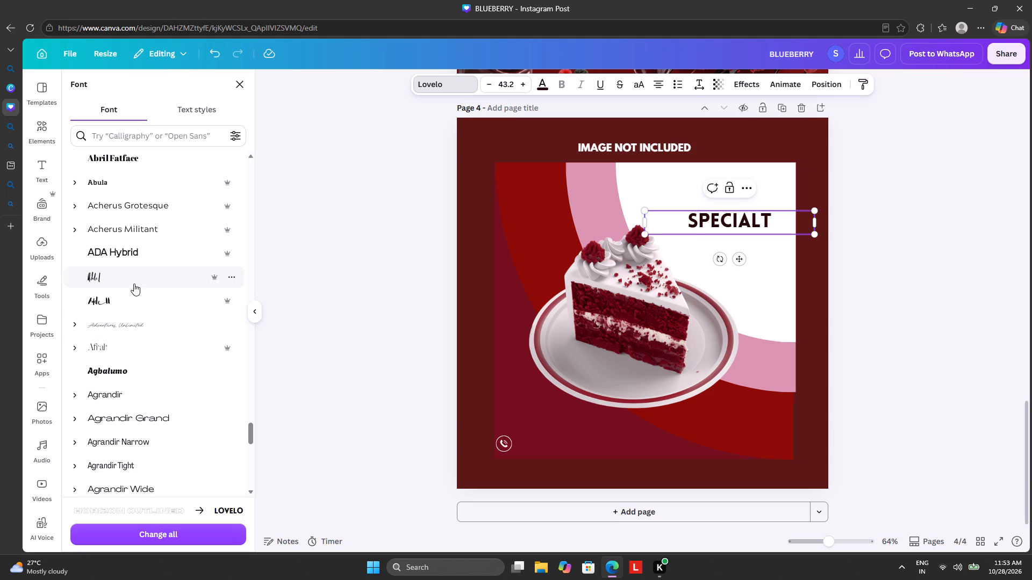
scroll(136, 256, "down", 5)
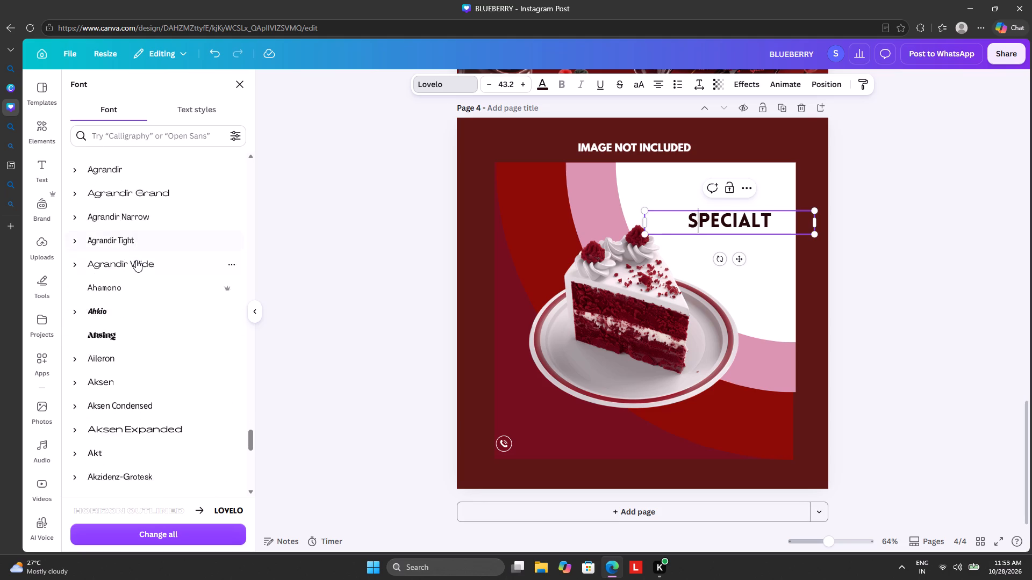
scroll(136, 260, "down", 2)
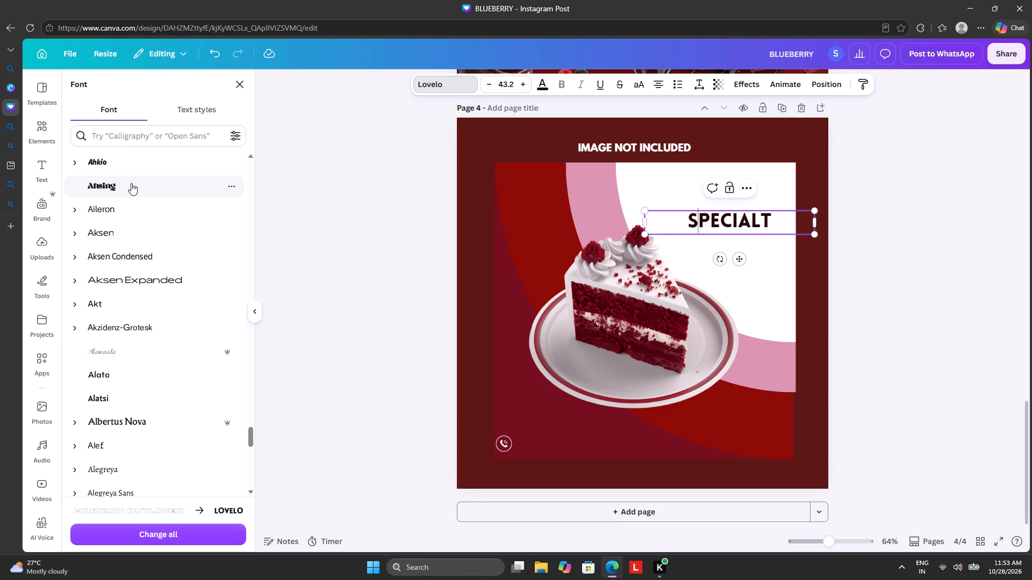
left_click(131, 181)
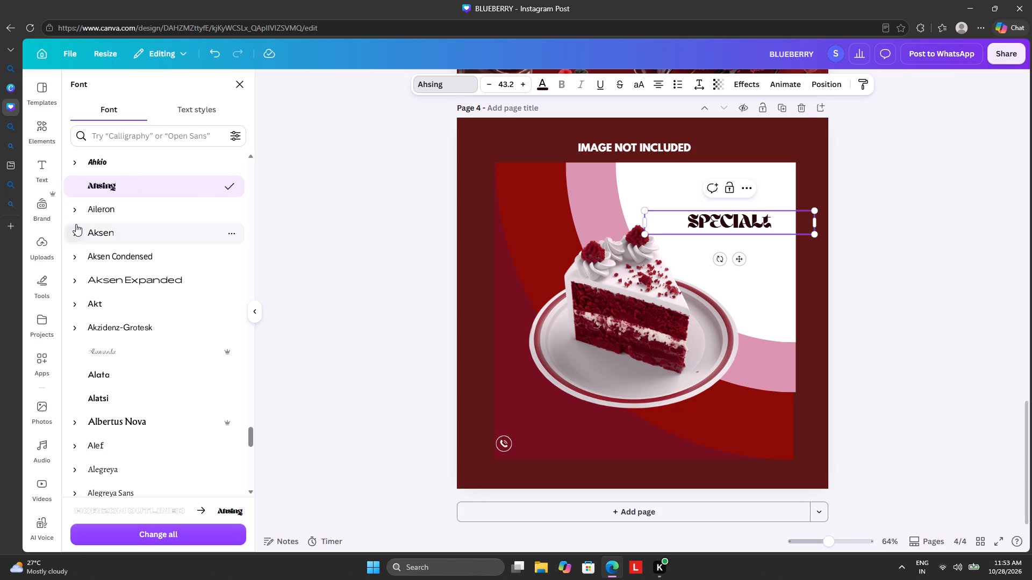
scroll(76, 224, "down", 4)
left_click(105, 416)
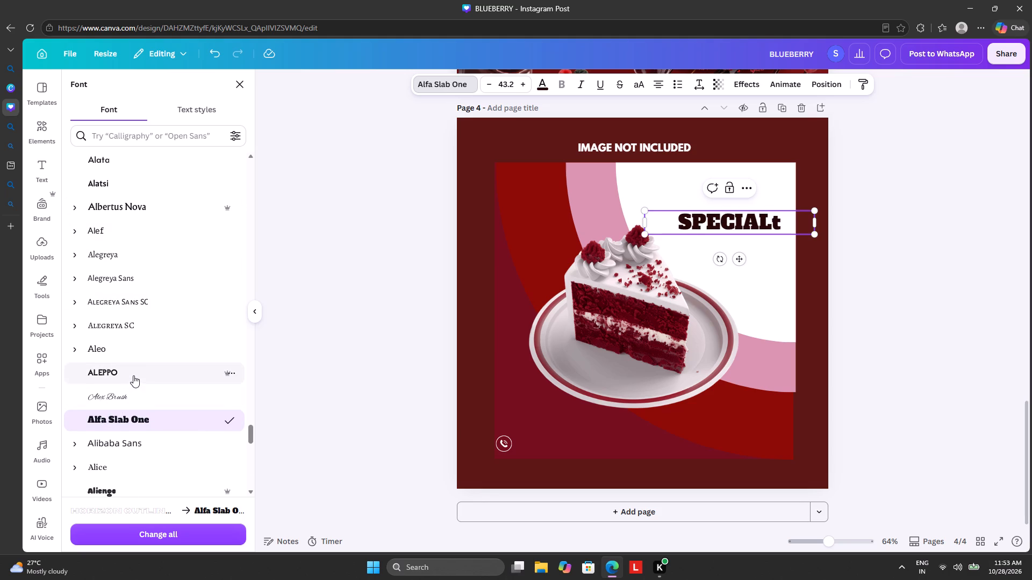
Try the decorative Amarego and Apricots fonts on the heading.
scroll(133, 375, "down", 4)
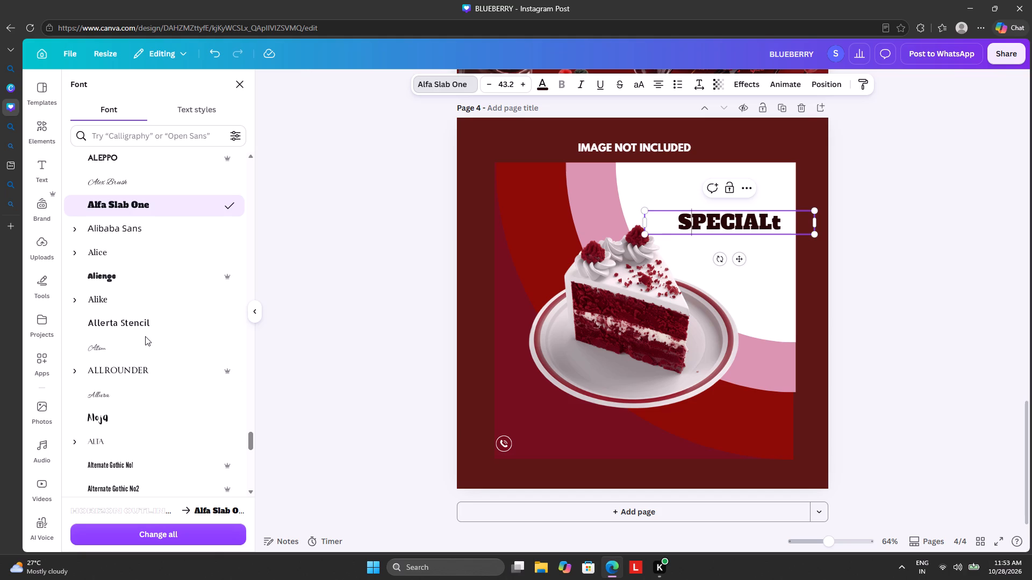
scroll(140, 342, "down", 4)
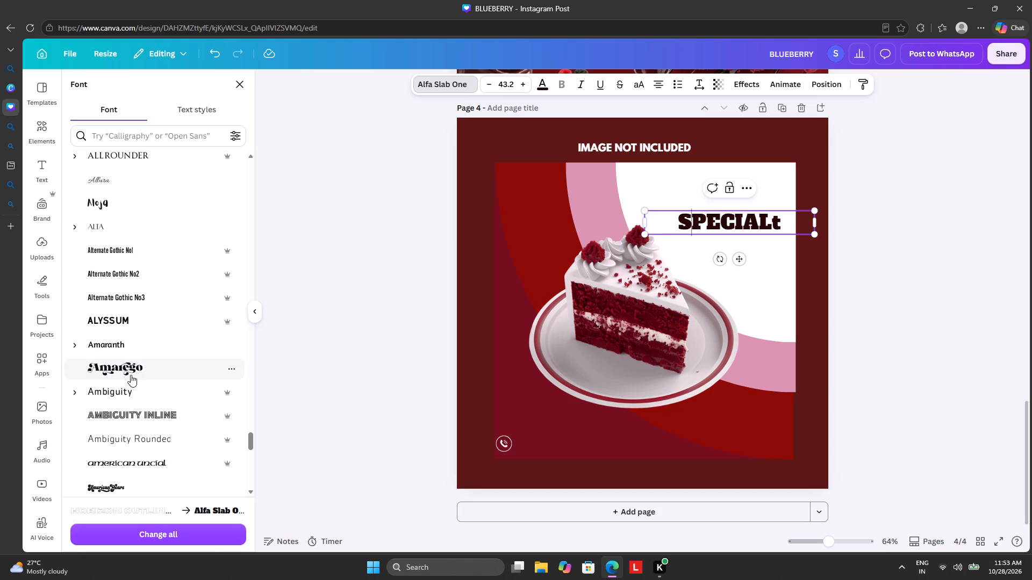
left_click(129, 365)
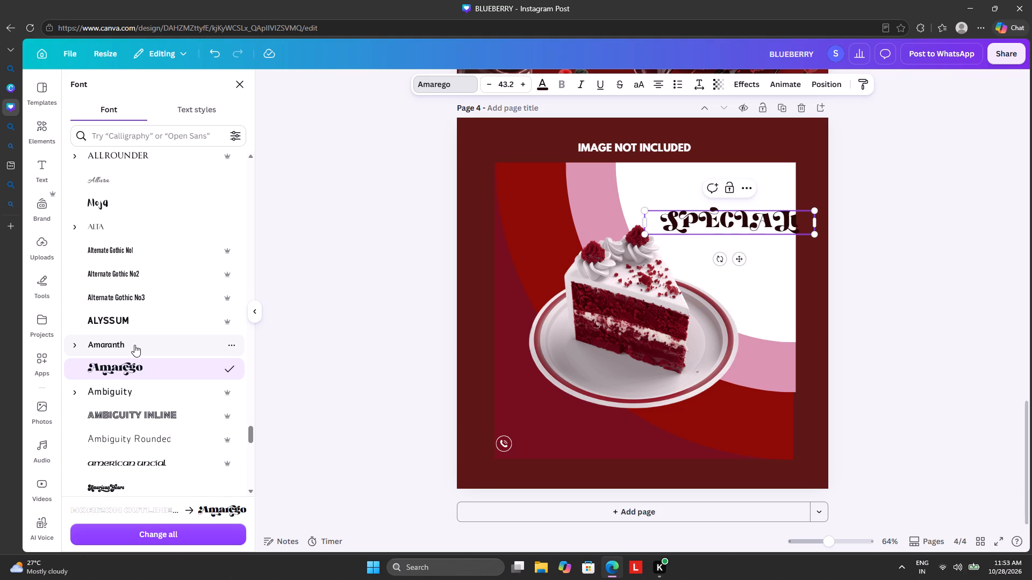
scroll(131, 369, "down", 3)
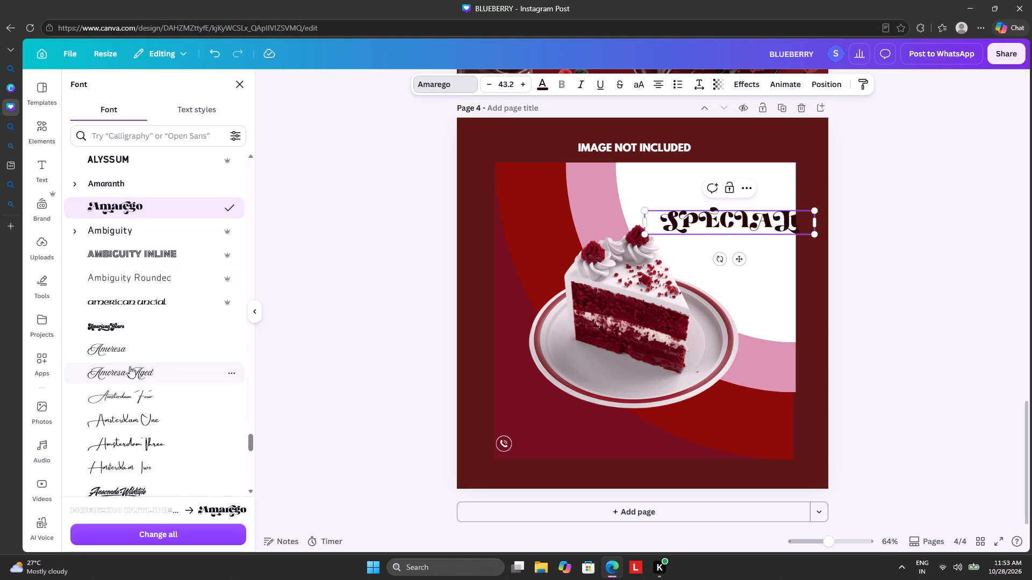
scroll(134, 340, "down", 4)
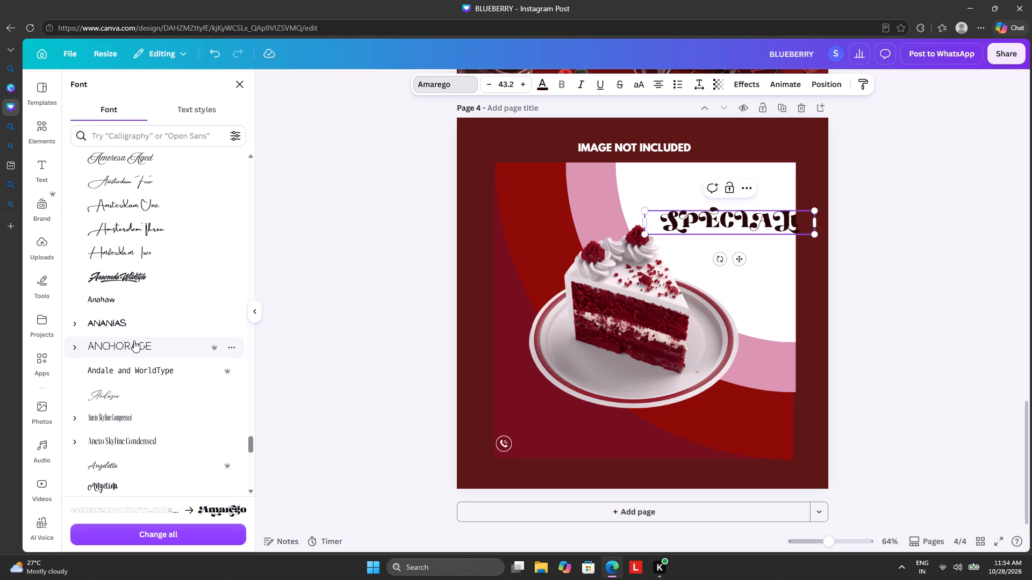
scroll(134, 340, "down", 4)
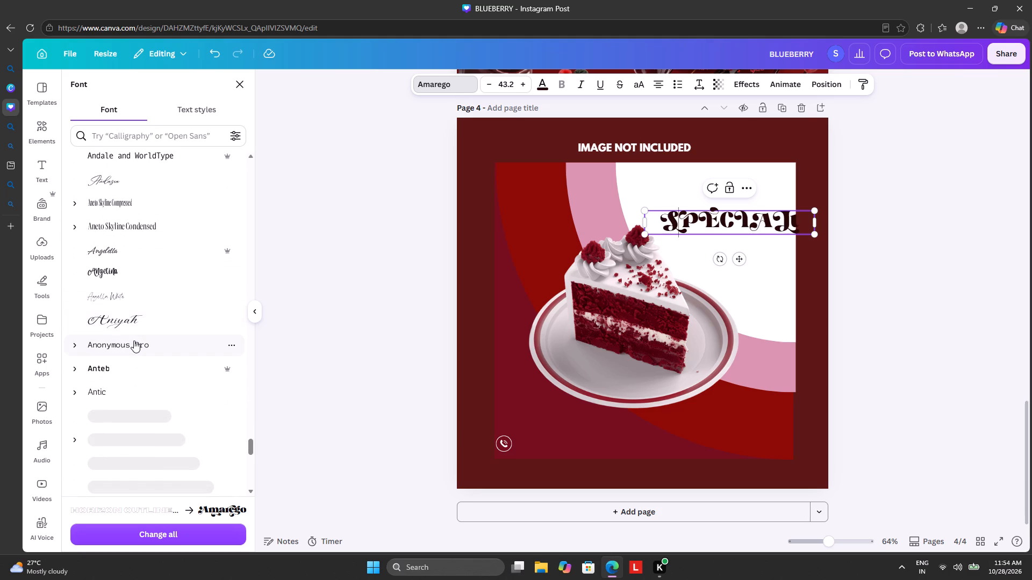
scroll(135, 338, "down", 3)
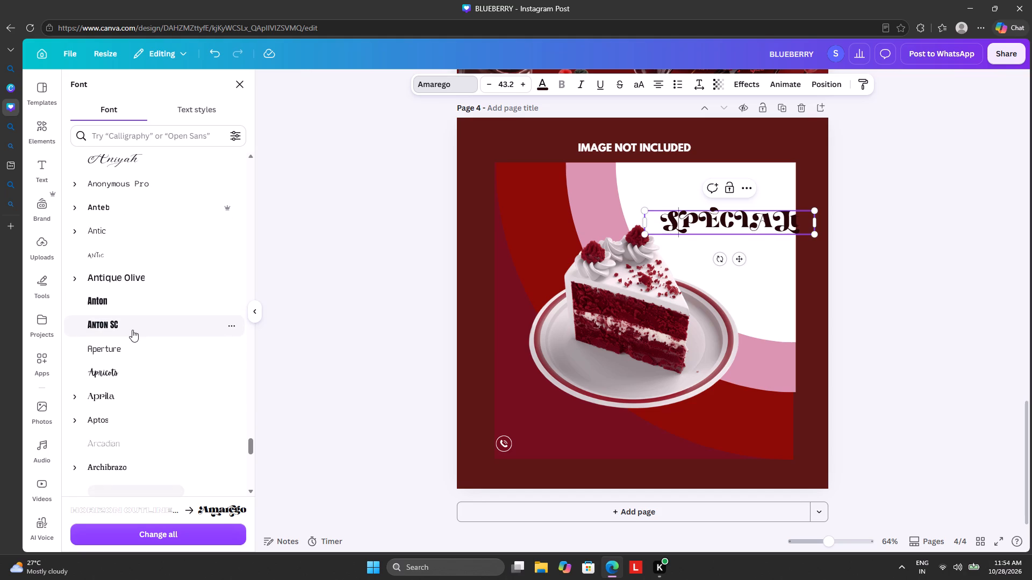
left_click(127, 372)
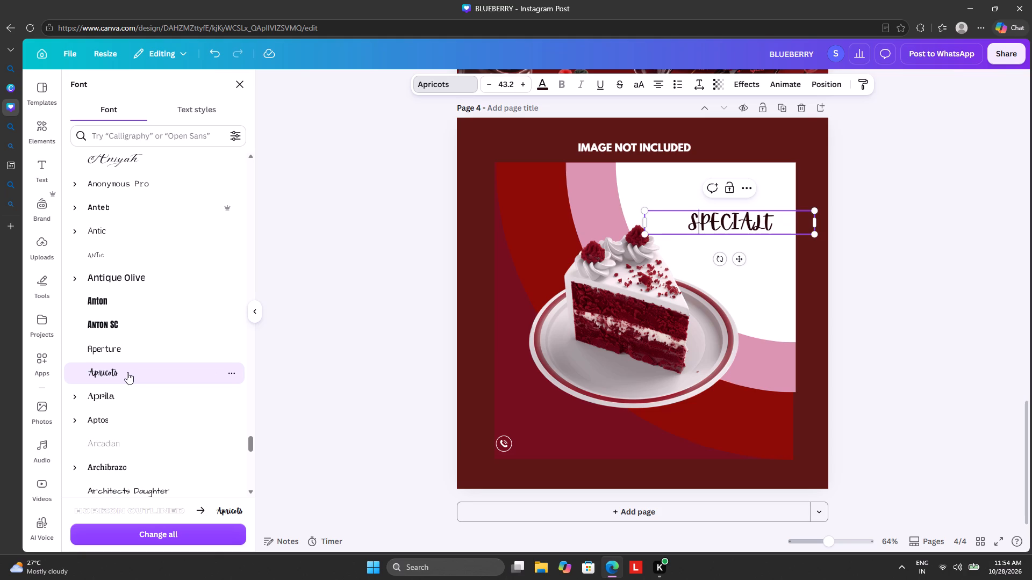
Set the heading's font to Architype Ballmer.
scroll(128, 371, "down", 4)
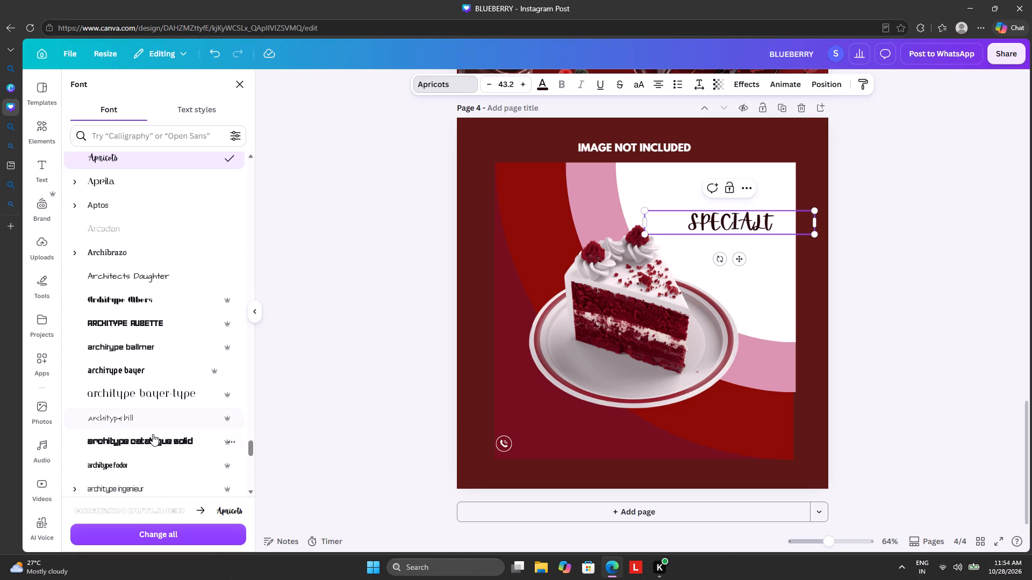
left_click(153, 351)
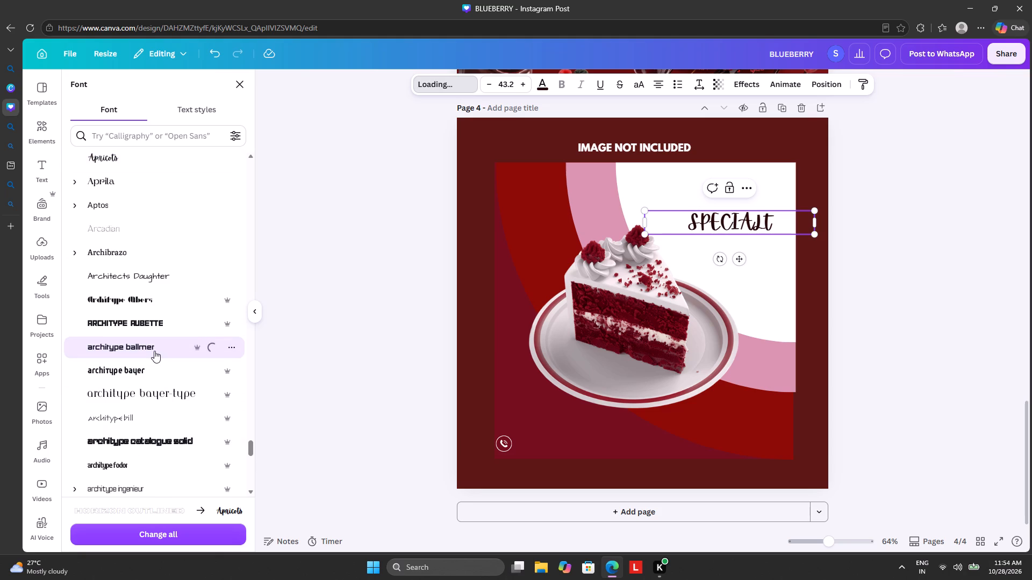
scroll(154, 351, "up", 3)
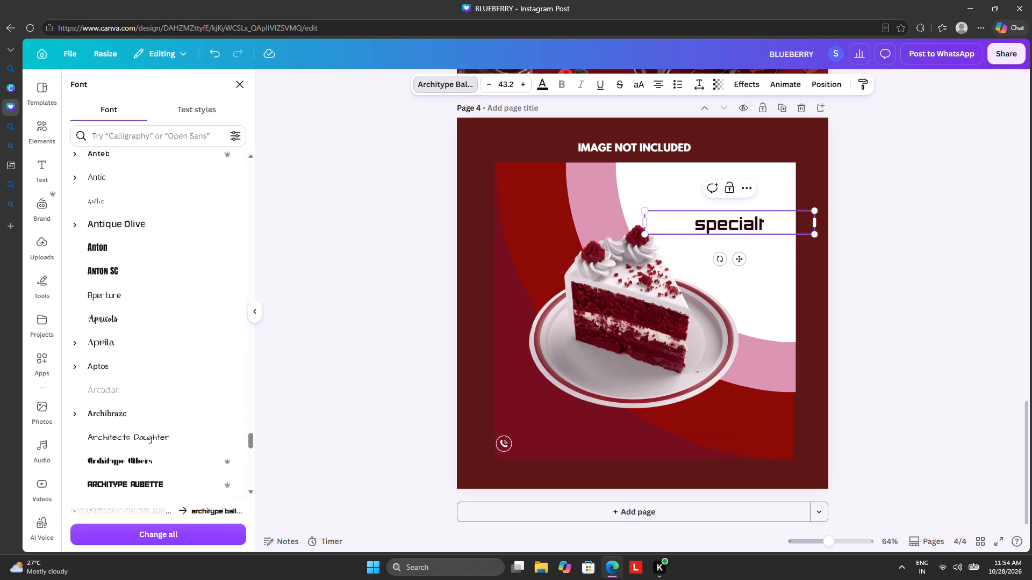
Delete the stray letter t at the end of the heading so it reads "special".
left_click(764, 223)
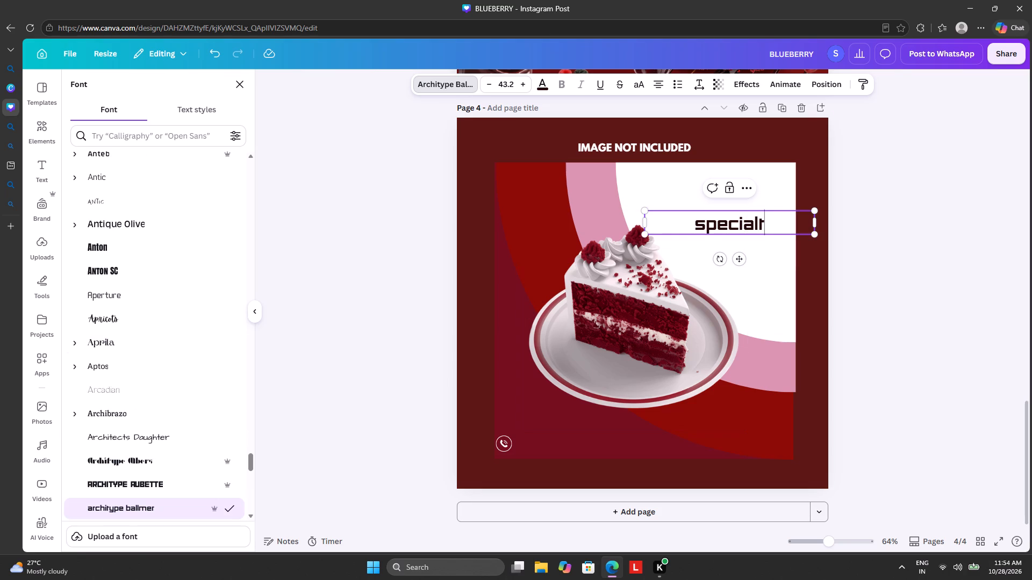
key("BackSpace")
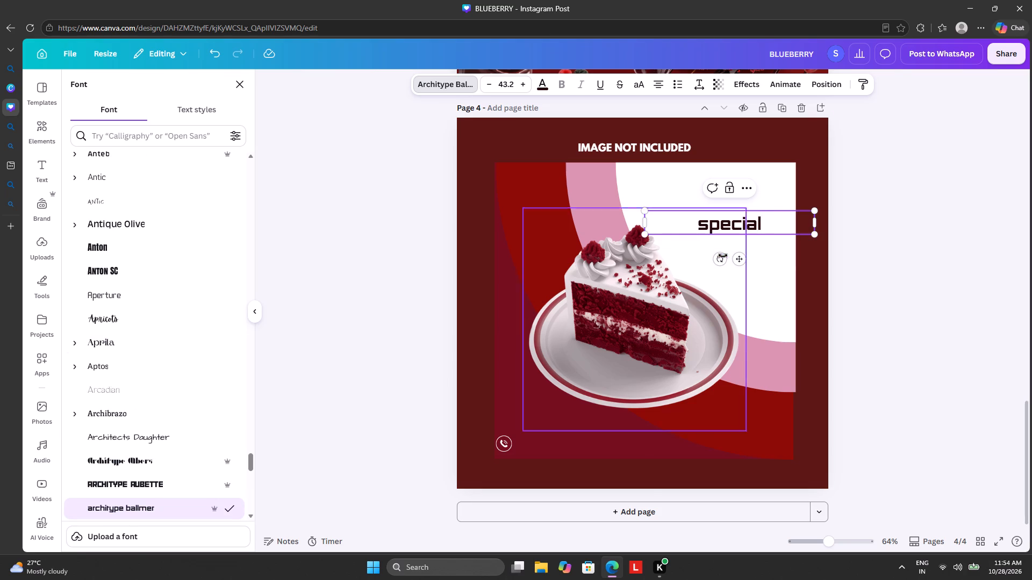
Move the "special" heading to the upper-right corner of the white area on page 4 and deselect it.
left_click_drag(737, 259, 737, 257)
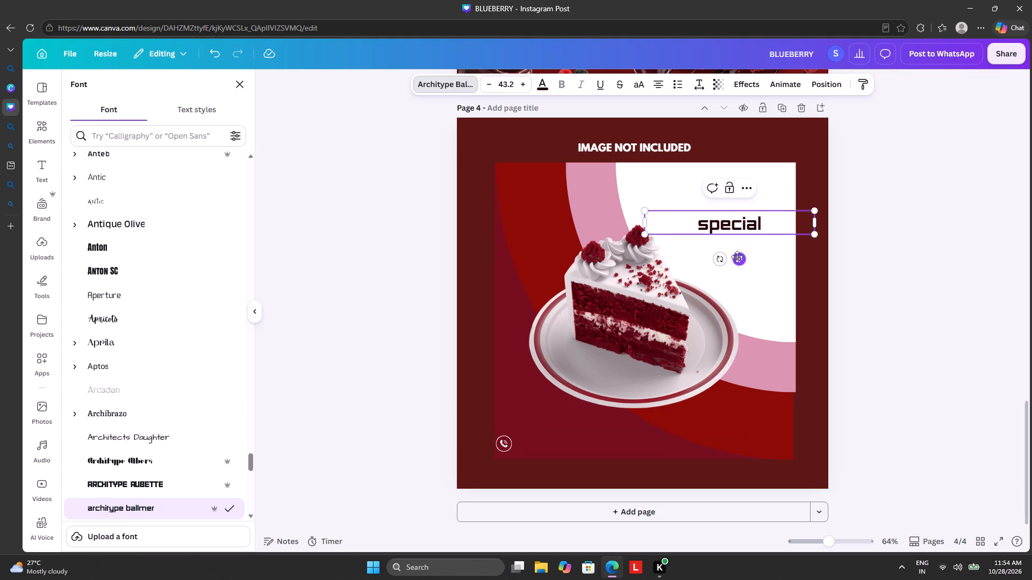
left_click_drag(737, 257, 735, 213)
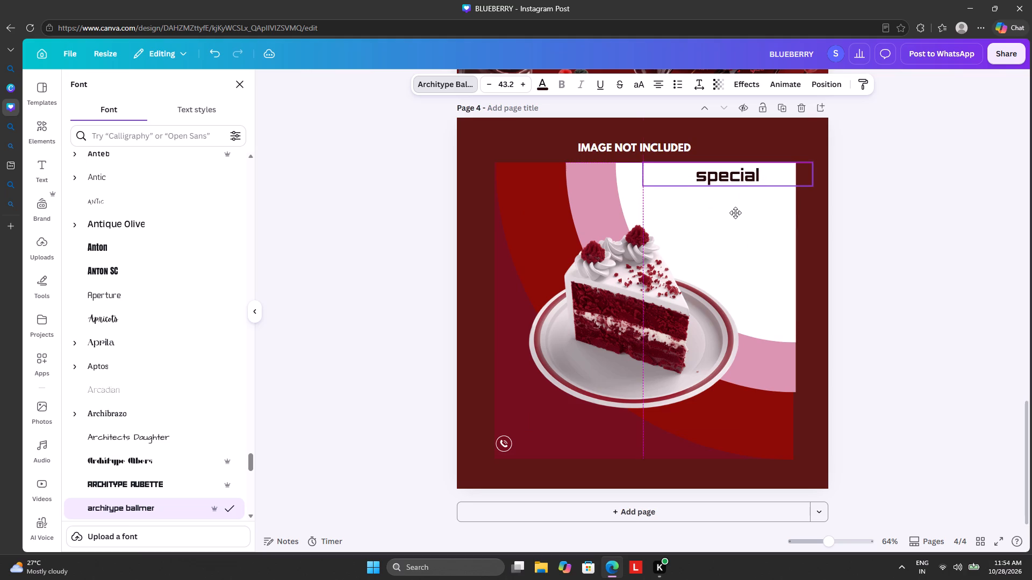
left_click_drag(735, 213, 755, 212)
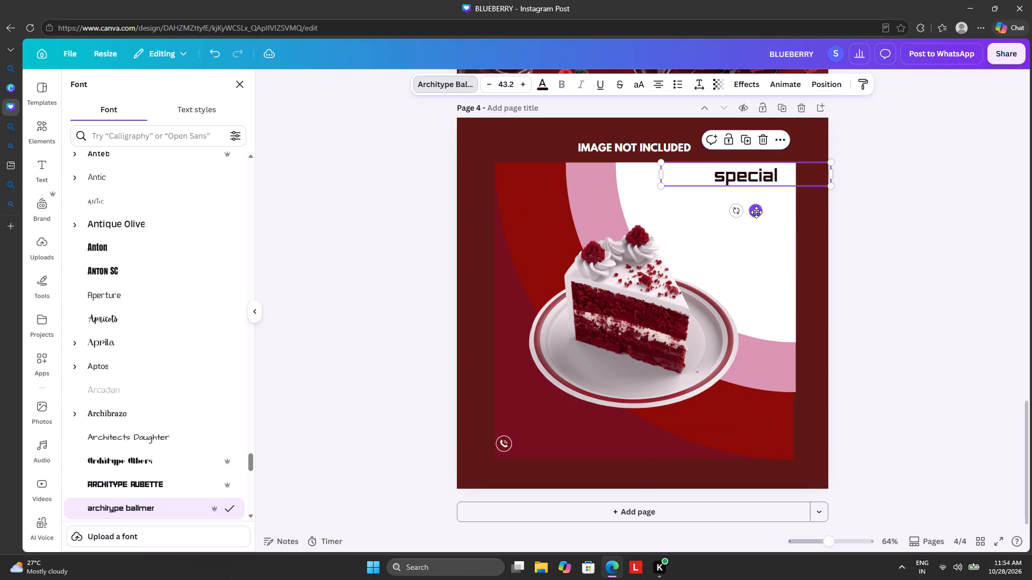
left_click(769, 238)
left_click(944, 237)
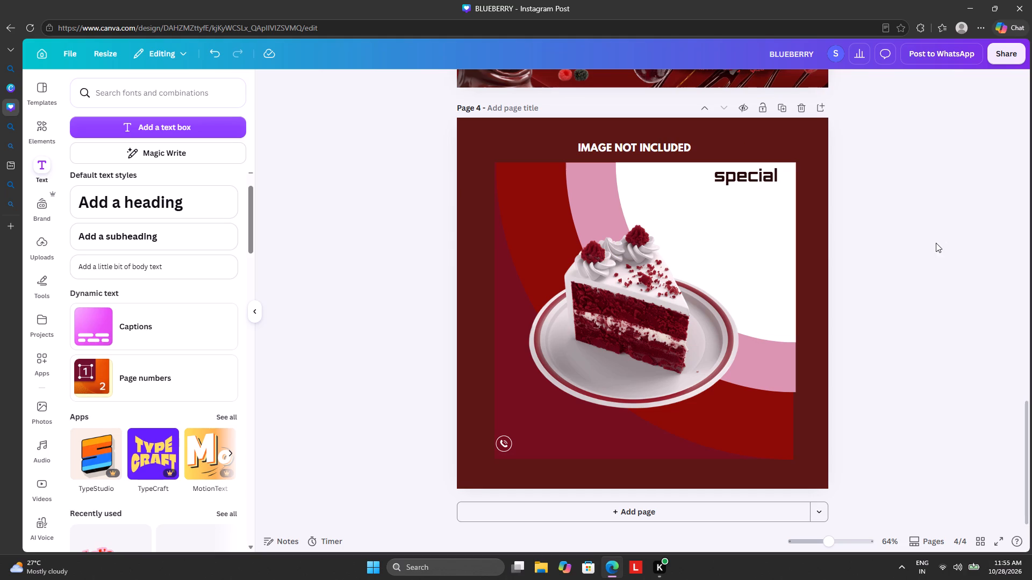
Add a text box to page 4 and replace its placeholder text with "eessert".
left_click(203, 127)
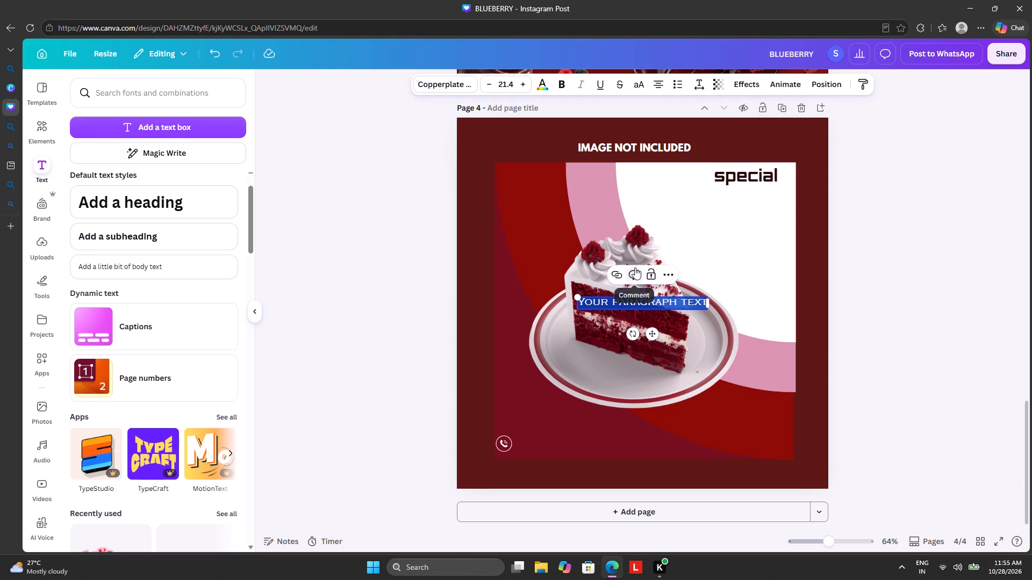
left_click(705, 302)
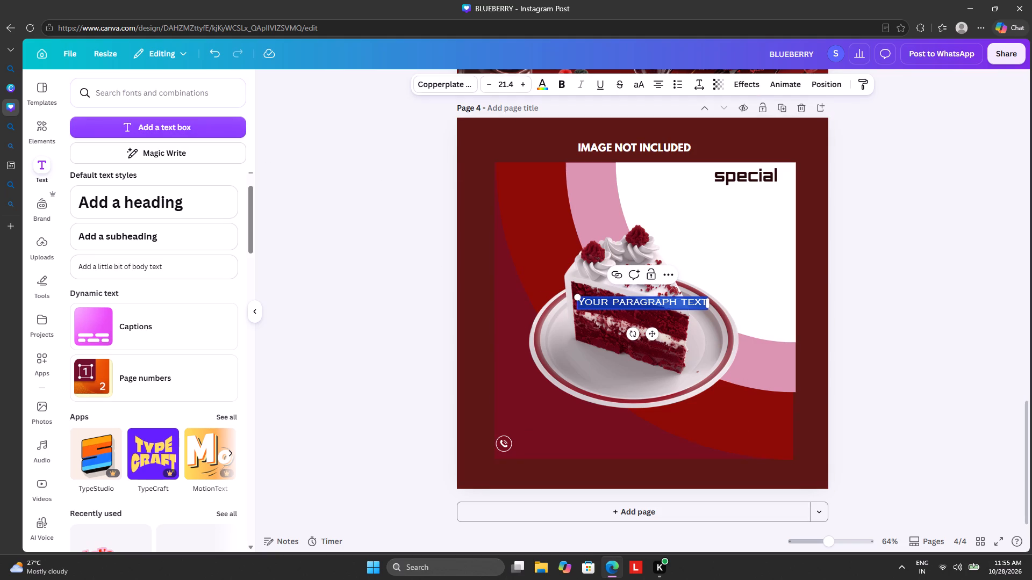
left_click(705, 302)
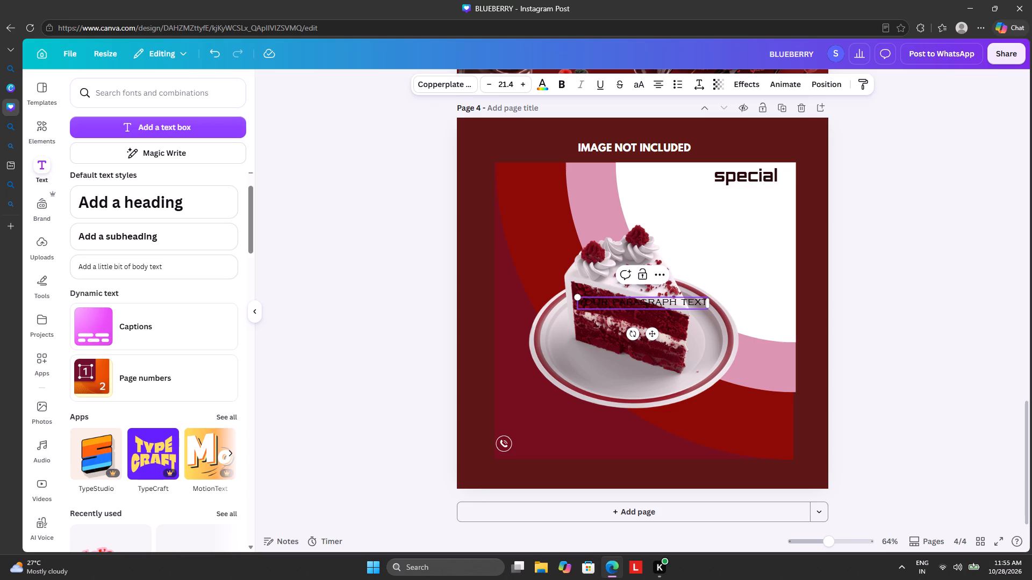
key("BackSpace")
key("BackSpace")
key("BackSpace")
key("BackSpace")
key("BackSpace")
key("BackSpace")
key("BackSpace")
key("BackSpace")
key("BackSpace")
key("BackSpace")
key("BackSpace")
key("BackSpace")
key("BackSpace")
key("BackSpace")
key("BackSpace")
key("BackSpace")
key("BackSpace")
key("BackSpace")
key("BackSpace")
key("BackSpace")
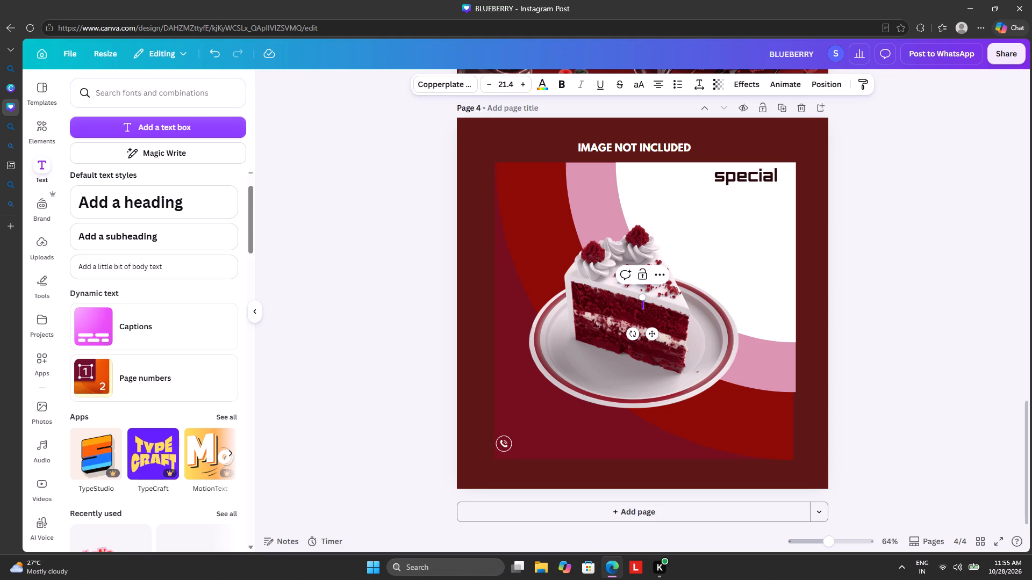
key("space")
key("e")
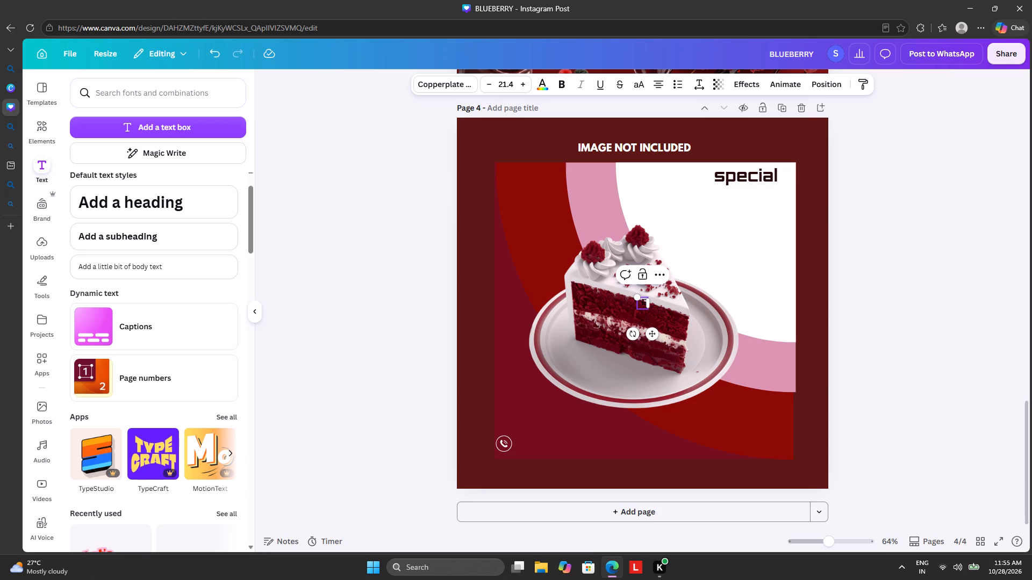
key("e")
type("ssert")
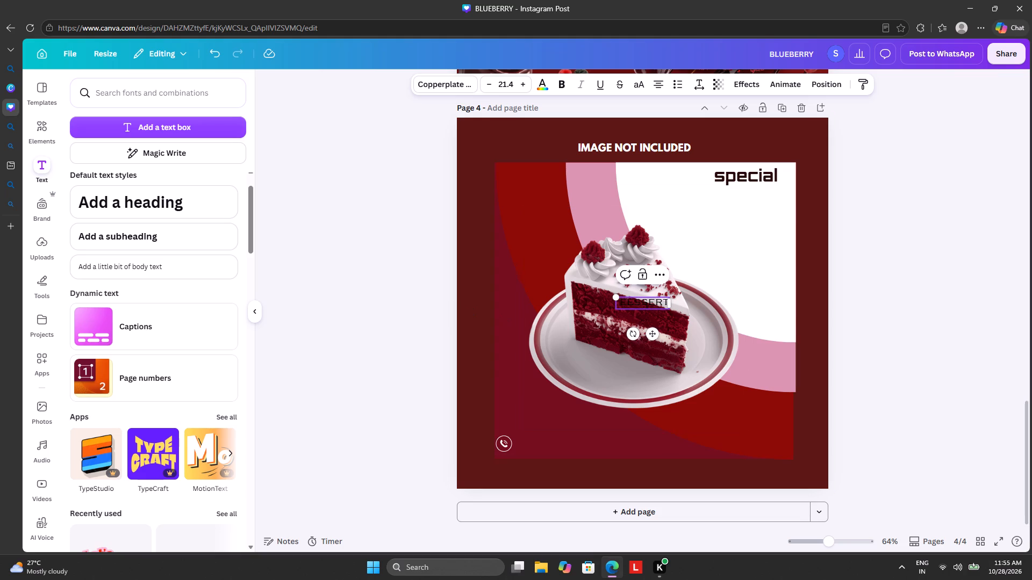
Enlarge the new text to about size 85 and correct its first letter so it reads "dessert".
left_click_drag(621, 299, 661, 300)
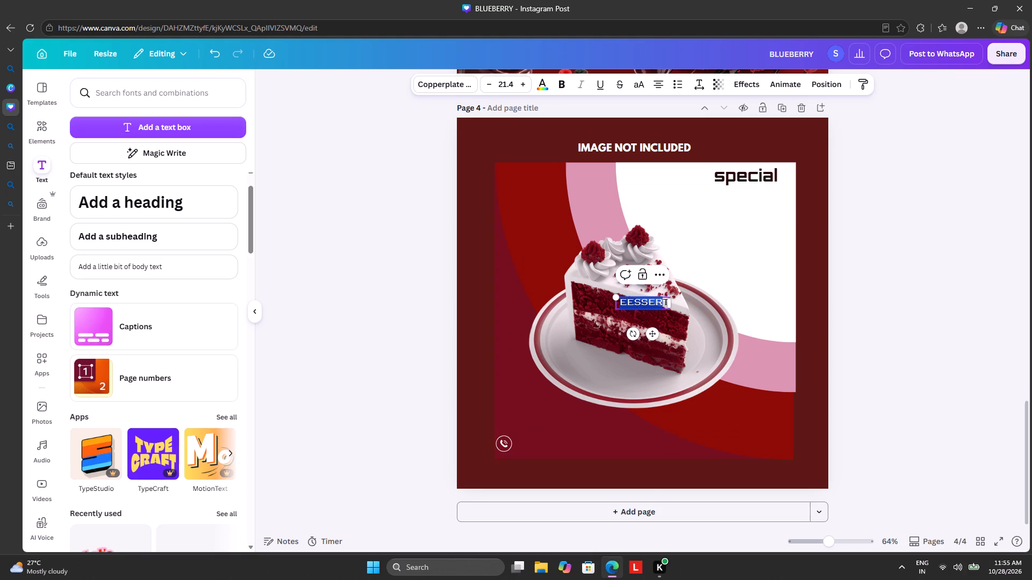
left_click_drag(661, 300, 668, 300)
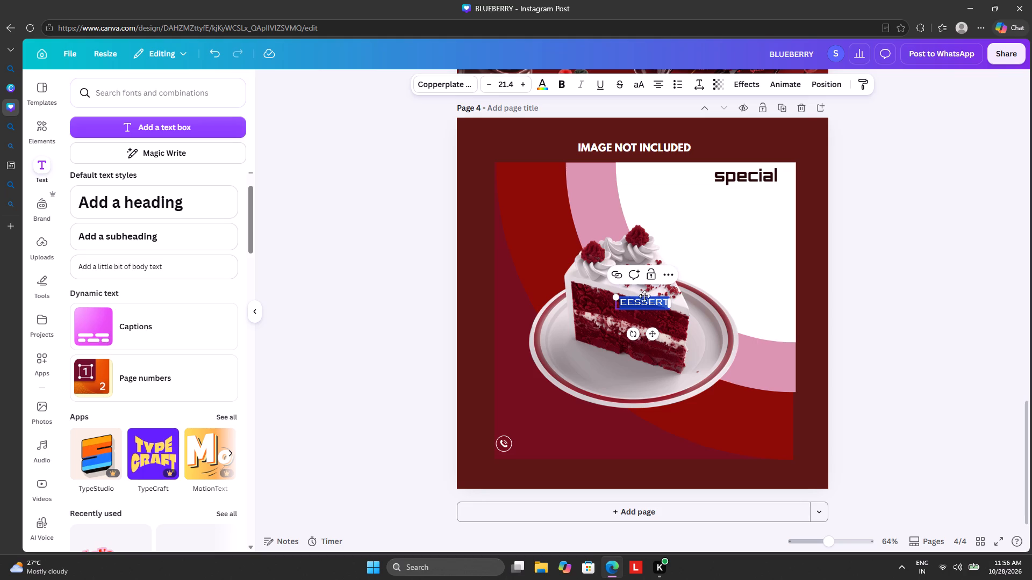
left_click_drag(618, 301, 480, 281)
left_click_drag(617, 298, 462, 244)
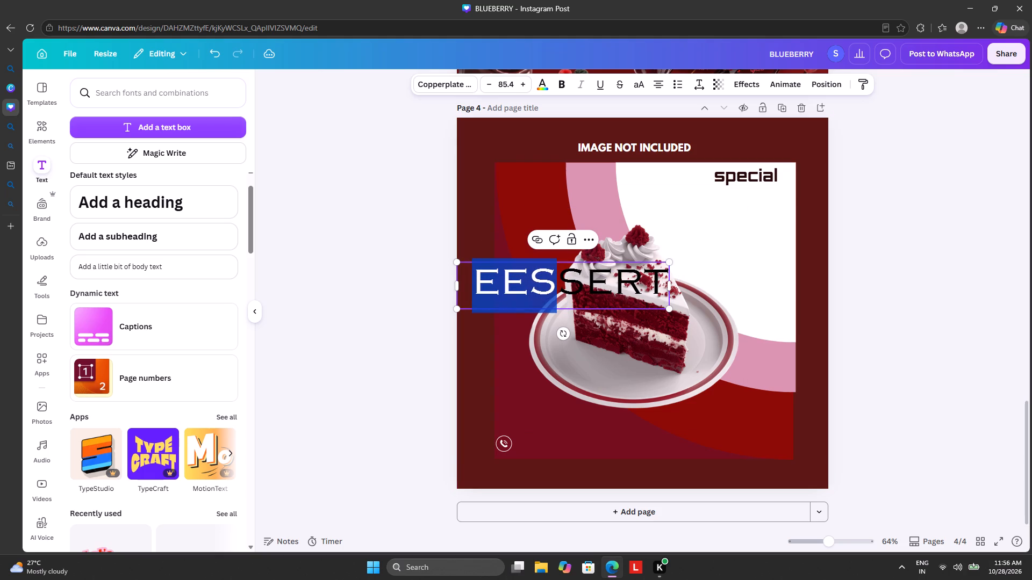
left_click(470, 279)
left_click(490, 277)
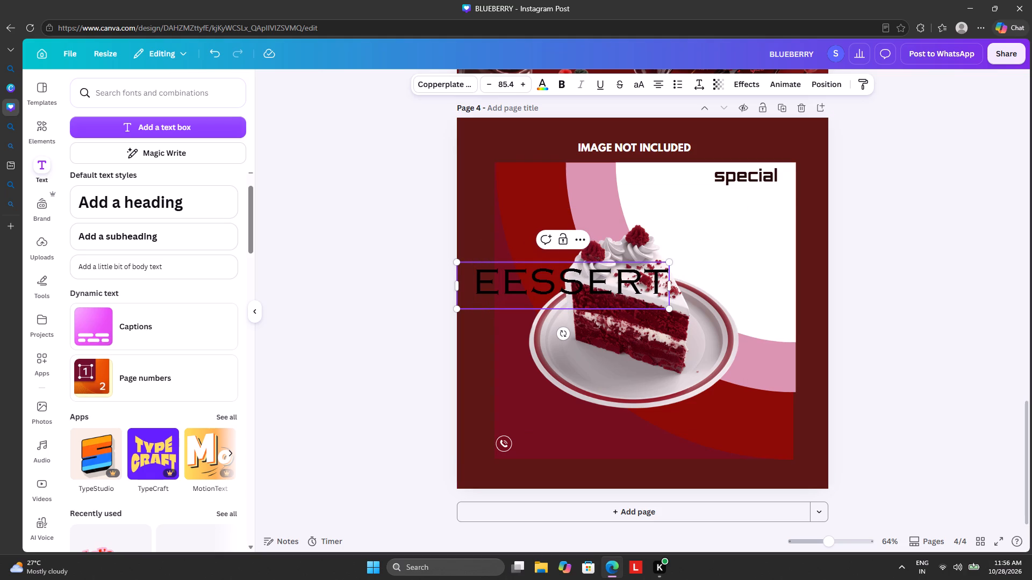
key("BackSpace")
key("d")
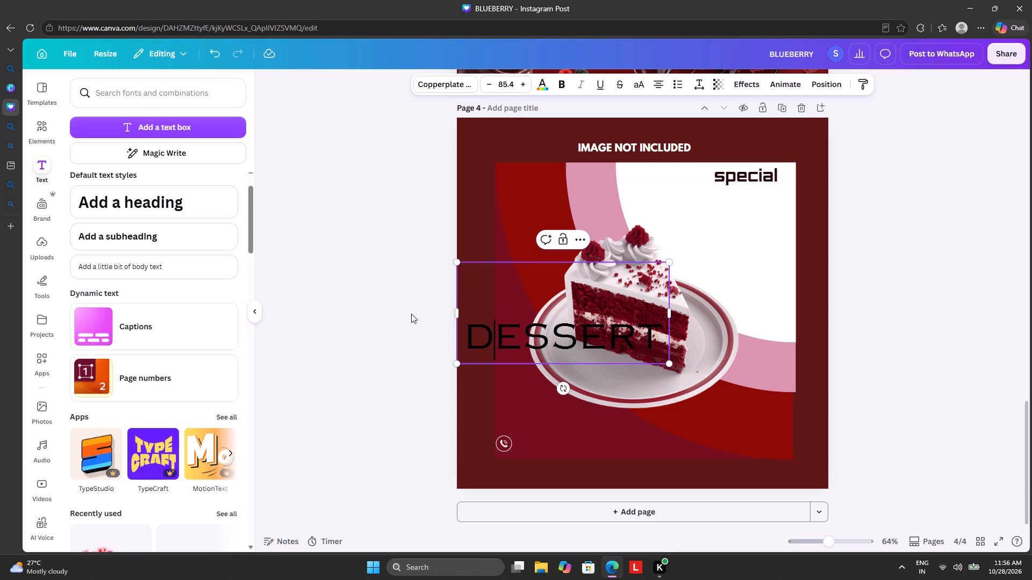
Set the DESSERT text's font to Architype Aubette.
left_click(448, 84)
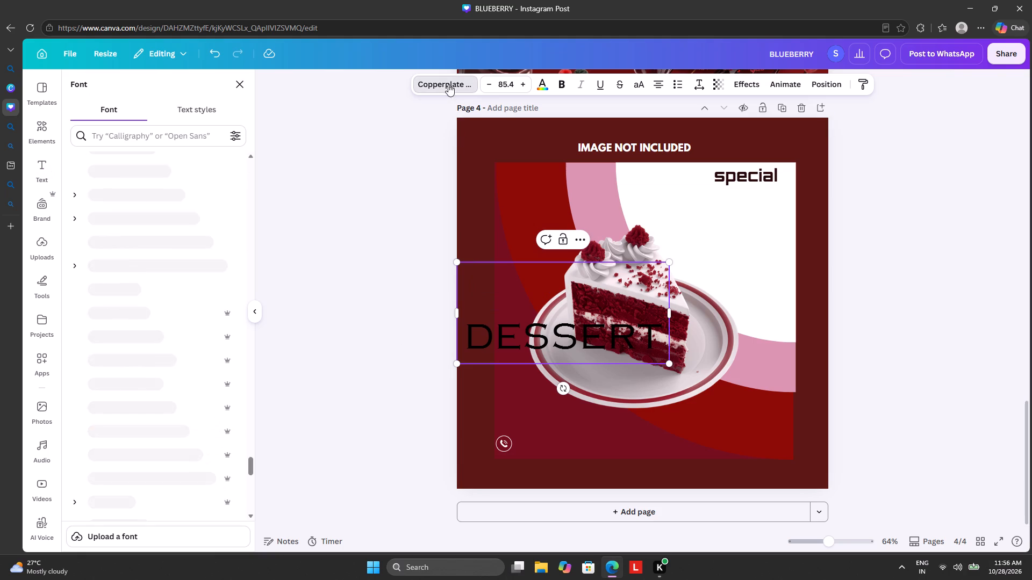
left_click(137, 332)
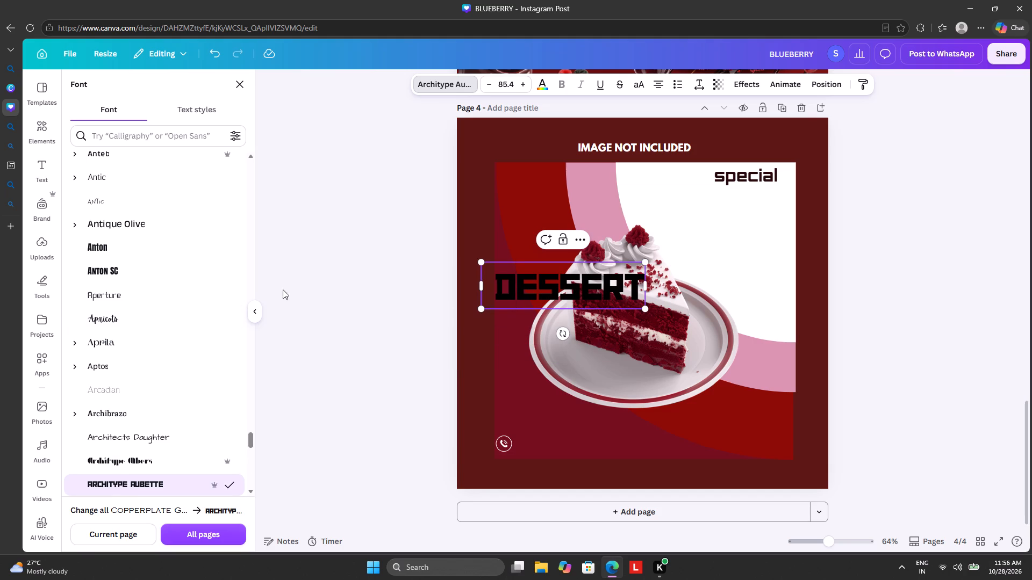
Shrink the DESSERT text to about size 45 and place it directly beneath the "special" heading.
left_click_drag(483, 263, 540, 275)
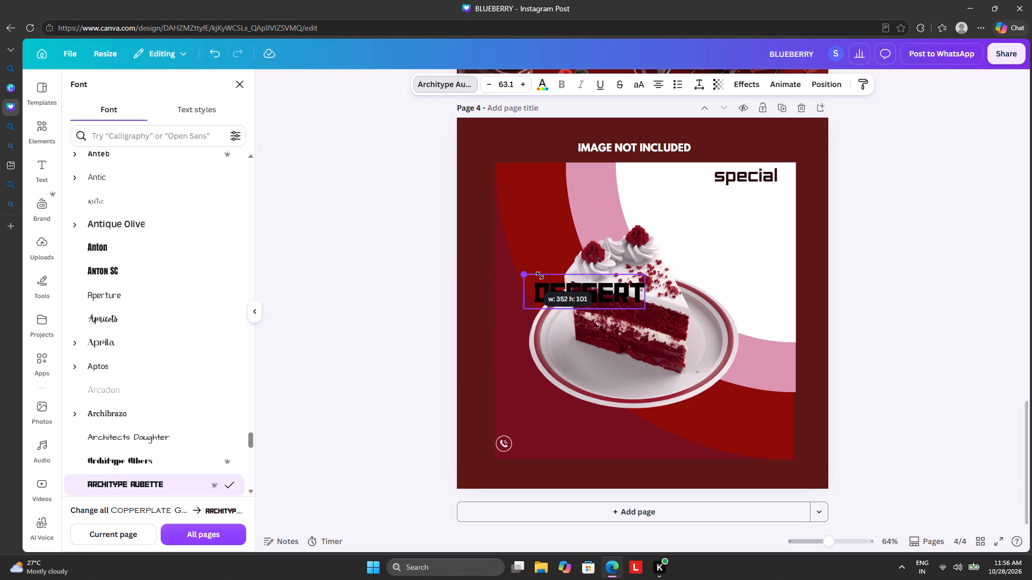
left_click_drag(540, 275, 561, 283)
left_click_drag(582, 299, 744, 204)
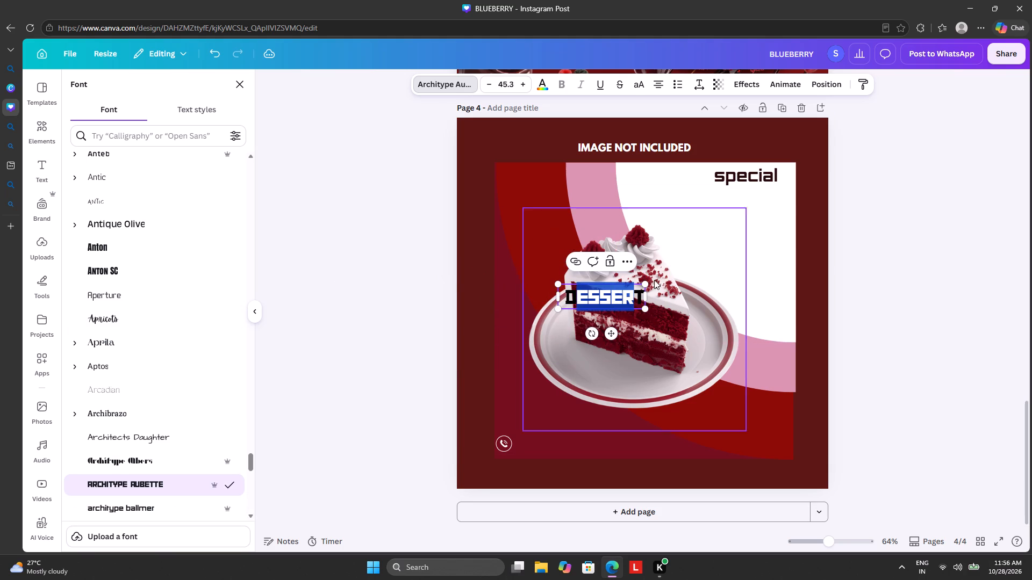
left_click(598, 295)
left_click_drag(614, 333, 723, 266)
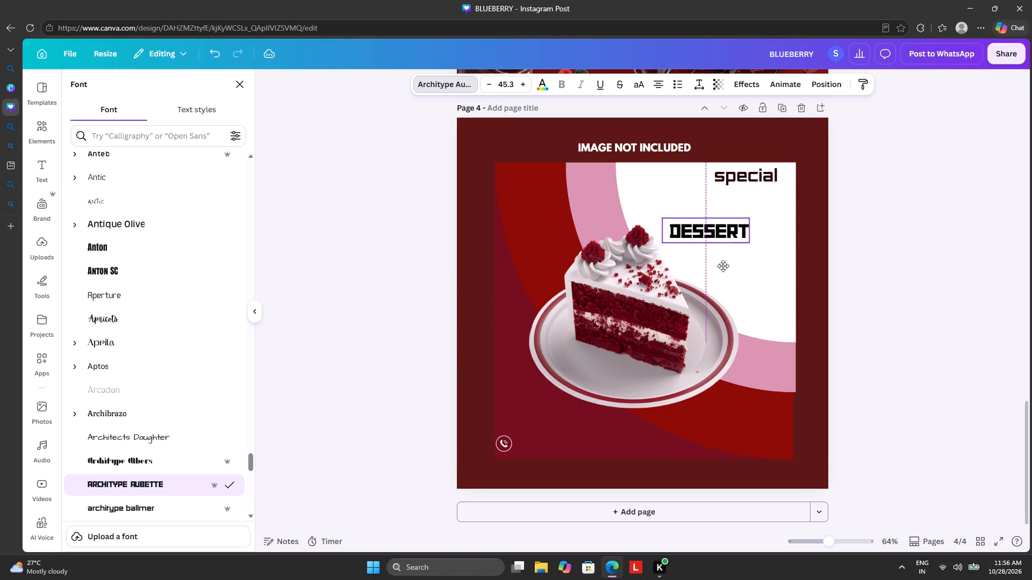
left_click_drag(723, 266, 762, 236)
left_click(713, 192)
left_click_drag(714, 193, 715, 194)
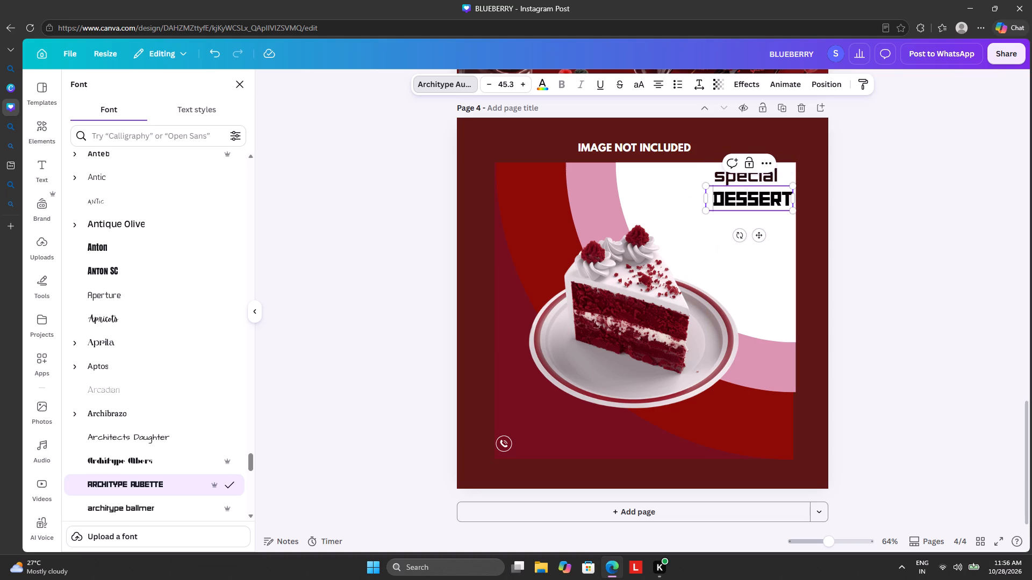
Recolour the DESSERT text with the dark red sampled from the raspberry on the cake slice, and deselect it.
left_click_drag(715, 194, 790, 196)
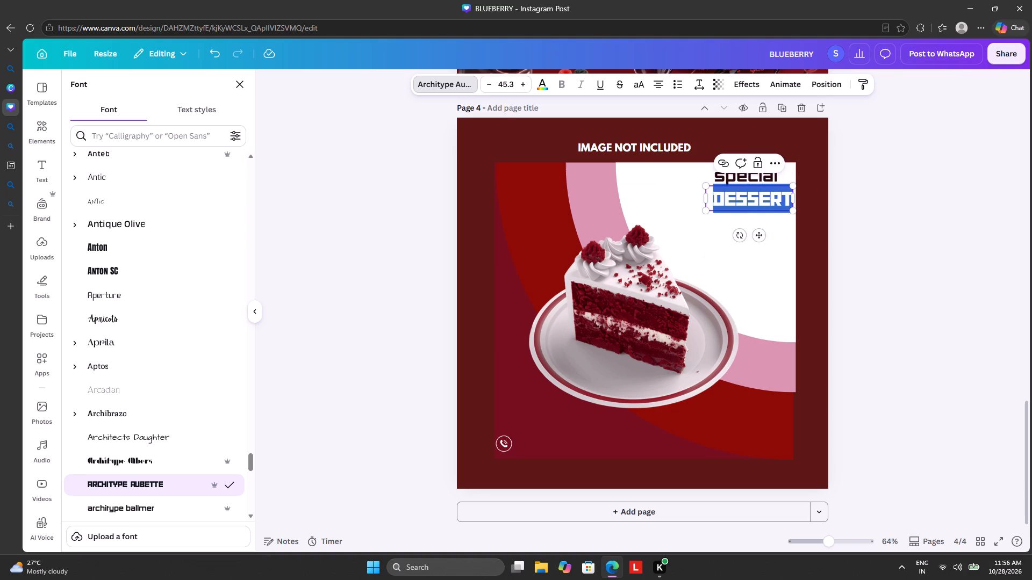
left_click(546, 88)
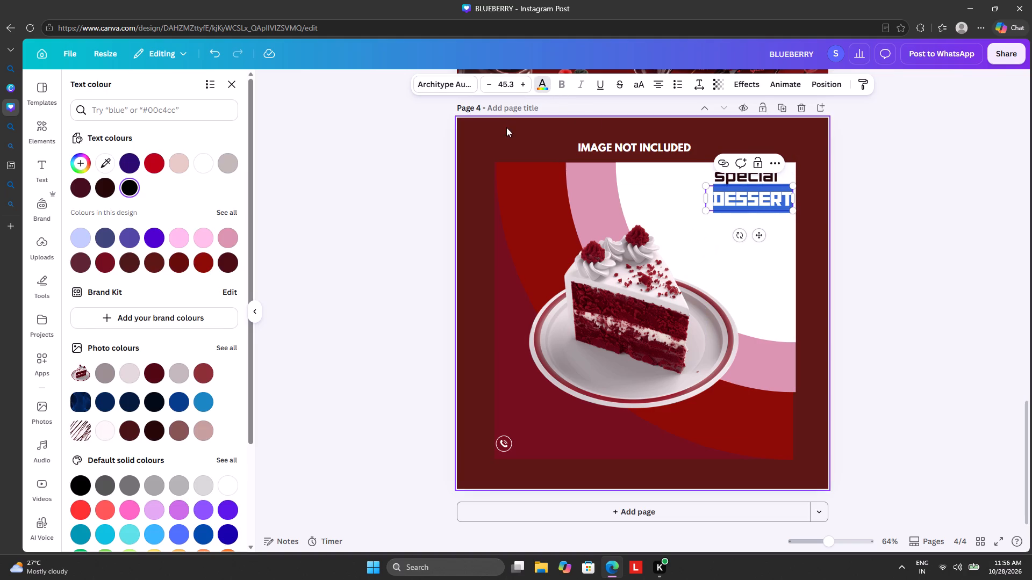
left_click(107, 160)
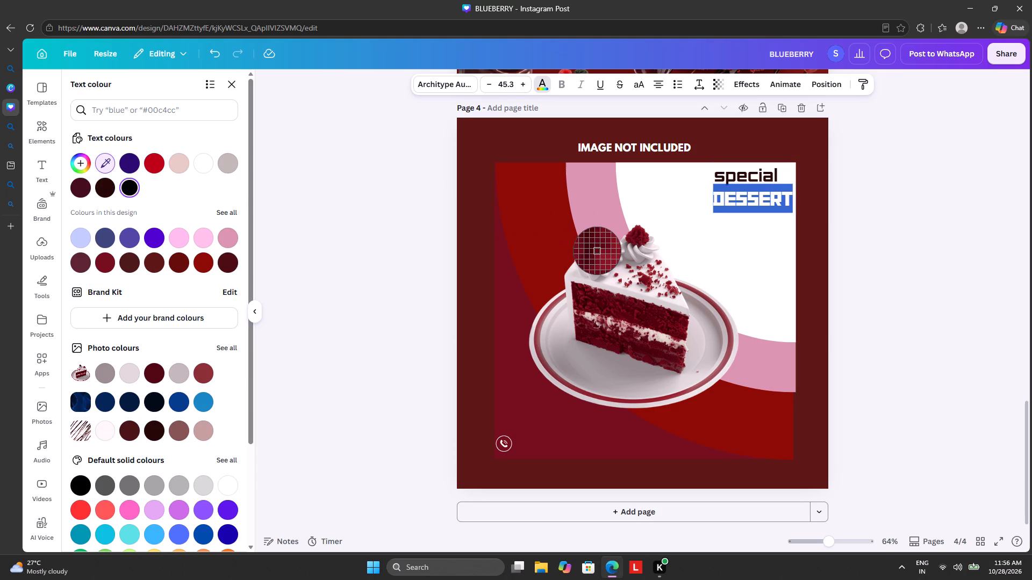
left_click(598, 251)
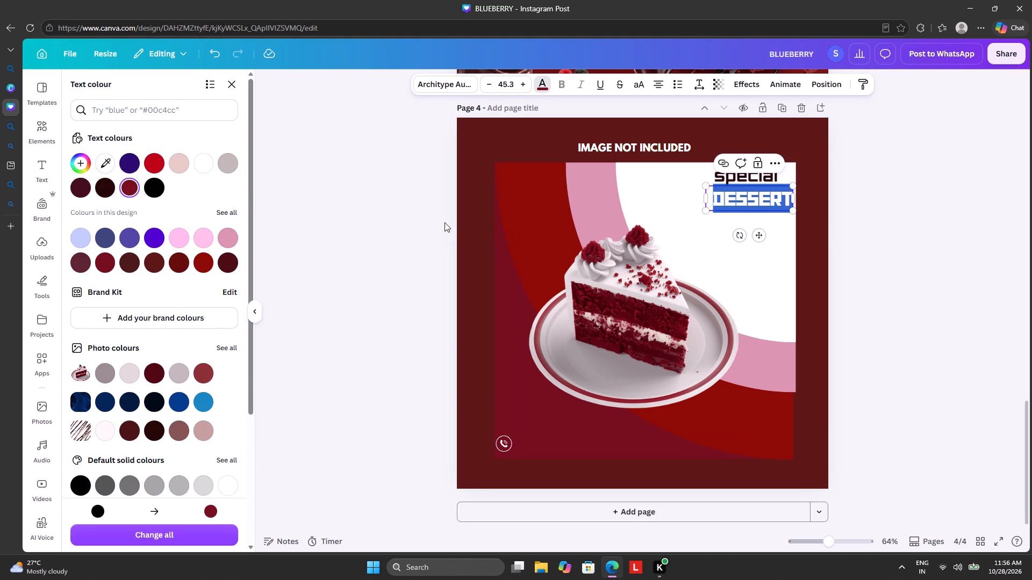
left_click(424, 217)
left_click(421, 216)
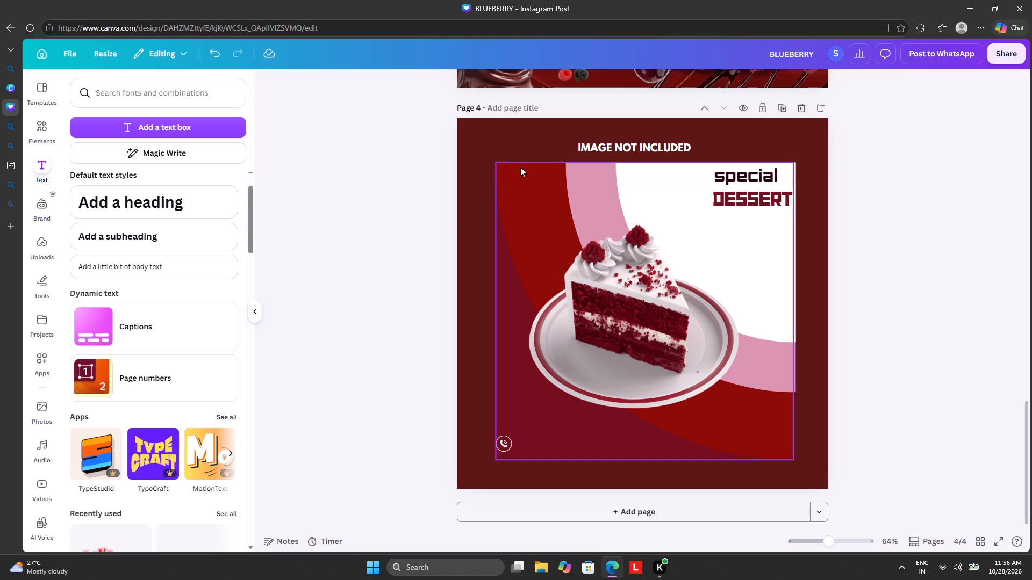
Nudge "special" and DESSERT so the two lines sit tightly stacked in the white area's upper-right corner.
left_click_drag(739, 175, 745, 181)
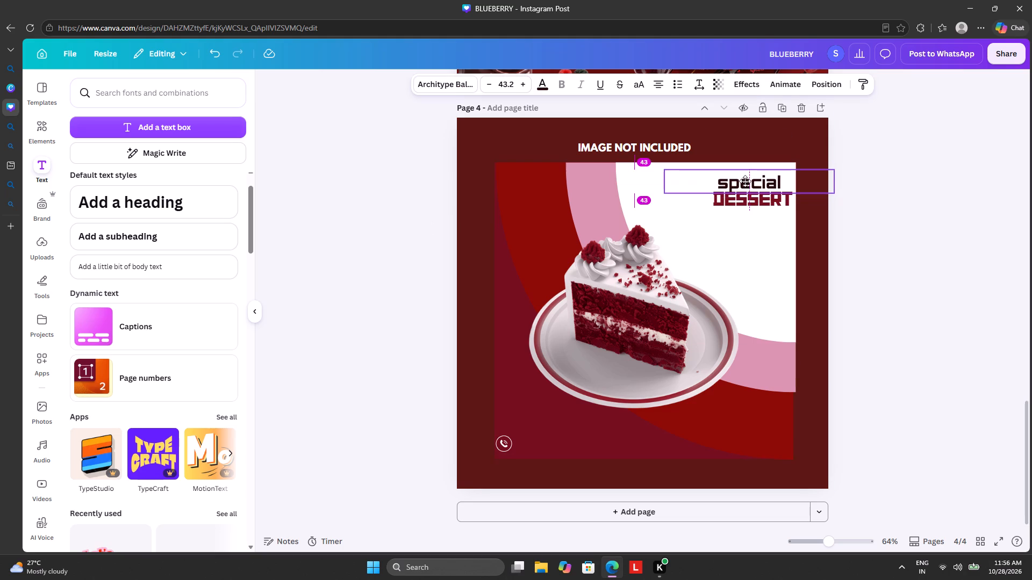
left_click_drag(745, 181, 747, 180)
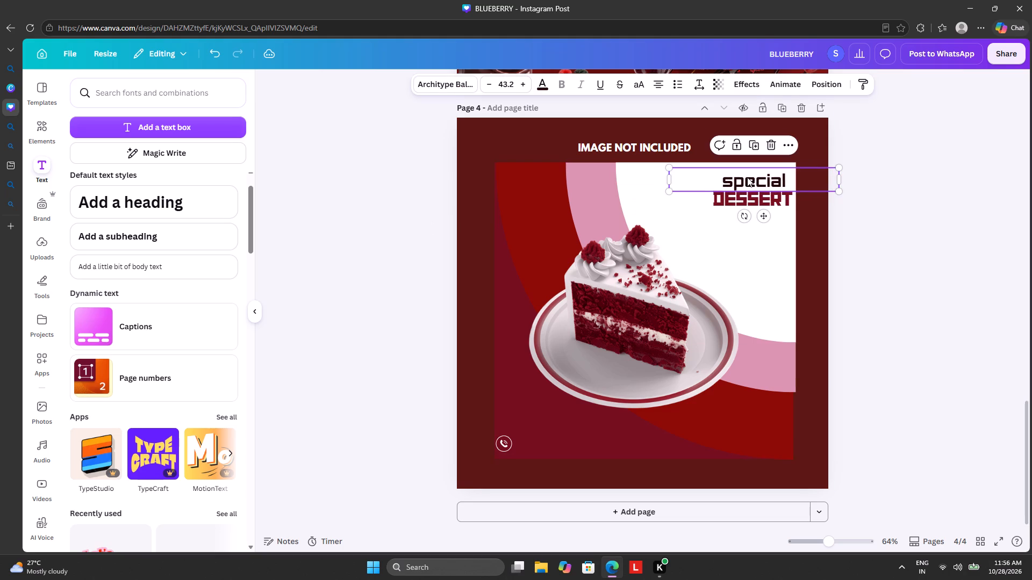
left_click(747, 200)
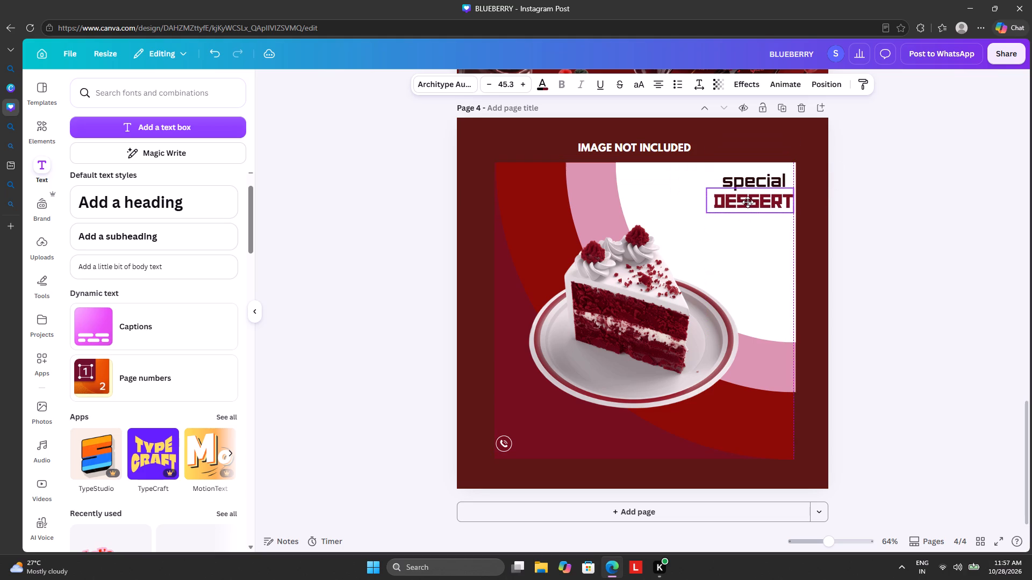
left_click(922, 143)
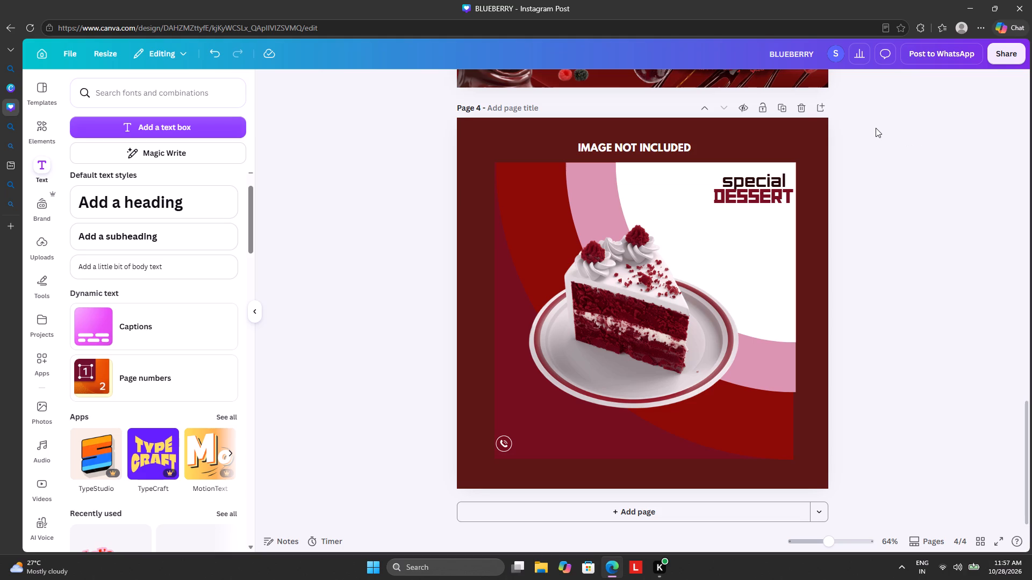
Duplicate the DESSERT text lower in the white area and change the copy to read "menu".
left_click(784, 202)
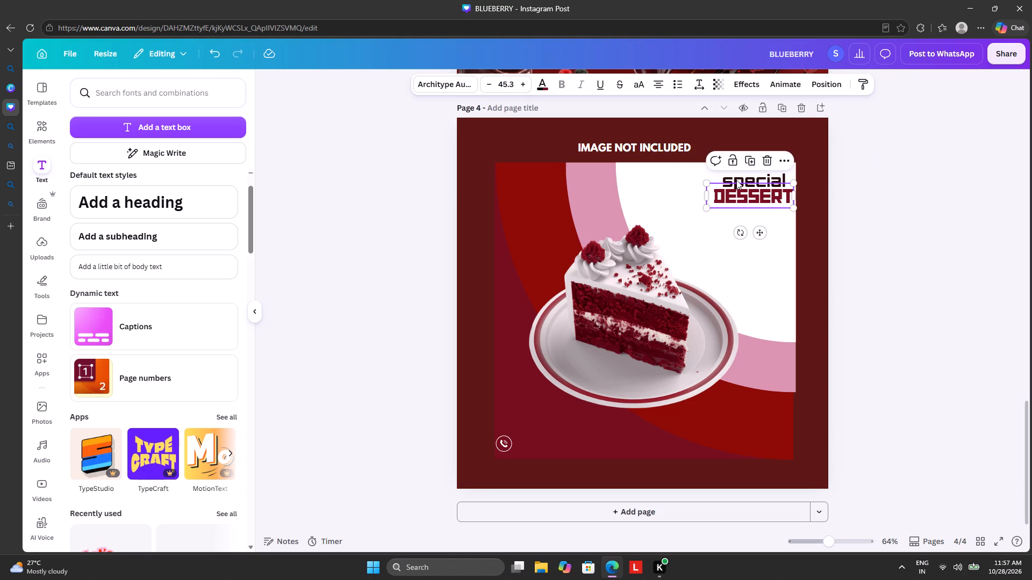
left_click(750, 157)
left_click_drag(747, 205, 751, 264)
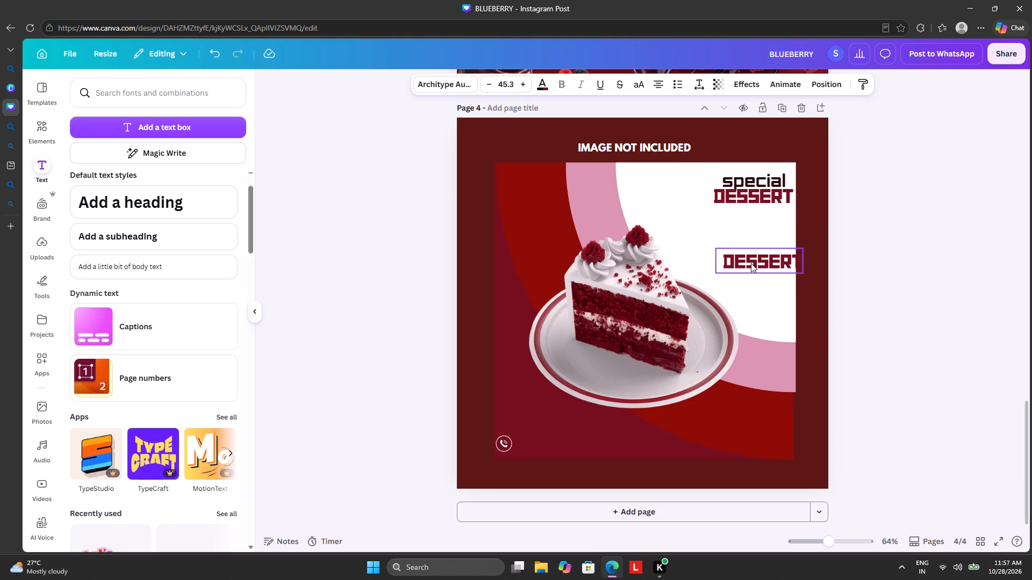
left_click(799, 259)
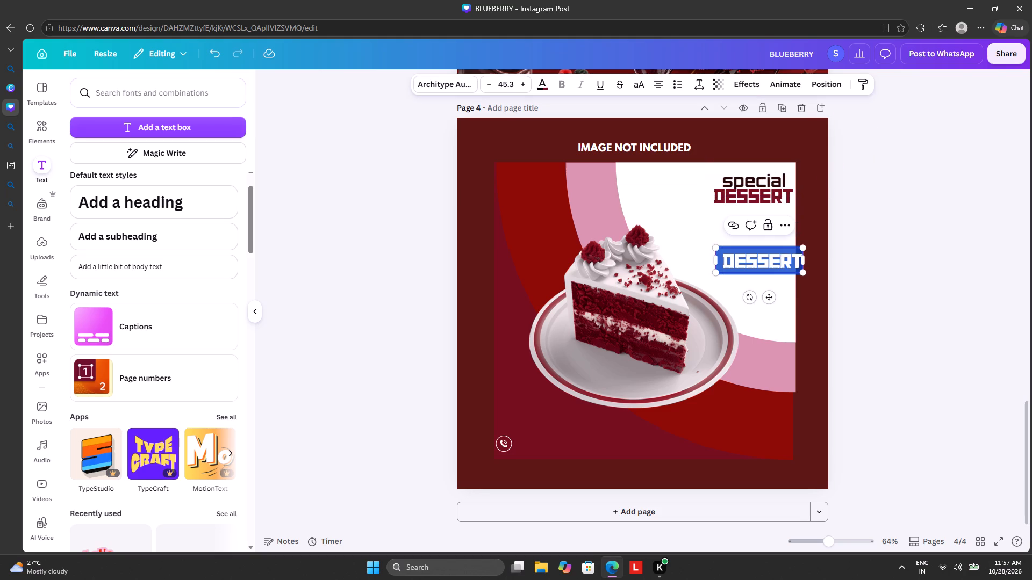
key("BackSpace")
key("m")
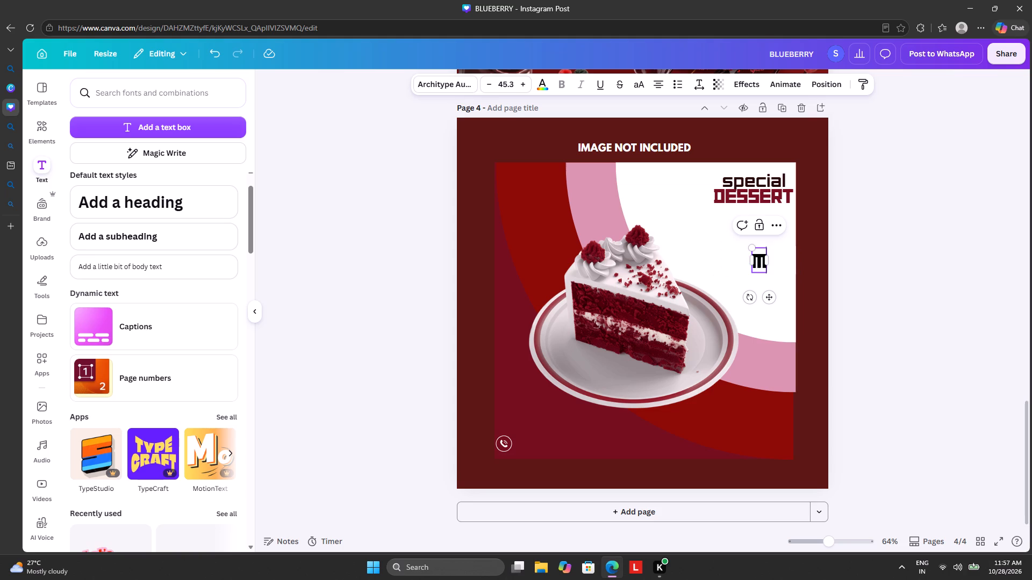
type("enu")
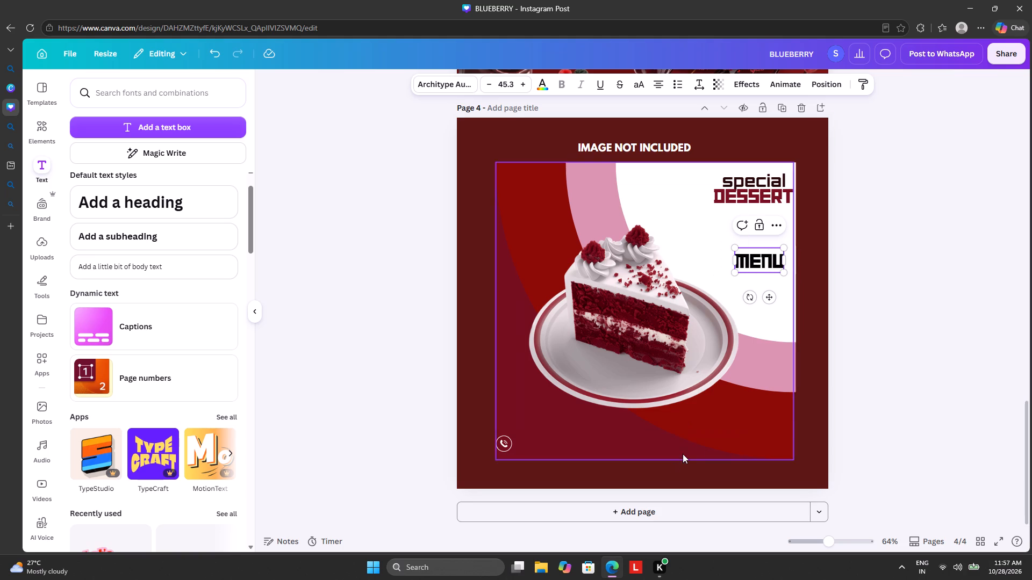
Recolour the MENU text with the dark red sampled from the large curved band behind the cake, and deselect it.
left_click_drag(741, 254, 752, 256)
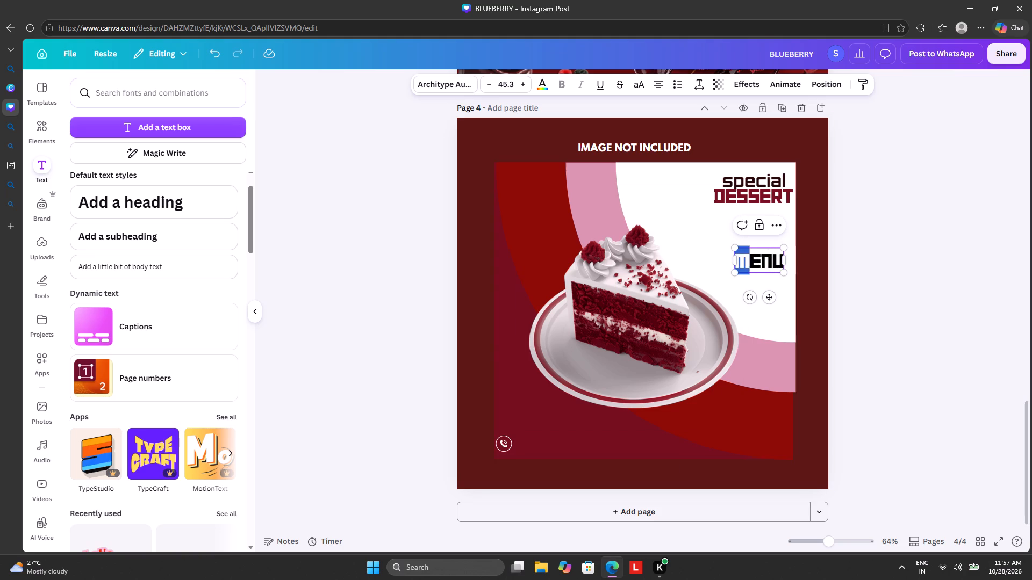
left_click_drag(752, 256, 782, 256)
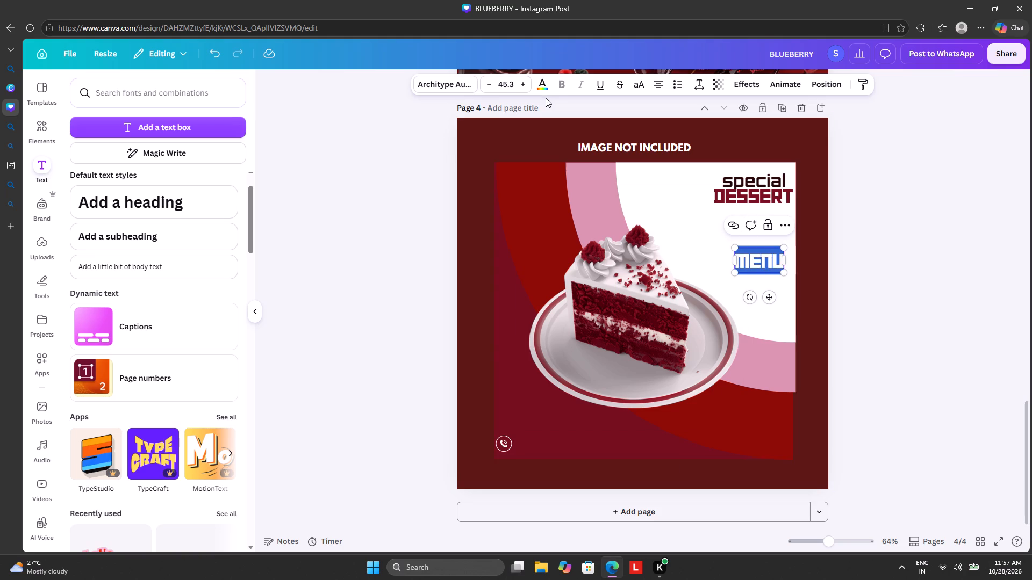
left_click(544, 93)
left_click(541, 89)
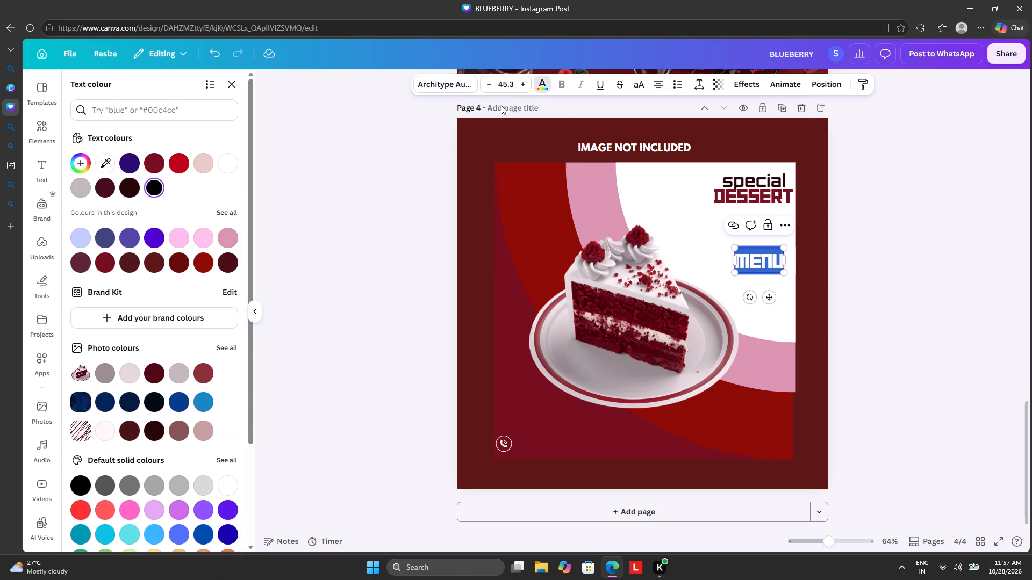
left_click(176, 163)
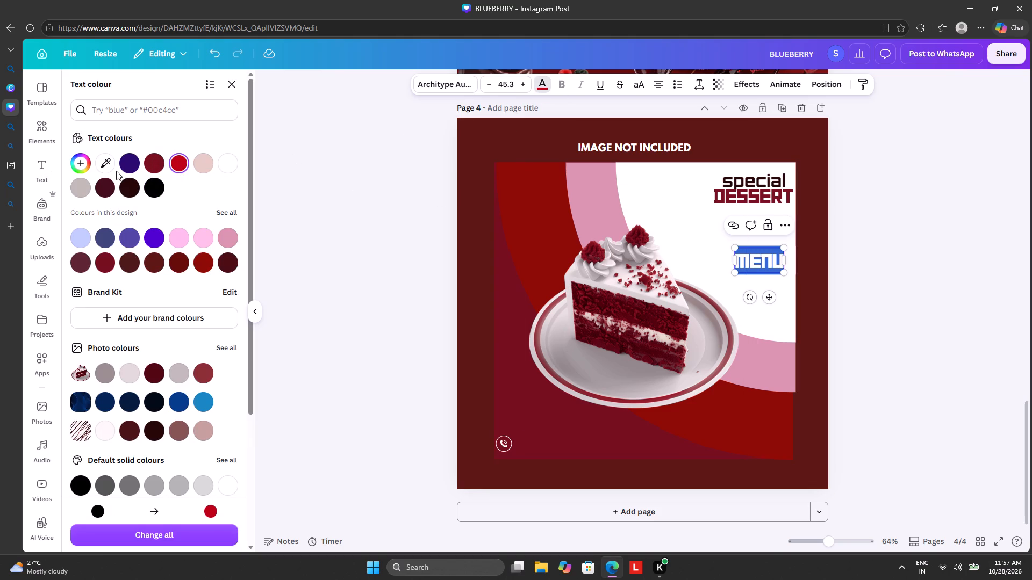
left_click(104, 163)
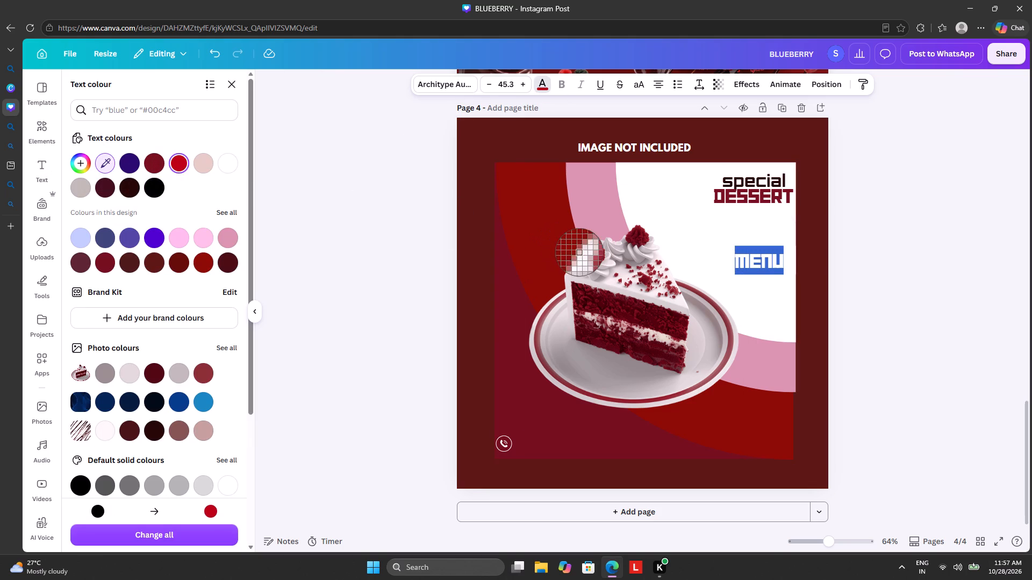
left_click(539, 237)
left_click(373, 214)
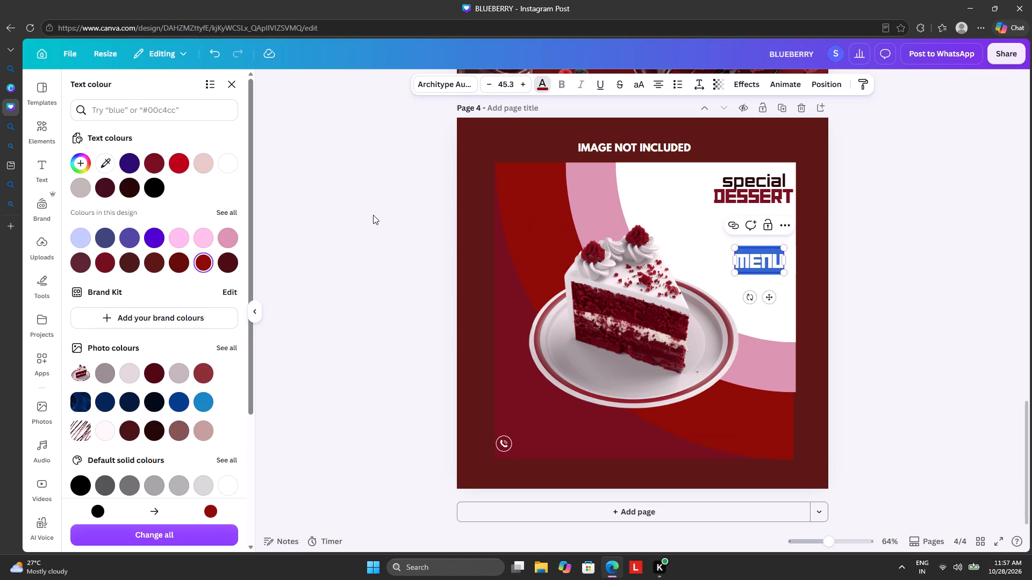
left_click(375, 195)
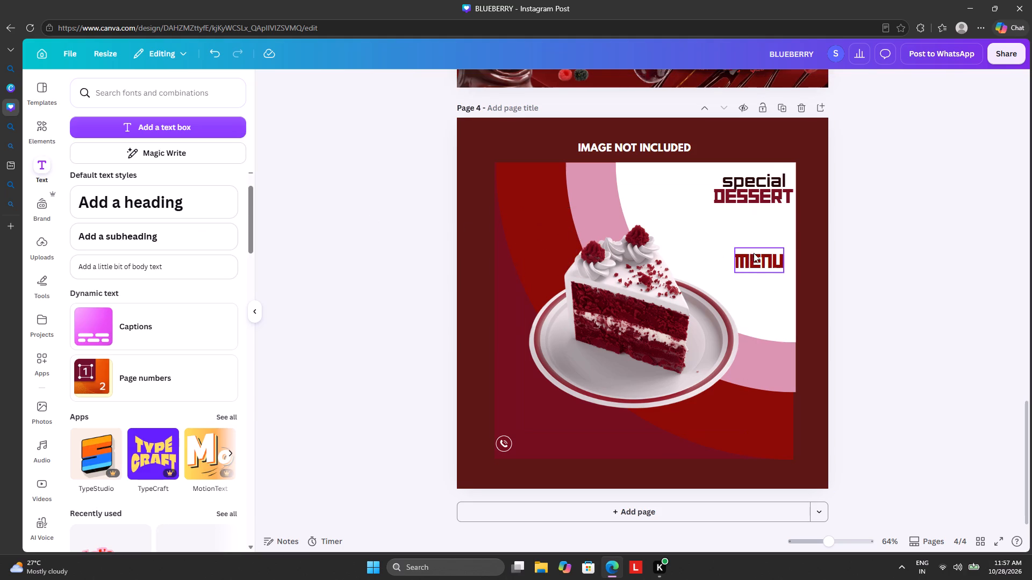
Place MENU directly beneath DESSERT, and nudge DESSERT slightly right to the edge of the white area.
left_click_drag(756, 258, 750, 213)
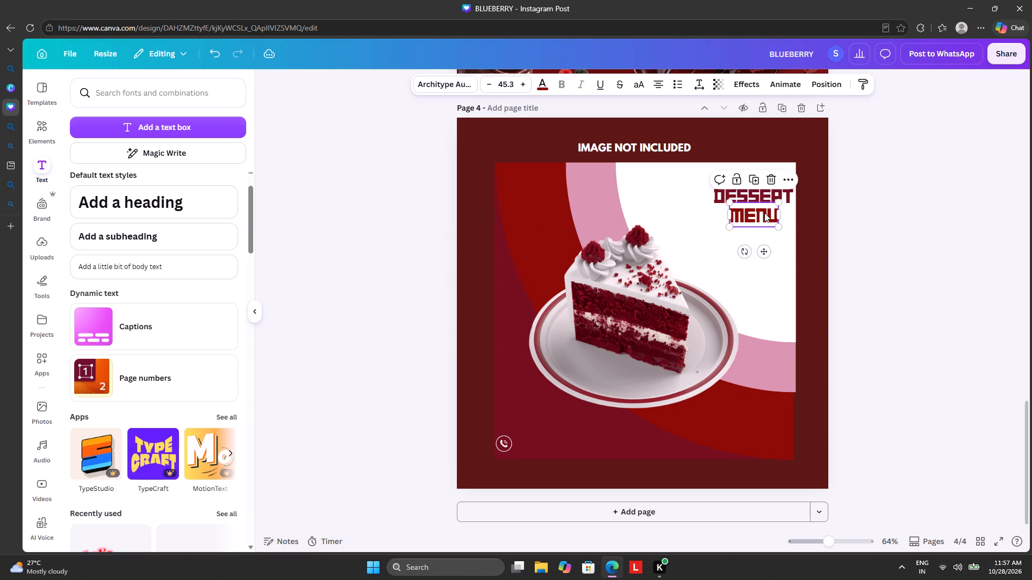
left_click(904, 204)
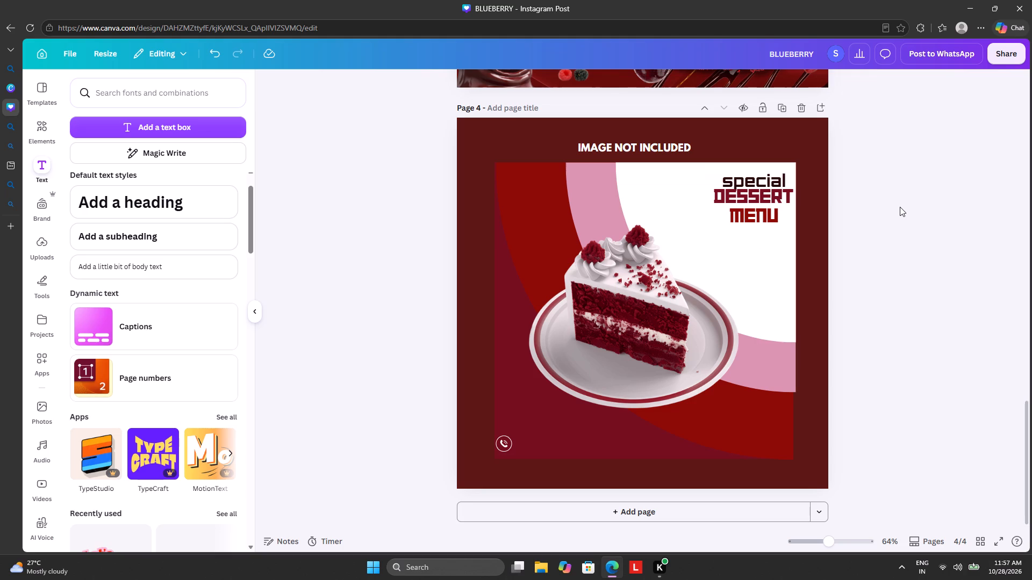
left_click(782, 198)
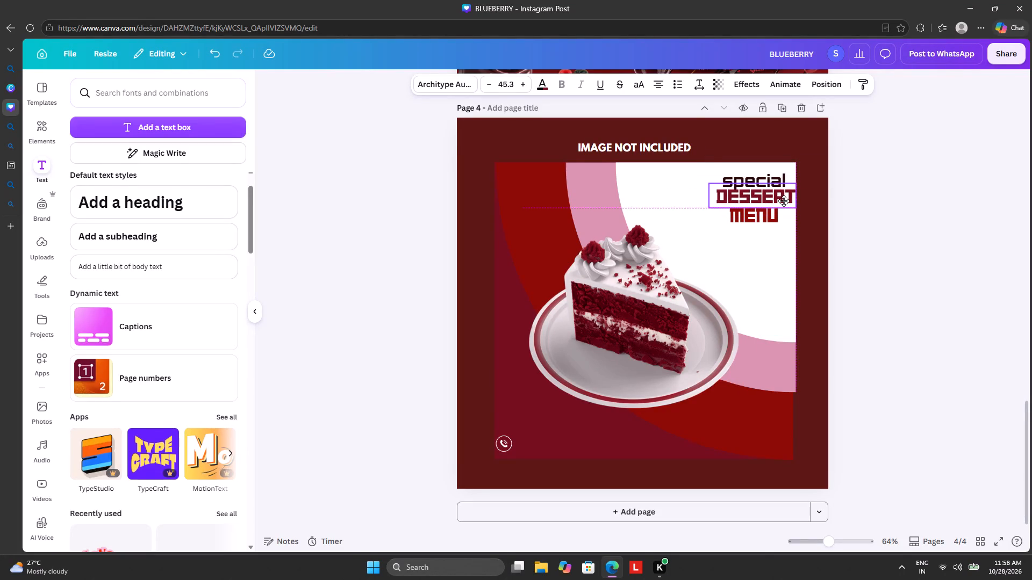
left_click(314, 149)
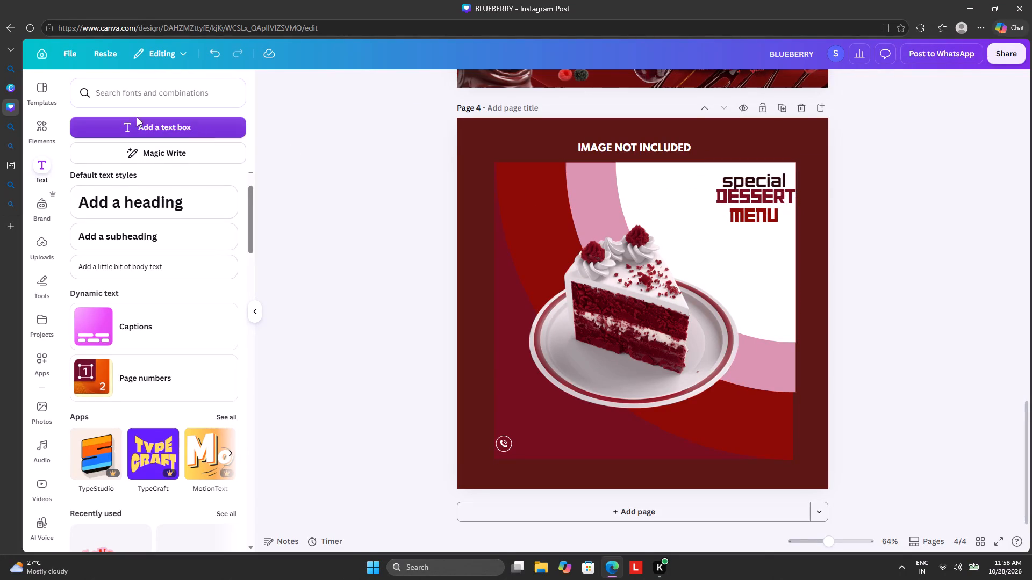
Search the elements library for SHAPE and look through the full set of shapes for one that suits the post.
left_click(48, 119)
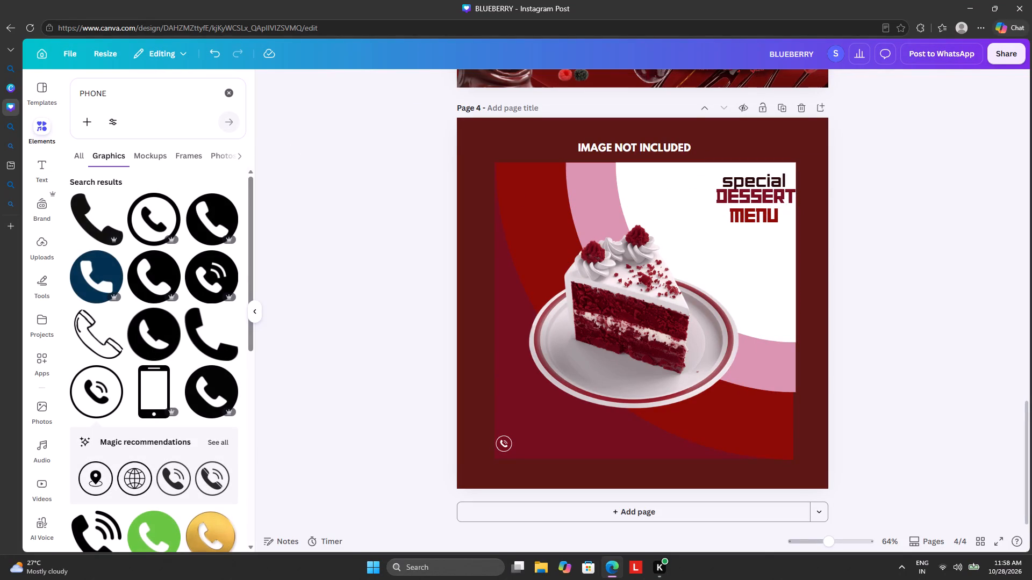
left_click(227, 96)
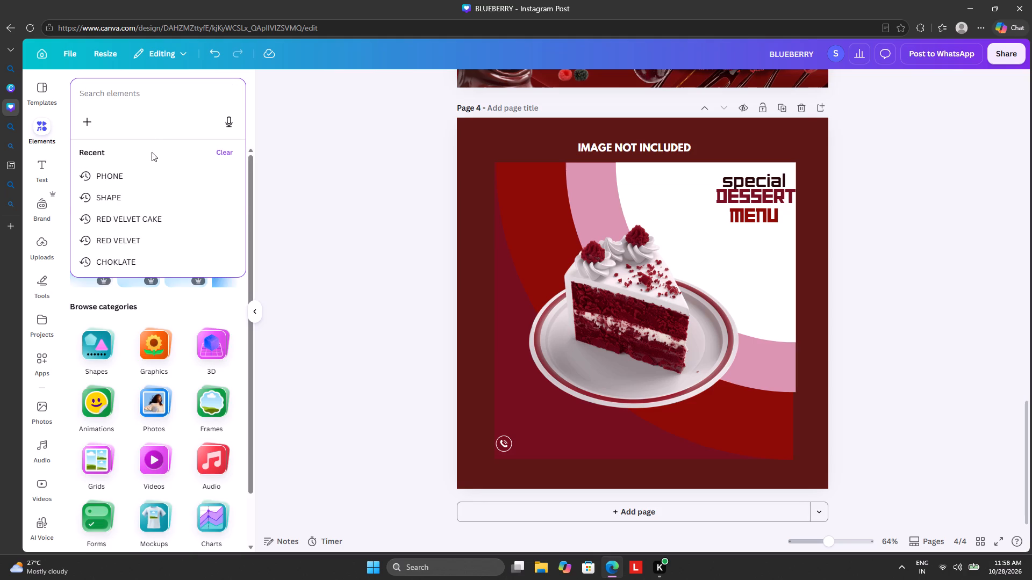
left_click(136, 197)
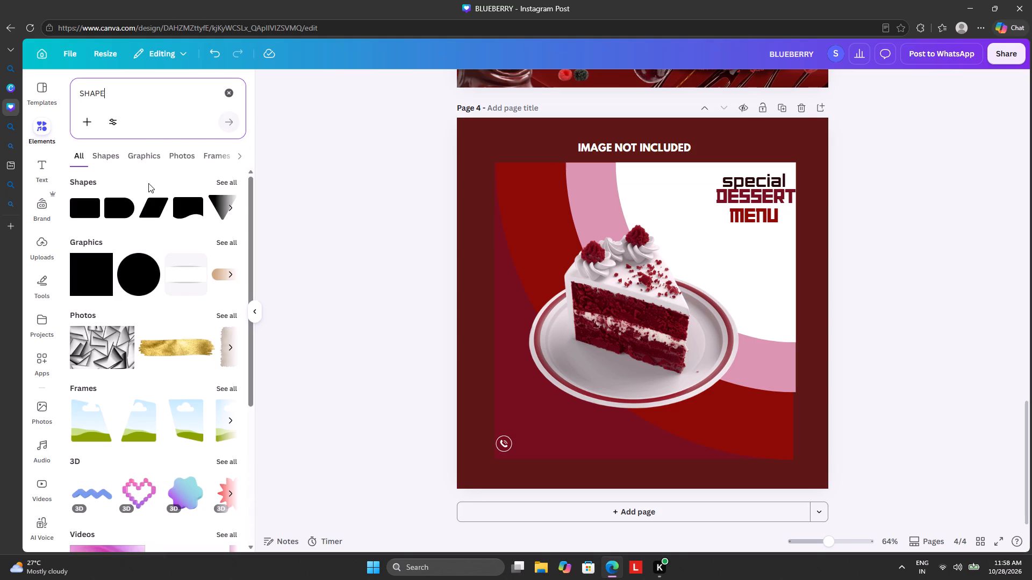
left_click(228, 179)
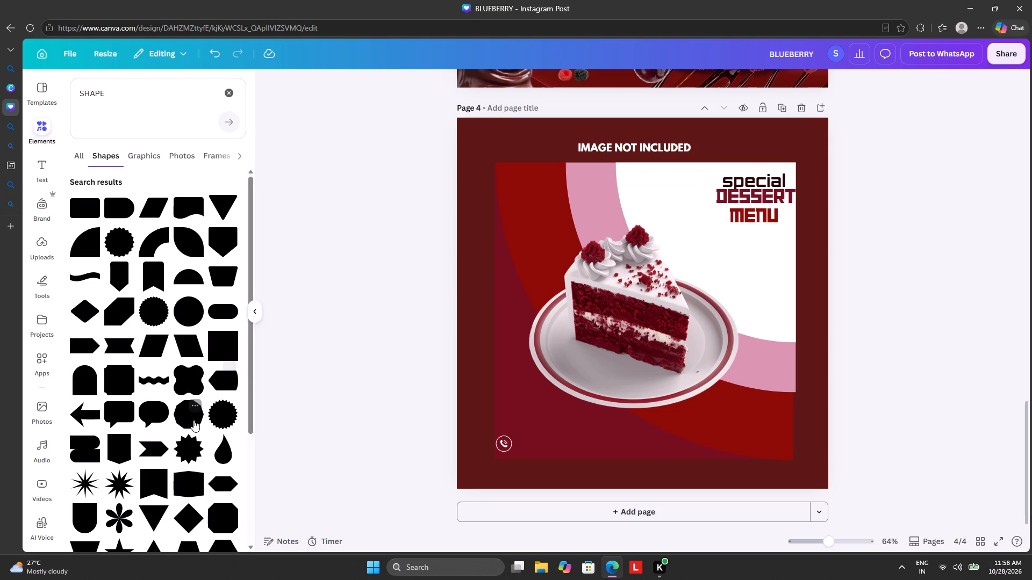
scroll(193, 421, "down", 2)
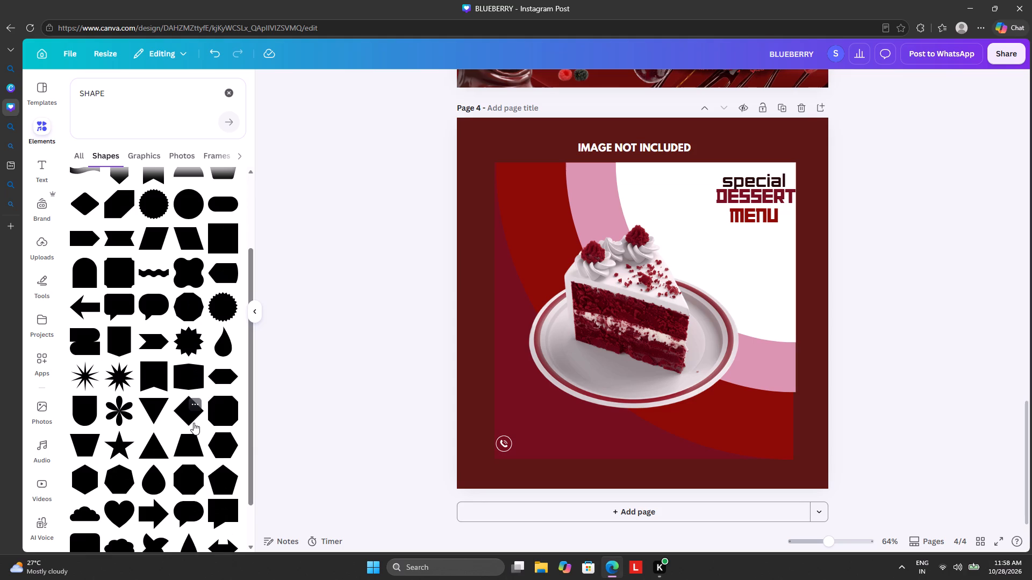
scroll(193, 423, "down", 4)
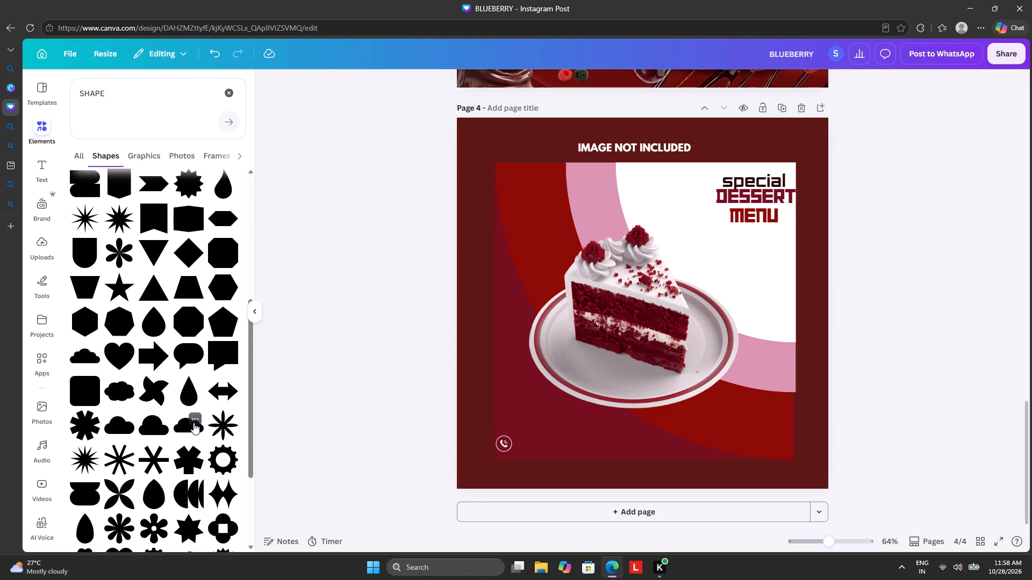
scroll(193, 423, "down", 2)
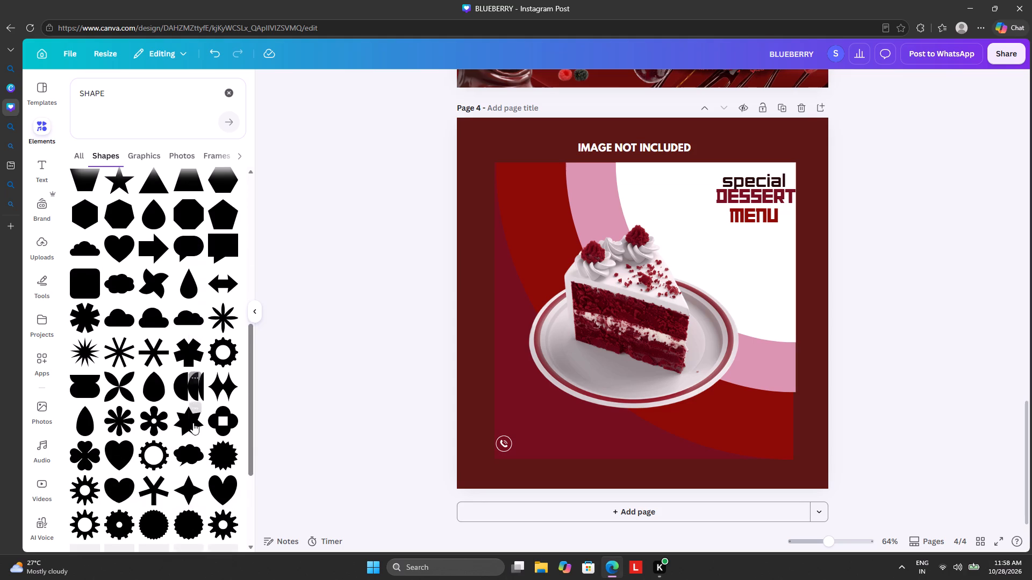
scroll(193, 423, "down", 3)
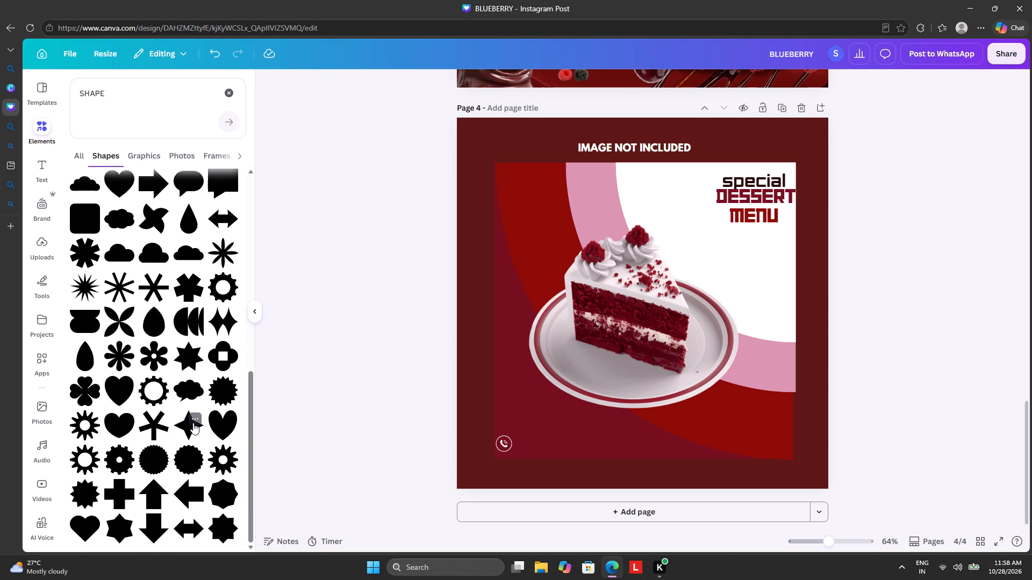
scroll(193, 423, "down", 8)
scroll(133, 365, "up", 4)
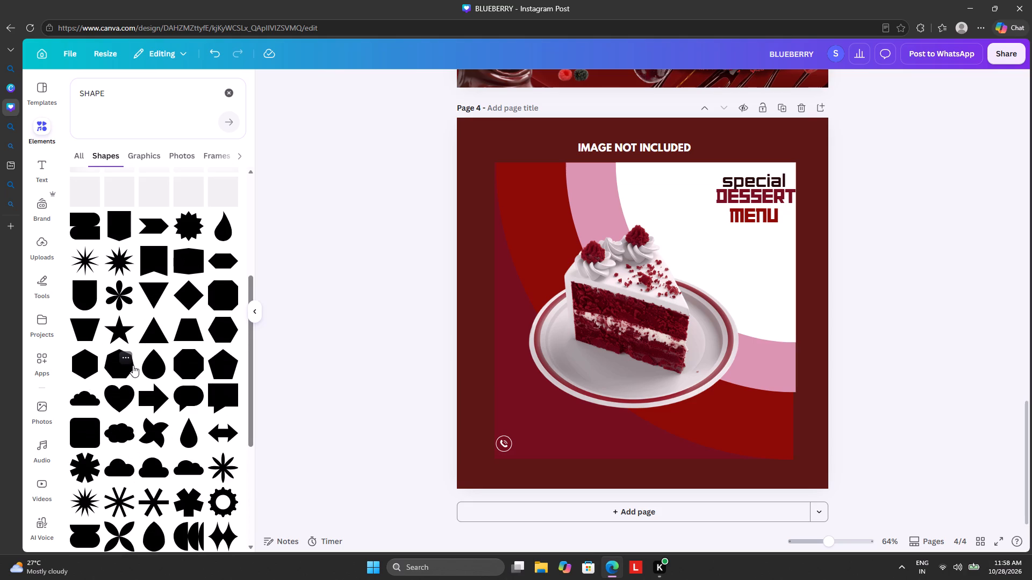
scroll(133, 365, "up", 3)
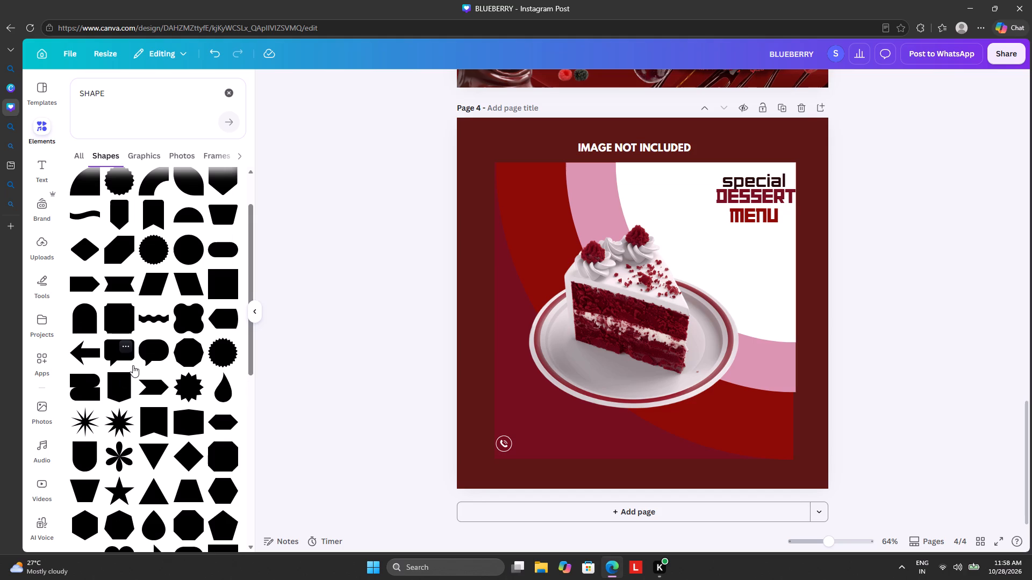
scroll(133, 365, "up", 5)
scroll(133, 365, "down", 13)
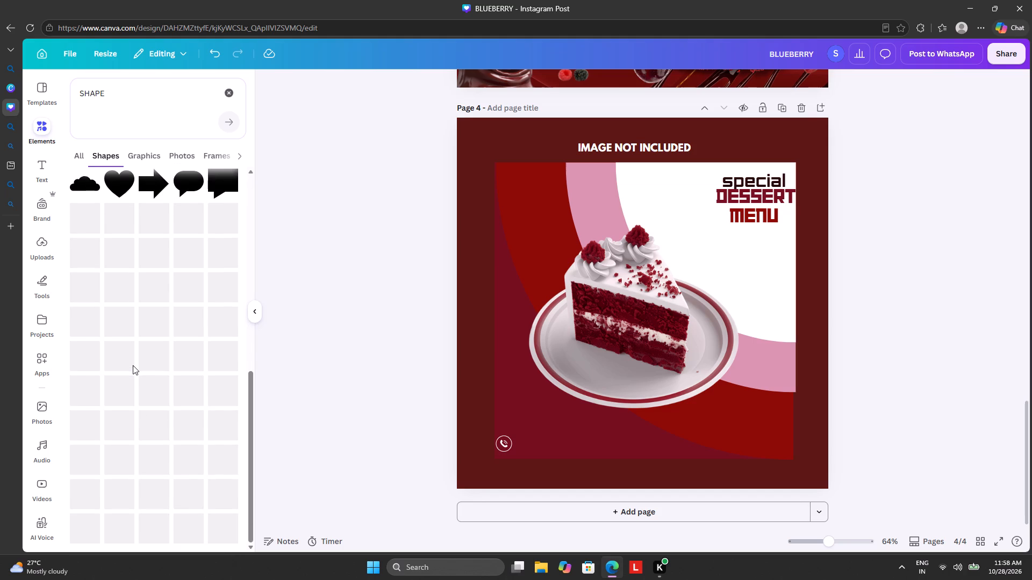
scroll(133, 365, "down", 2)
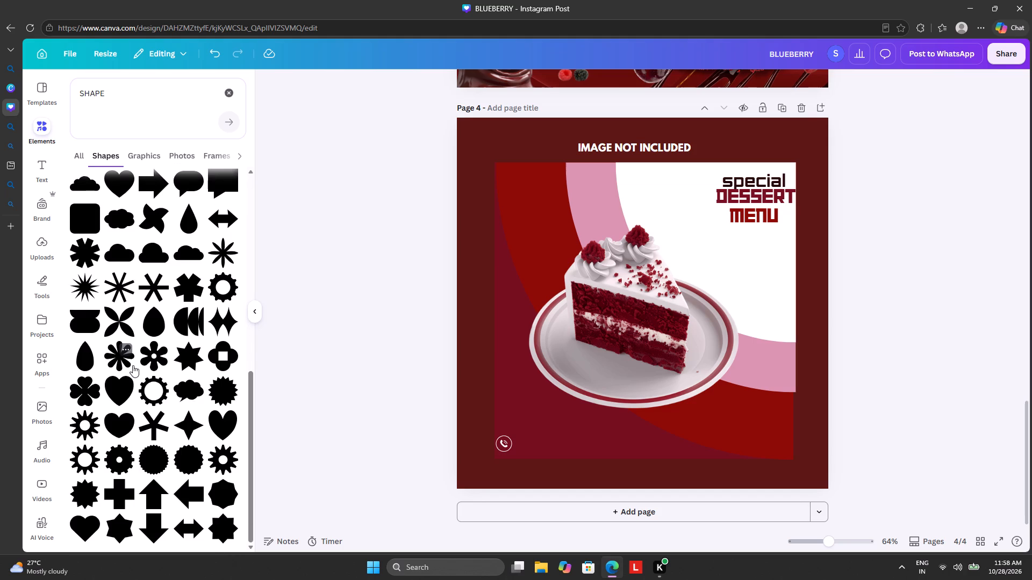
scroll(133, 365, "down", 3)
scroll(172, 441, "down", 6)
scroll(144, 365, "down", 1)
scroll(144, 362, "up", 2)
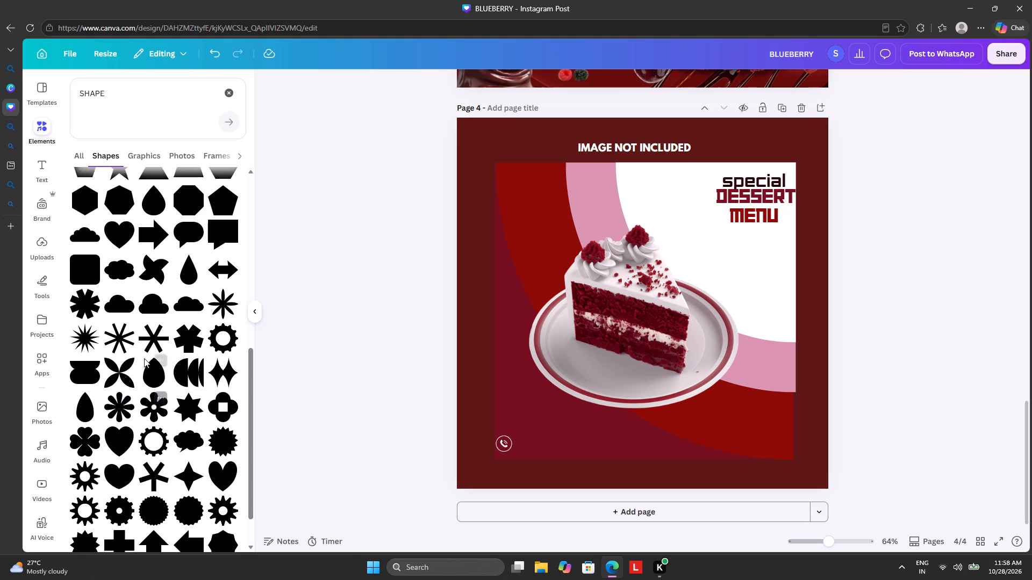
scroll(145, 358, "up", 4)
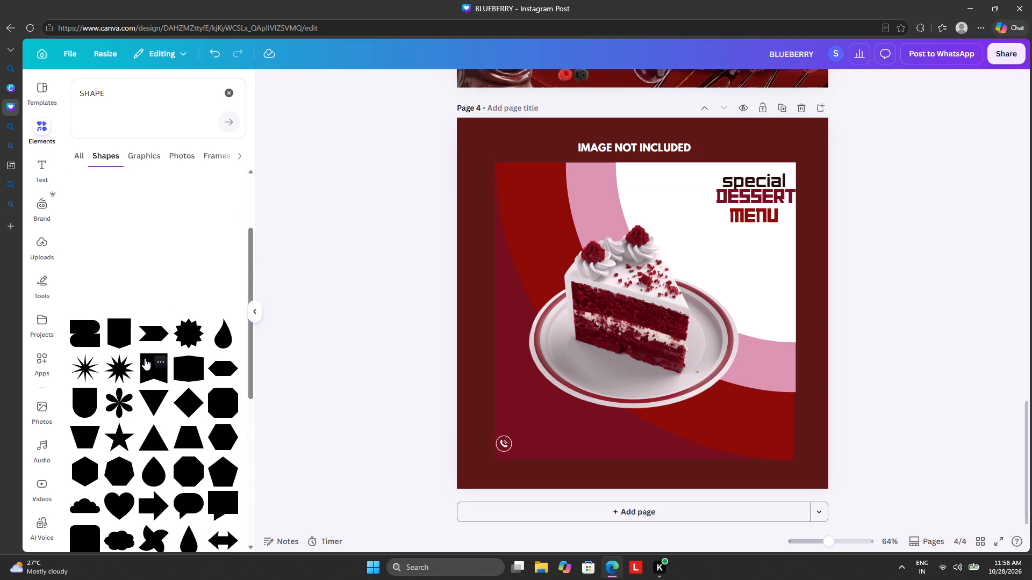
scroll(145, 358, "up", 2)
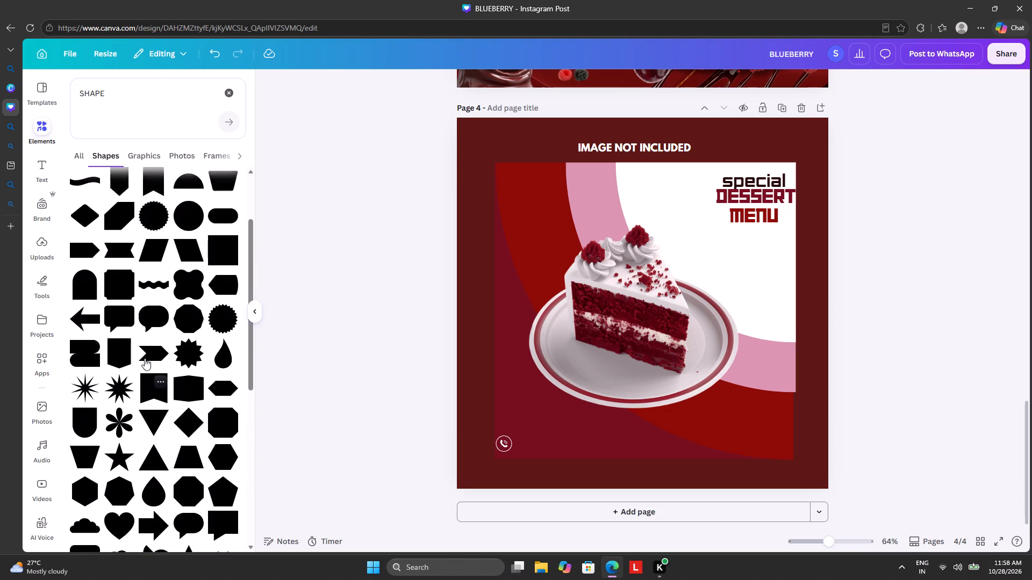
scroll(145, 358, "up", 4)
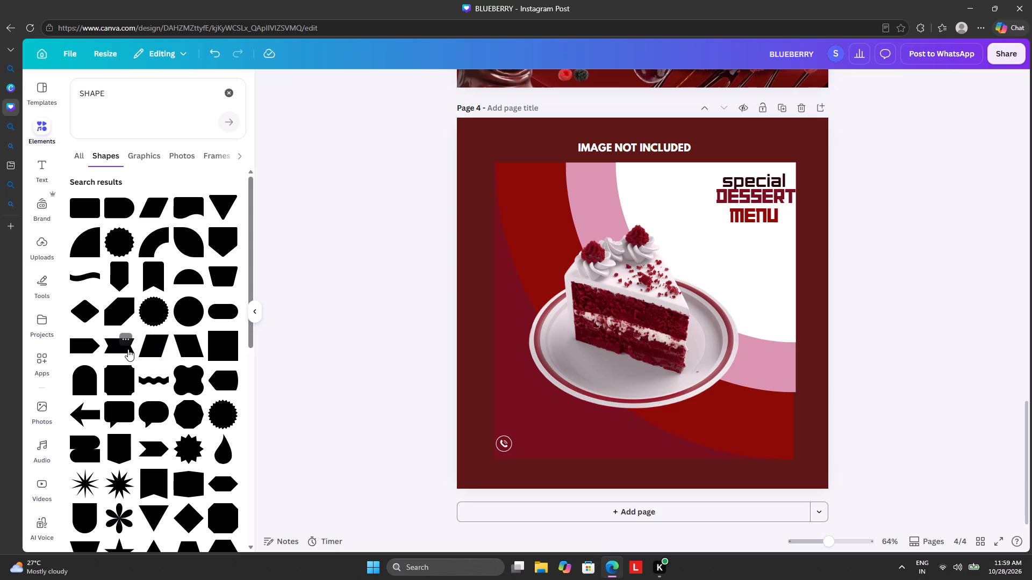
scroll(155, 402, "down", 1)
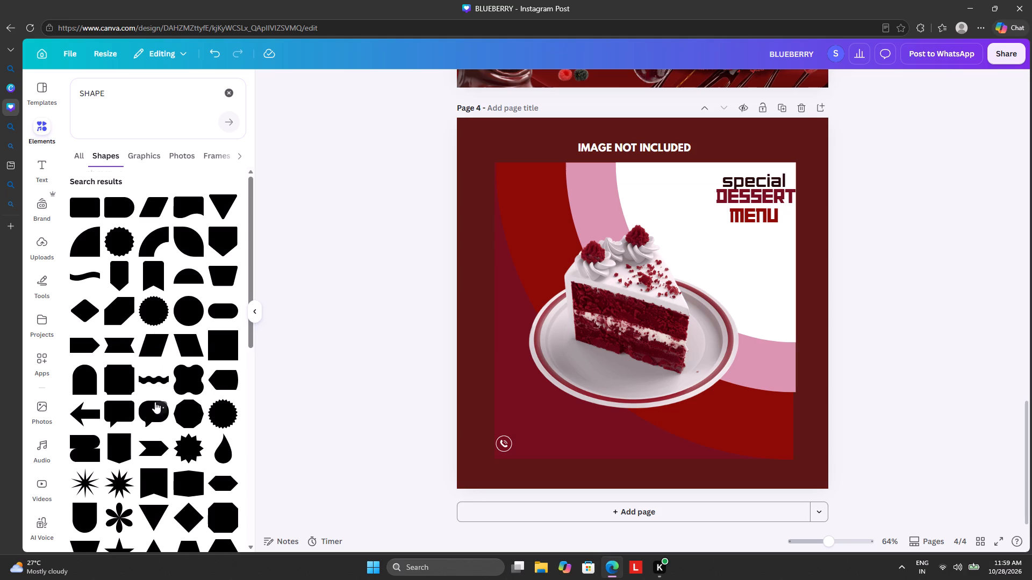
scroll(157, 401, "down", 3)
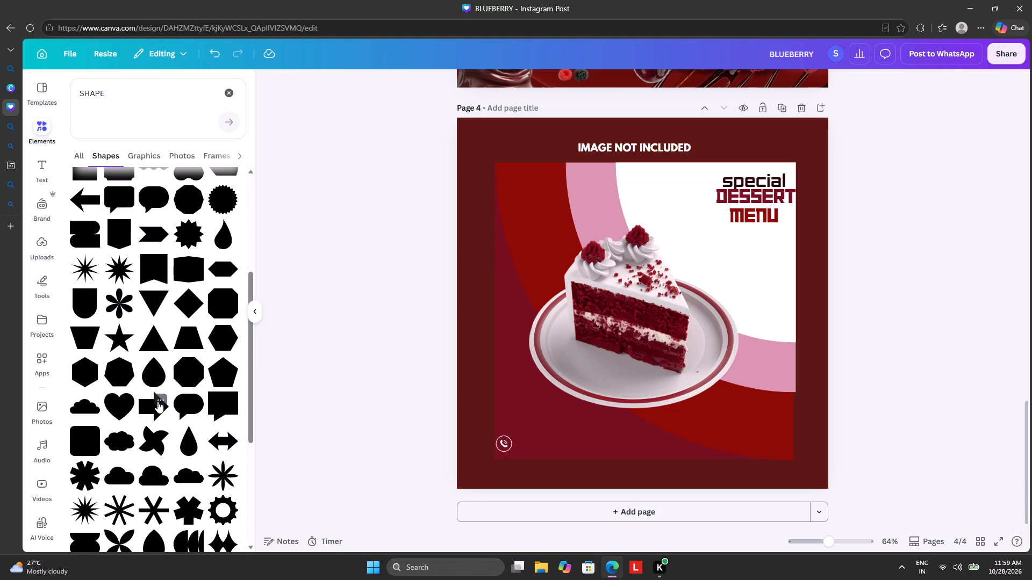
scroll(157, 401, "down", 3)
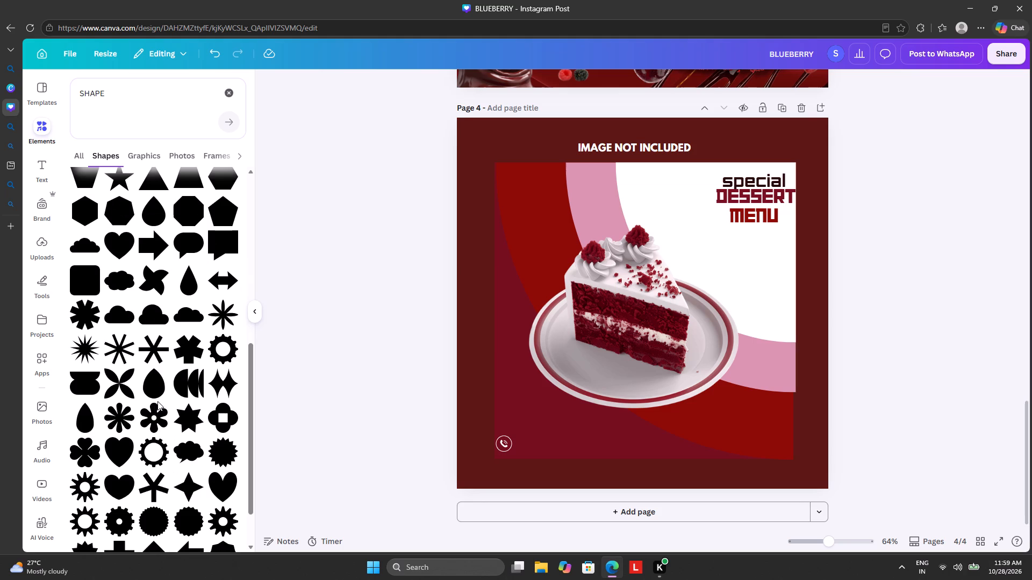
scroll(157, 401, "down", 7)
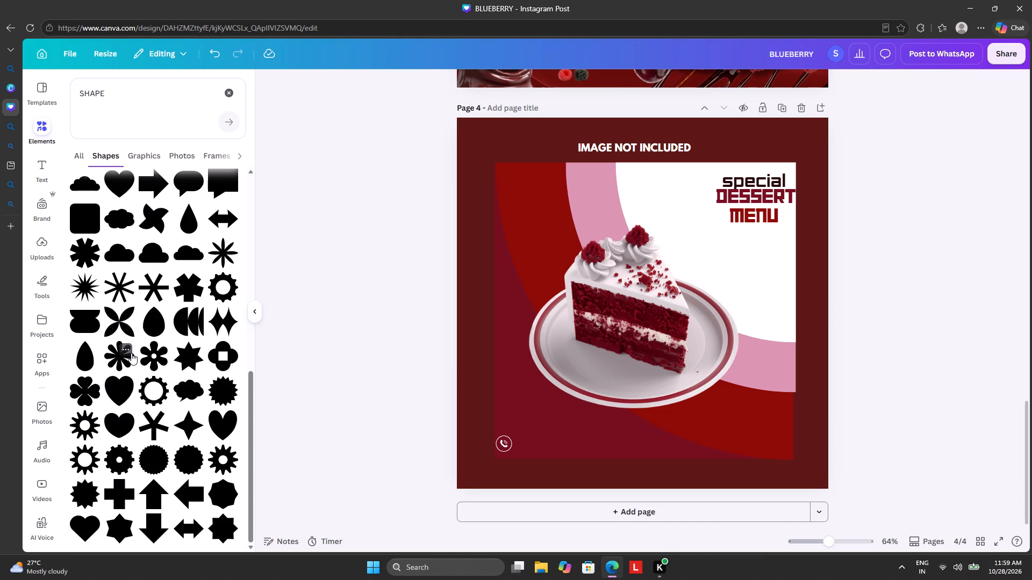
scroll(131, 353, "up", 3)
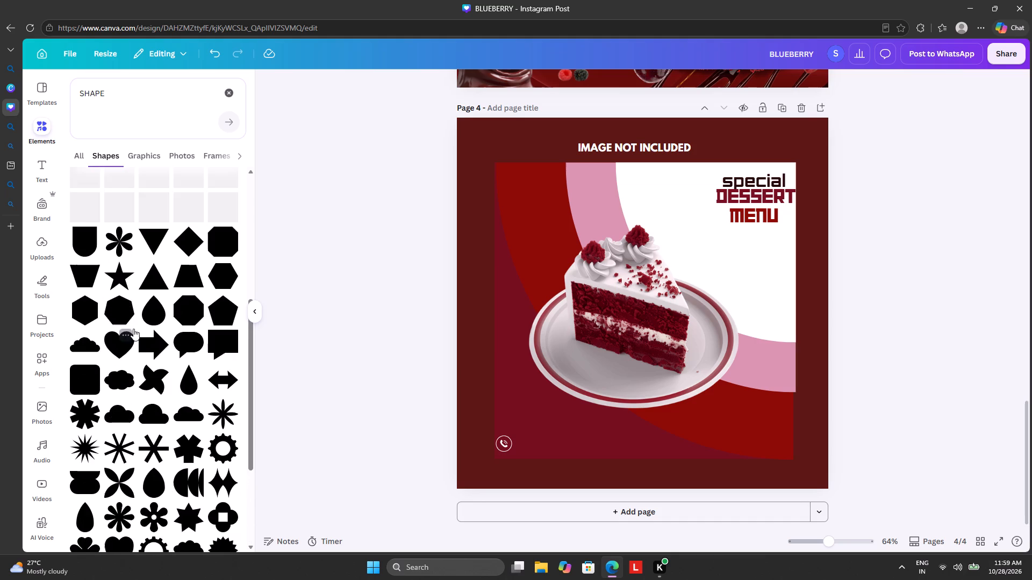
scroll(133, 329, "up", 4)
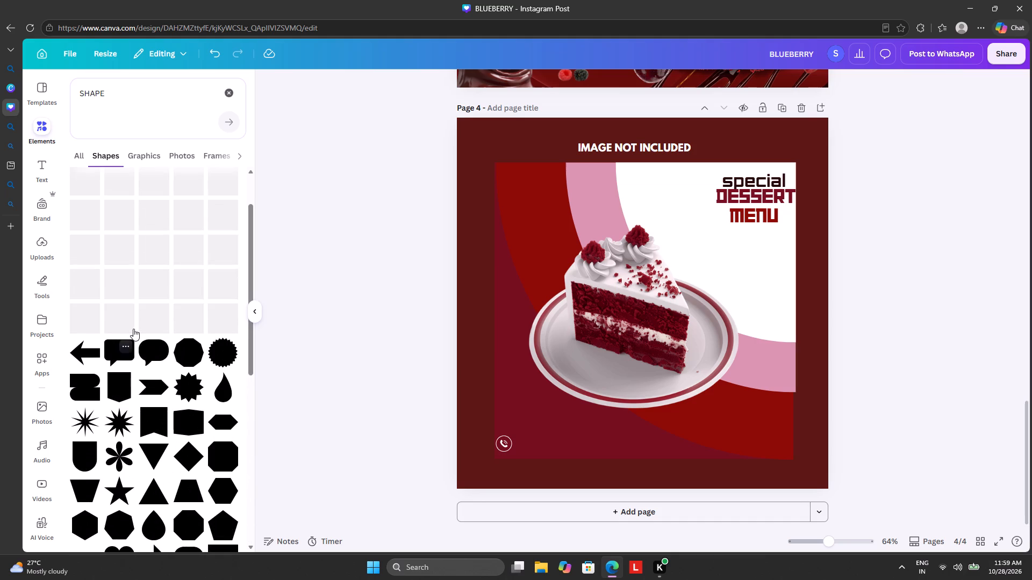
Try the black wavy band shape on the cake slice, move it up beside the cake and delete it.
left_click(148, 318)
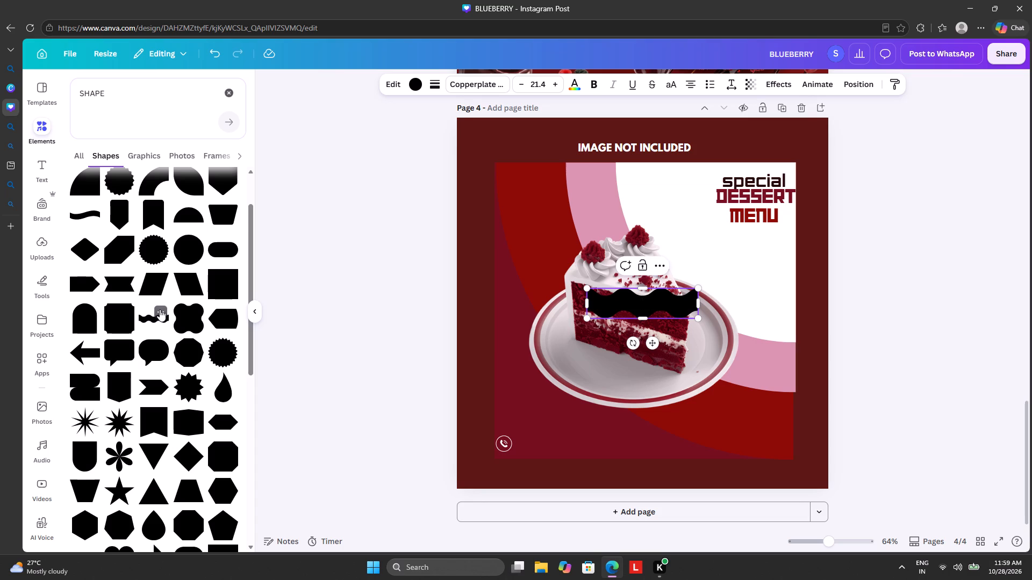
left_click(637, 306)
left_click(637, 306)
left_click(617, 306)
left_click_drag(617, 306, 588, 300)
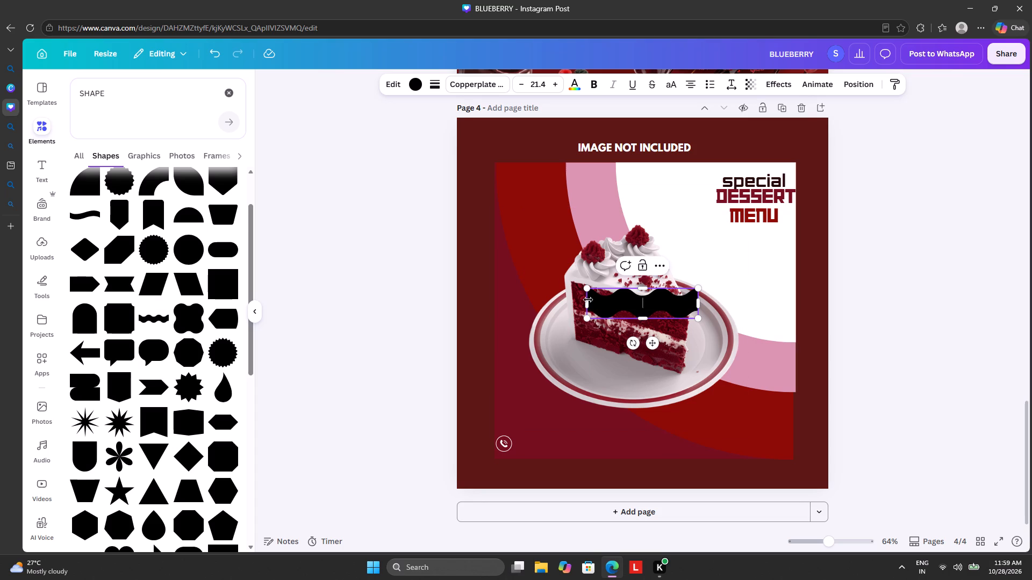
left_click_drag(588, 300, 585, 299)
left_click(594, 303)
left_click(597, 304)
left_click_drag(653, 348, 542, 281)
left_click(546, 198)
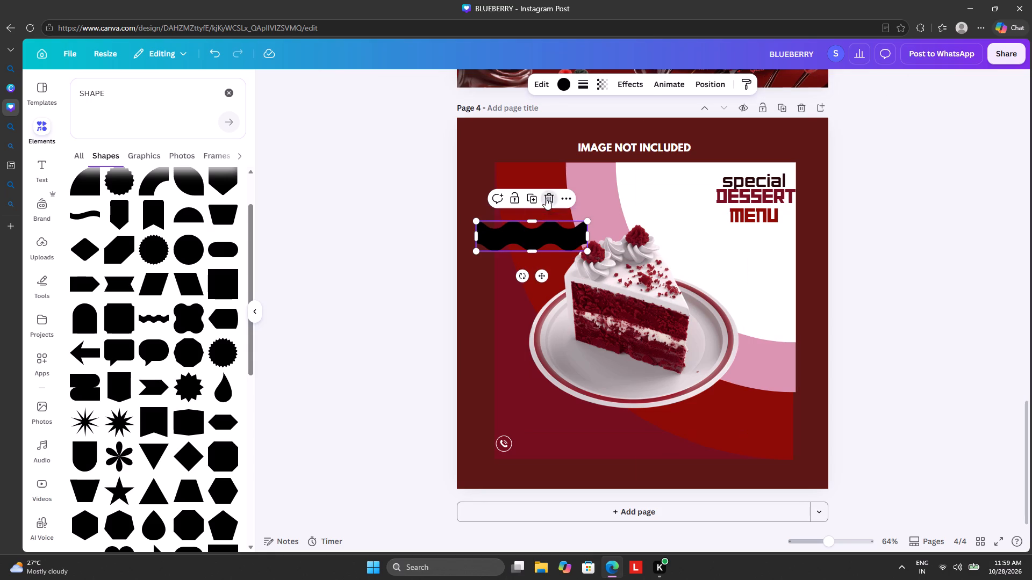
From the SHAPE graphics results, add the pink petal burst graphic, add the two-flower outline recommended with it, and list all its recommendations.
scroll(175, 264, "up", 5)
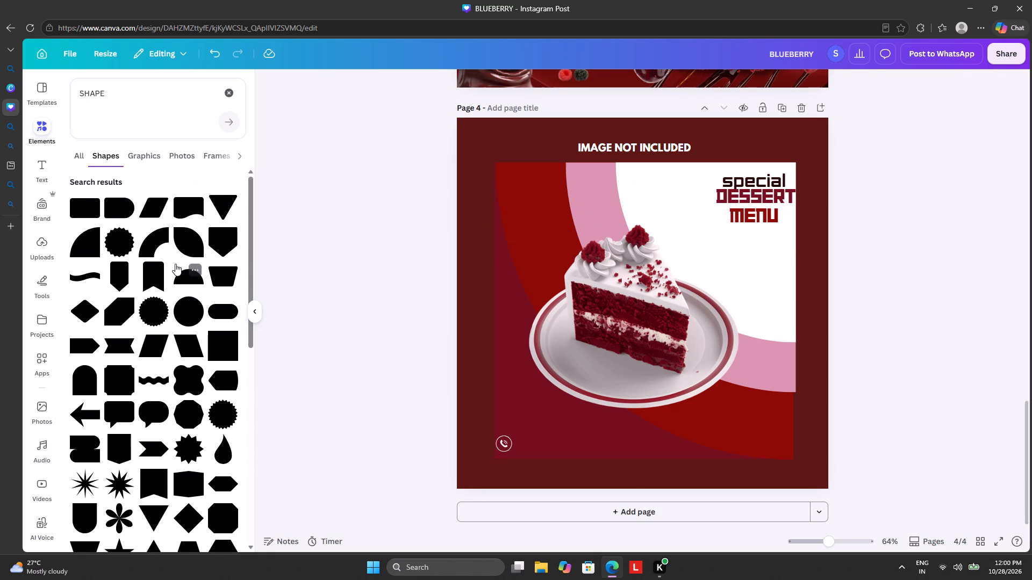
scroll(175, 264, "down", 2)
scroll(175, 264, "up", 1)
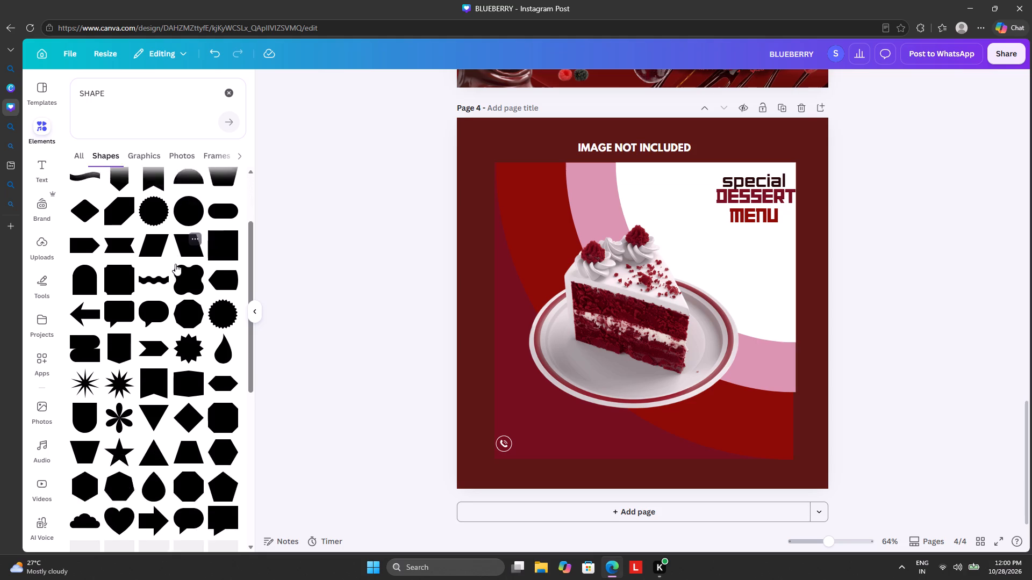
scroll(175, 264, "up", 2)
left_click(153, 155)
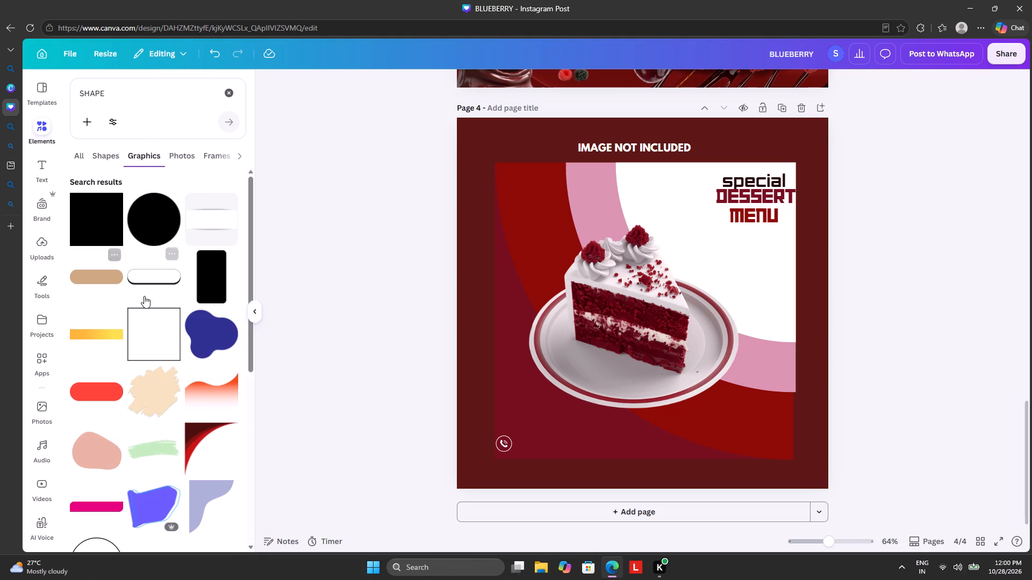
scroll(139, 298, "down", 4)
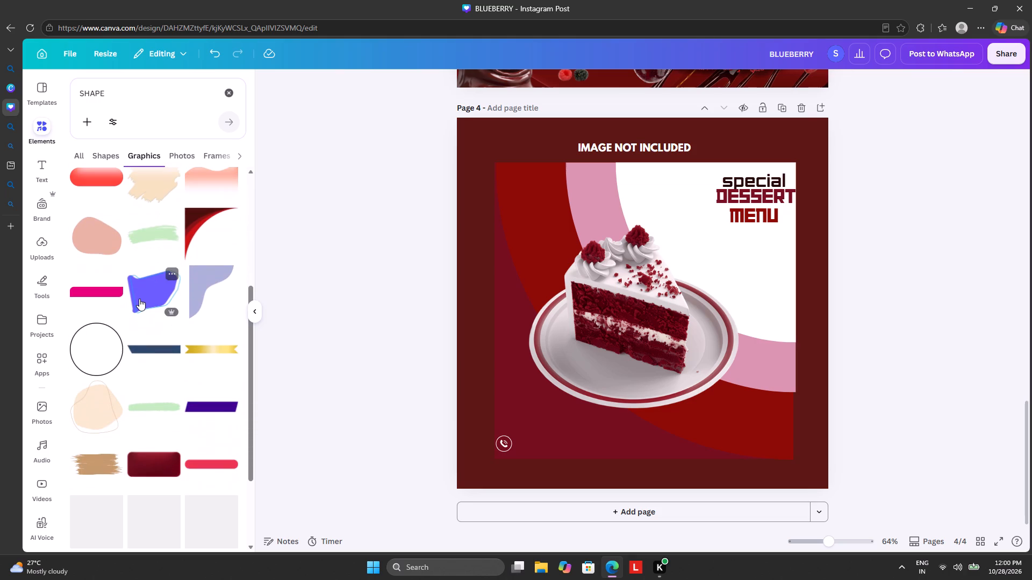
scroll(139, 299, "down", 8)
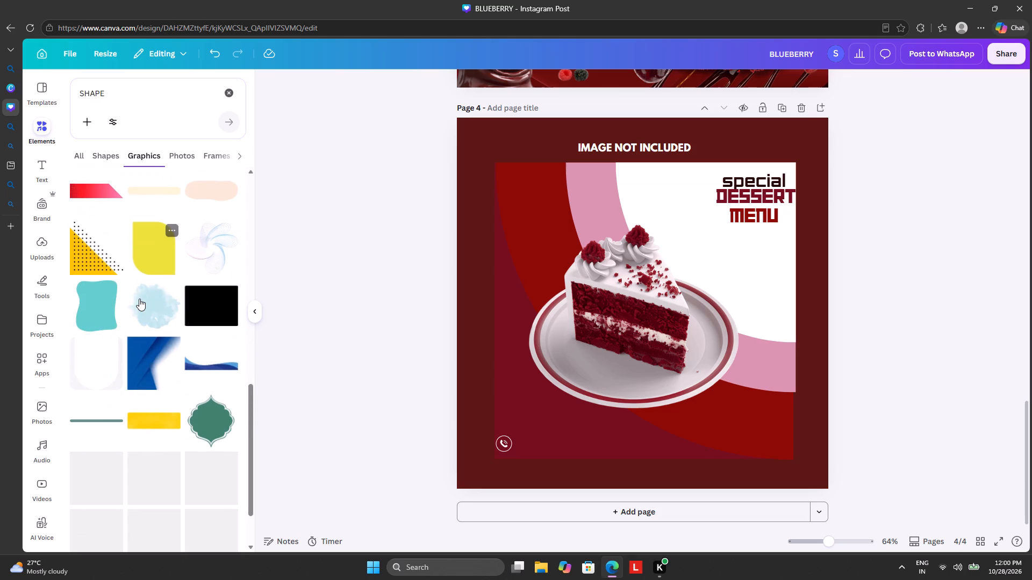
scroll(139, 299, "down", 6)
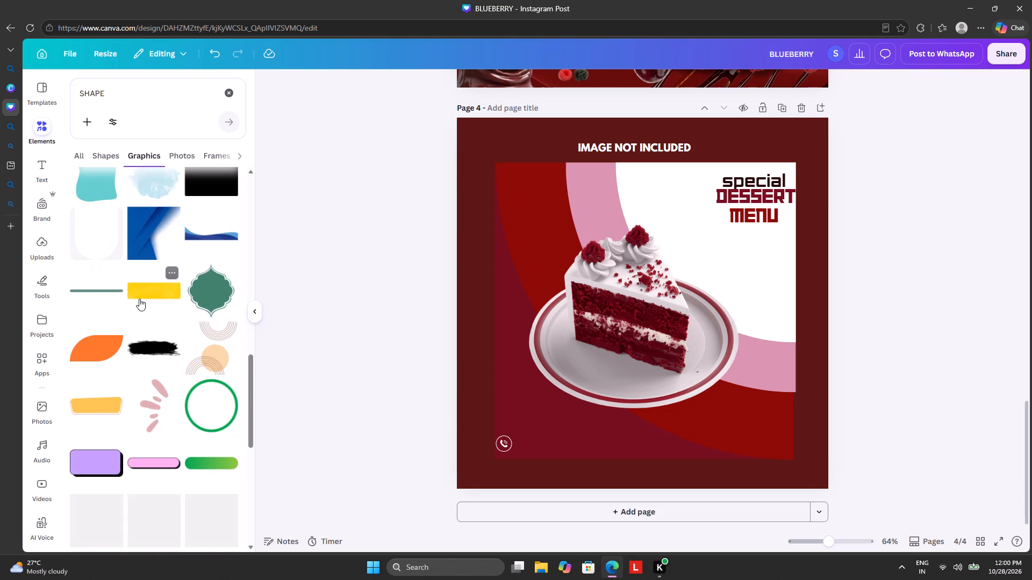
left_click(148, 409)
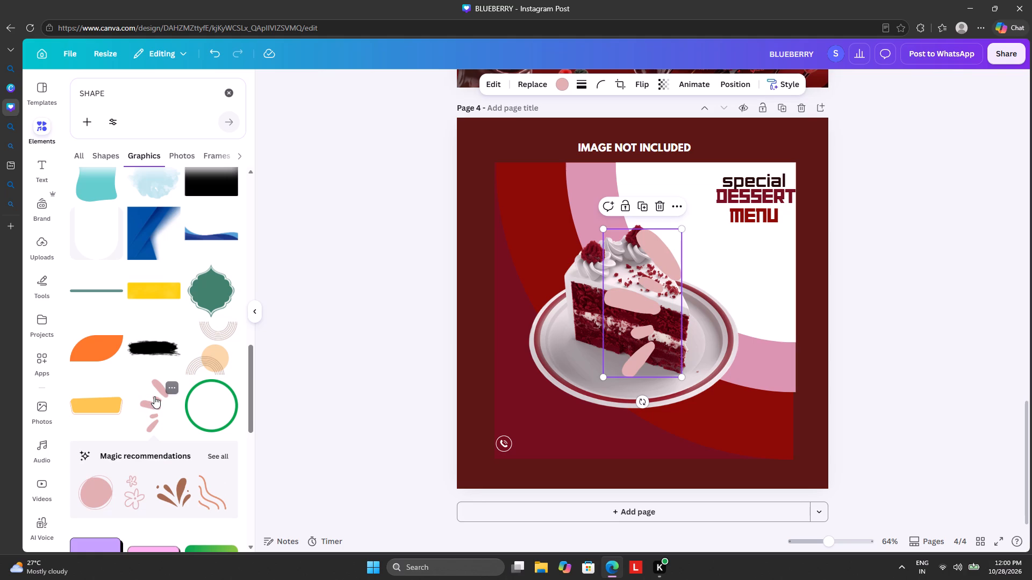
scroll(154, 396, "down", 2)
left_click(144, 395)
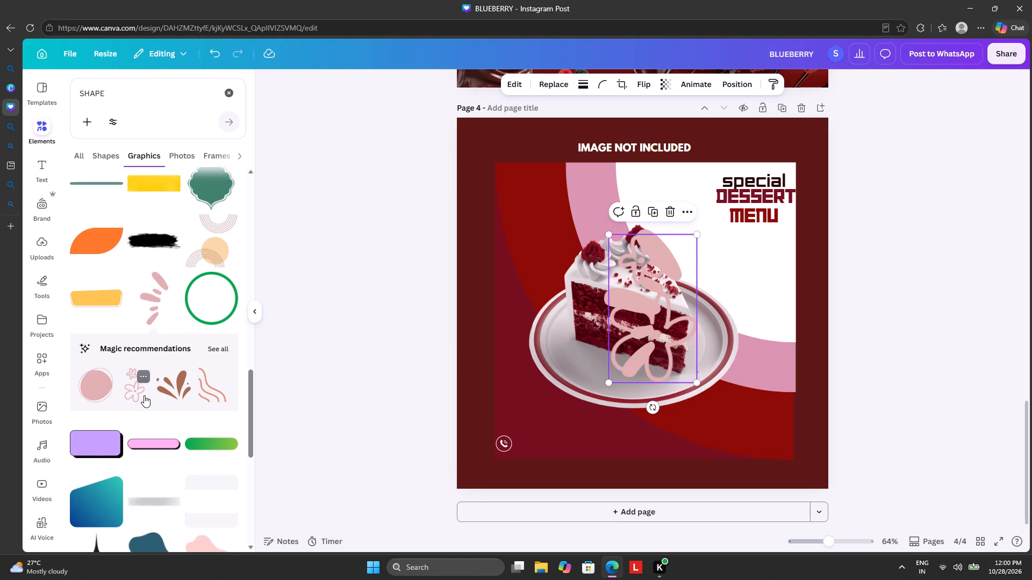
left_click(224, 347)
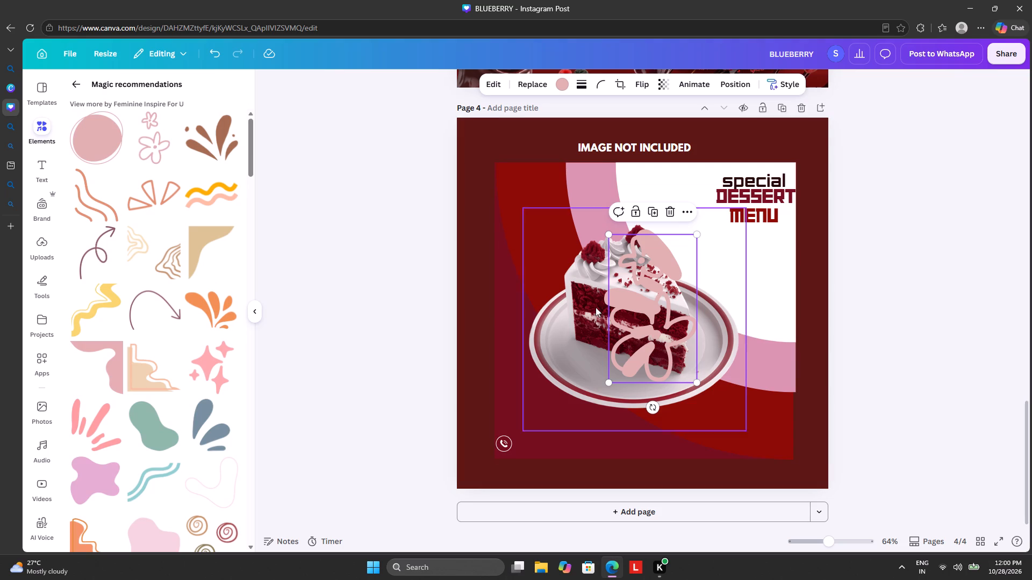
Move the pink two-flower outline onto the white area beside the cake and delete the pink petal burst graphic.
left_click_drag(634, 311, 530, 311)
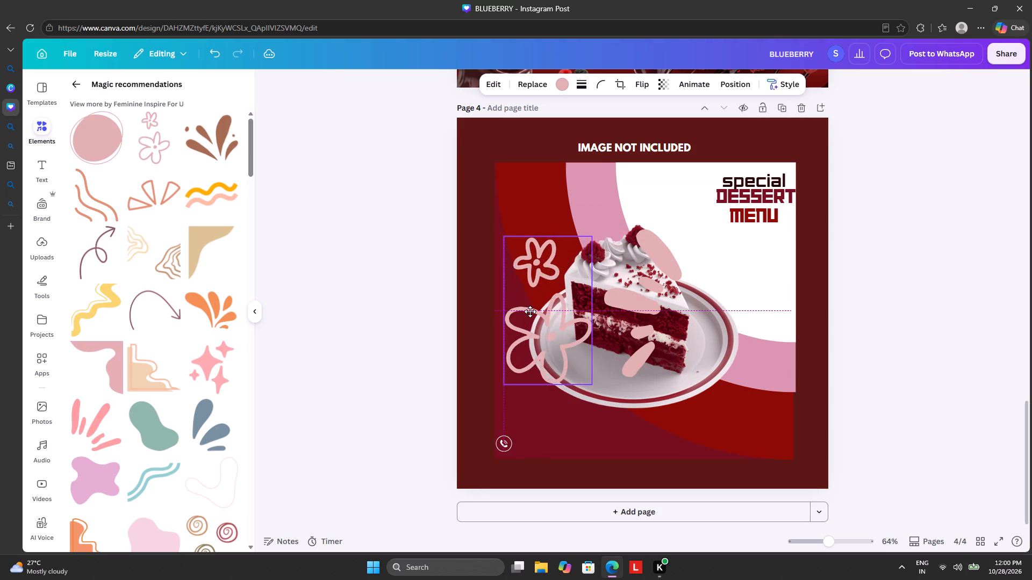
left_click_drag(530, 311, 689, 283)
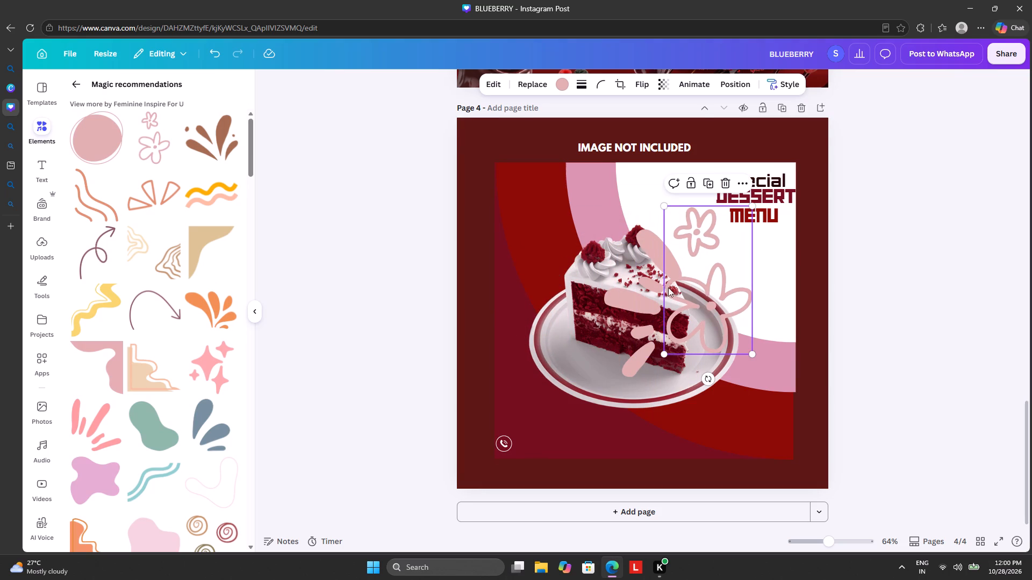
left_click(633, 300)
left_click(662, 202)
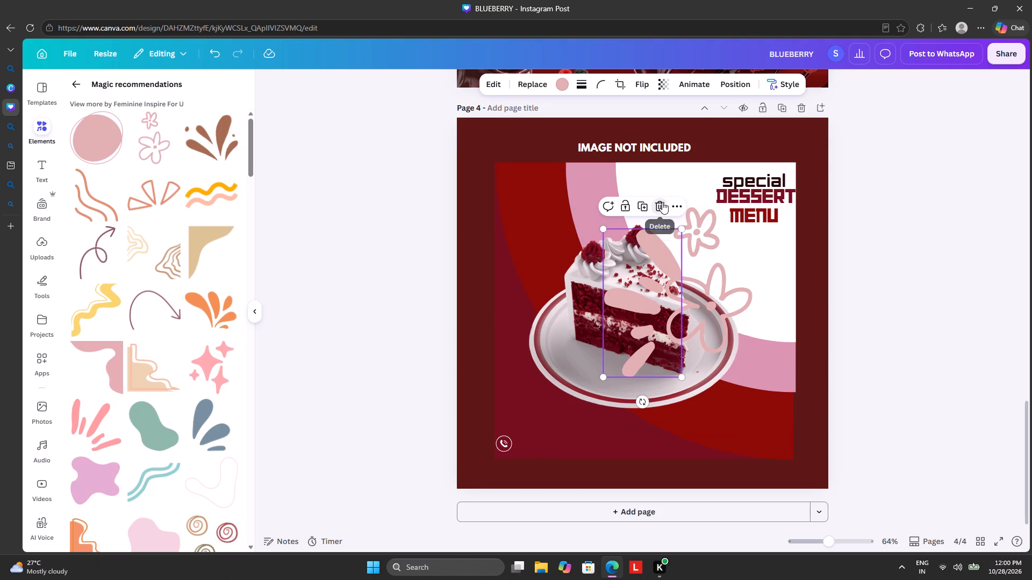
Rotate the flower outline to about -124° and place its larger flower below MENU, beside the cake plate.
left_click(691, 244)
left_click_drag(703, 380, 784, 236)
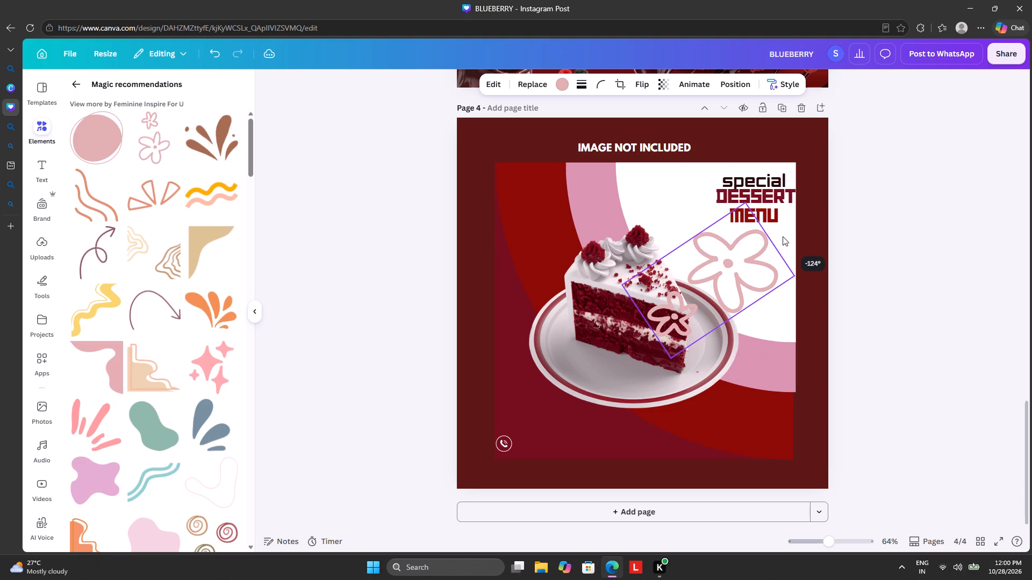
left_click_drag(742, 234, 734, 276)
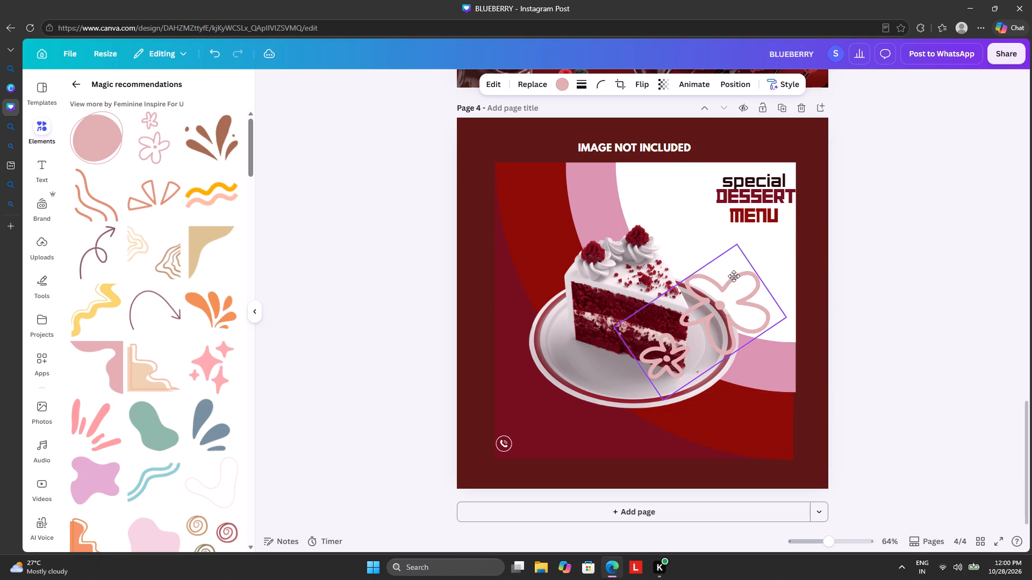
left_click_drag(734, 276, 732, 283)
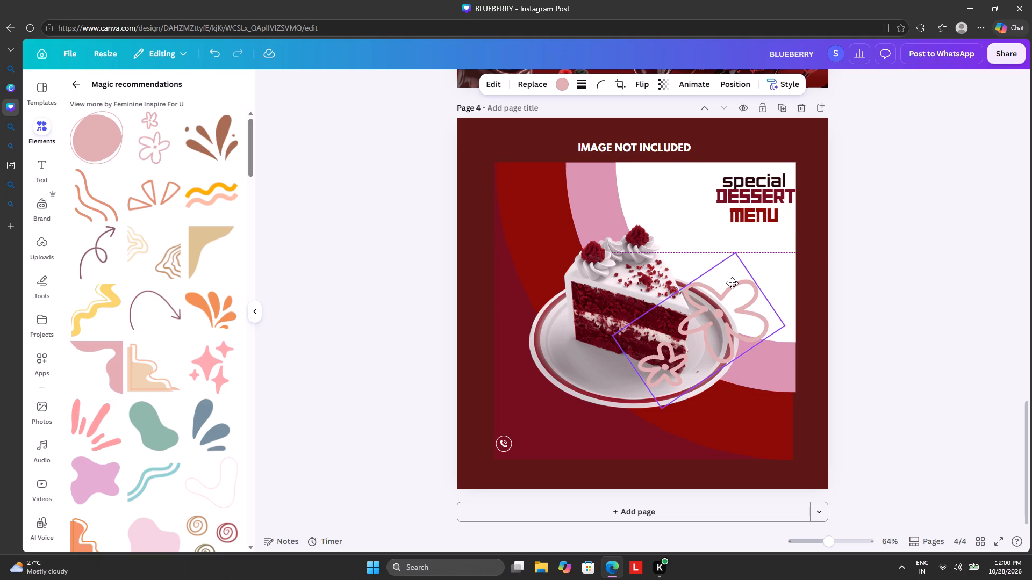
left_click_drag(732, 283, 742, 271)
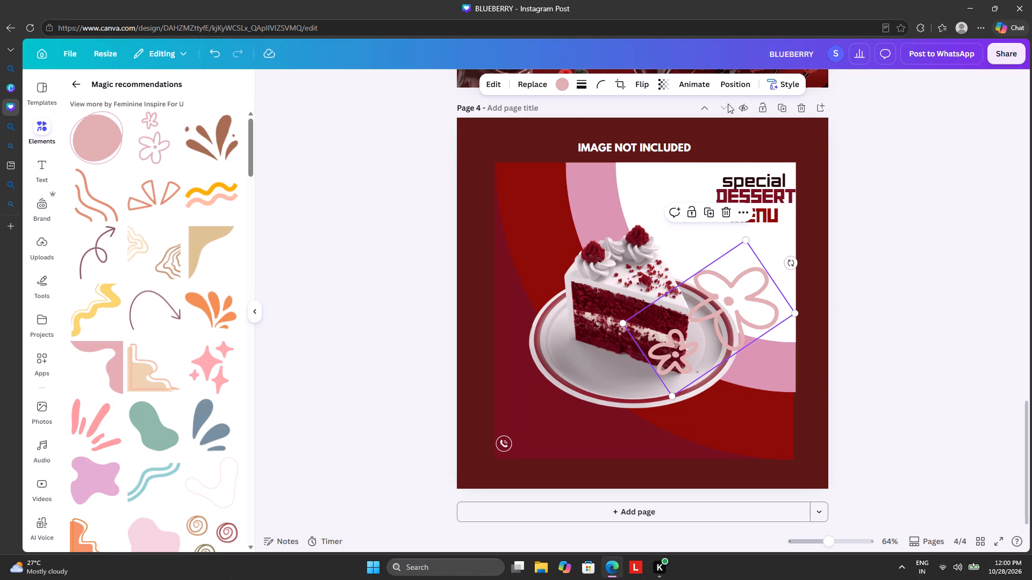
Reorder the flower outline's layer to sit directly beneath the cake slice and above the white curved shape.
left_click(728, 81)
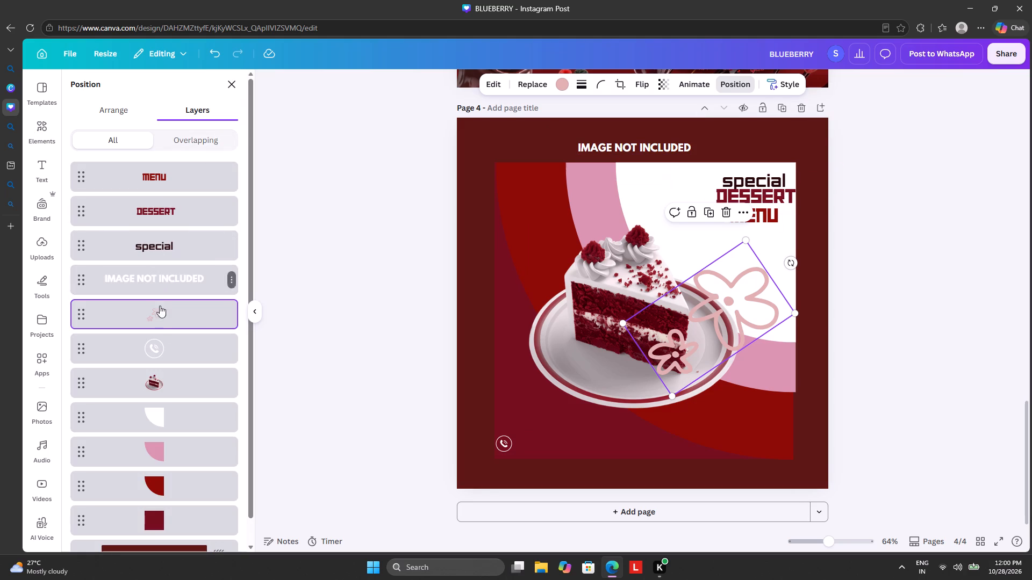
left_click_drag(169, 313, 152, 508)
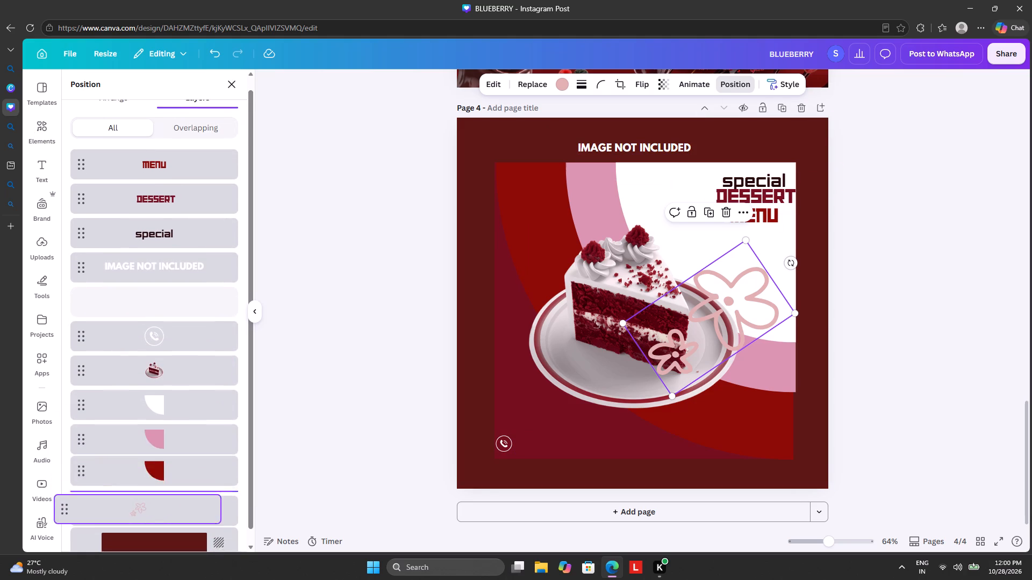
left_click_drag(152, 508, 170, 345)
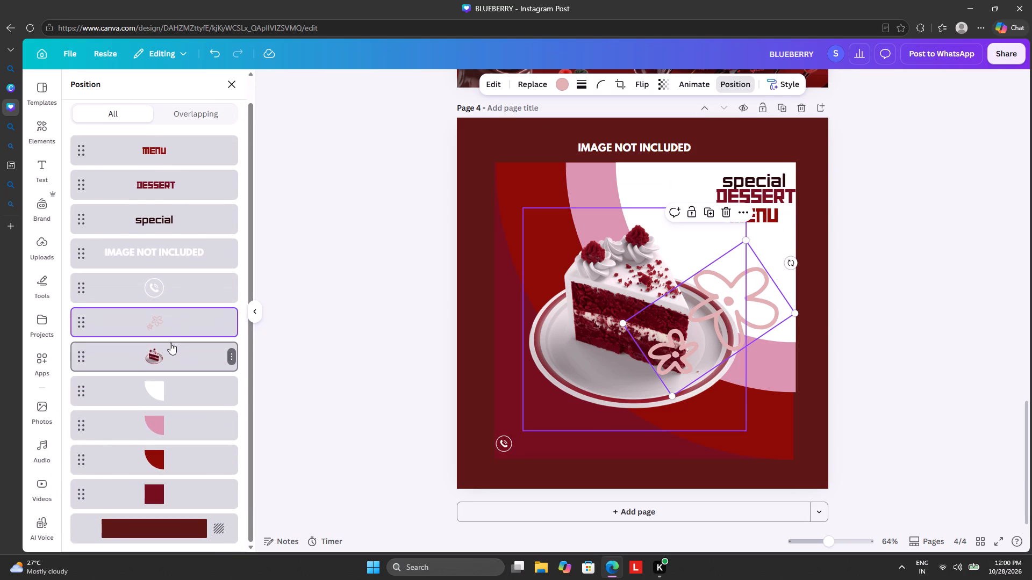
left_click_drag(173, 323, 167, 361)
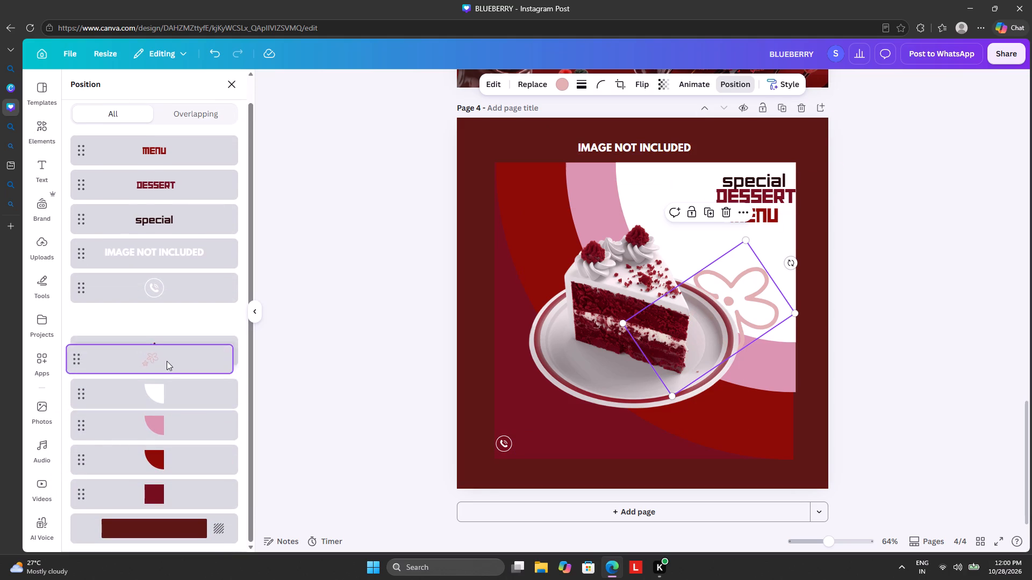
Nudge the flower outline left toward the plate and rotate it slightly clockwise so the large flower peeks out from behind it.
left_click_drag(746, 312, 725, 311)
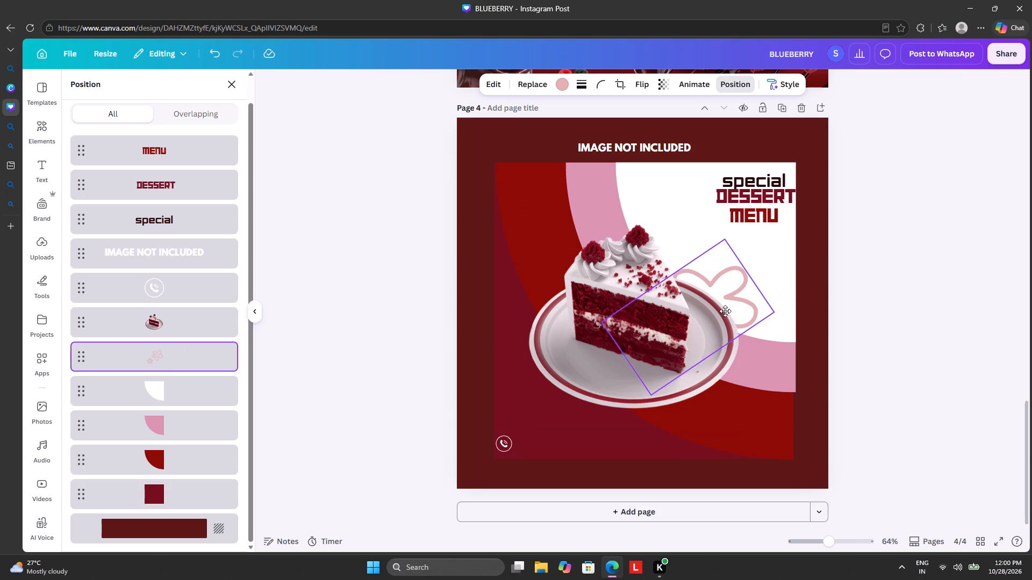
left_click_drag(725, 311, 729, 311)
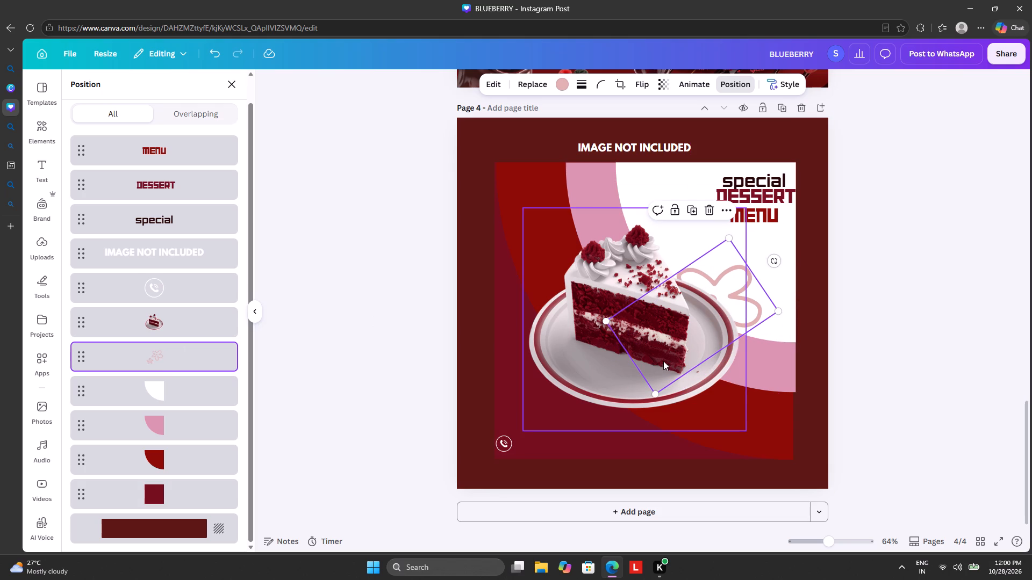
left_click_drag(774, 259, 775, 262)
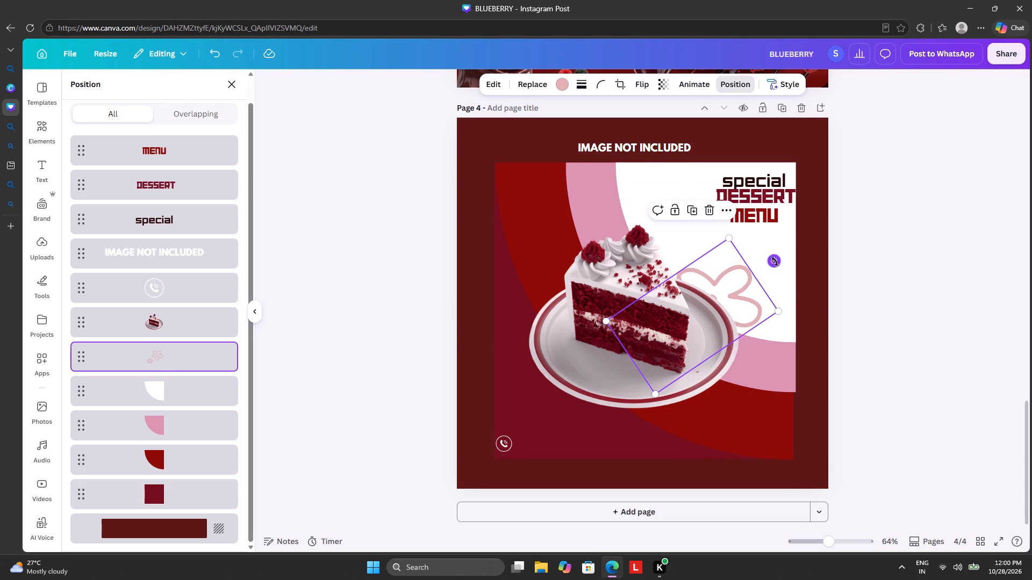
left_click_drag(775, 262, 778, 278)
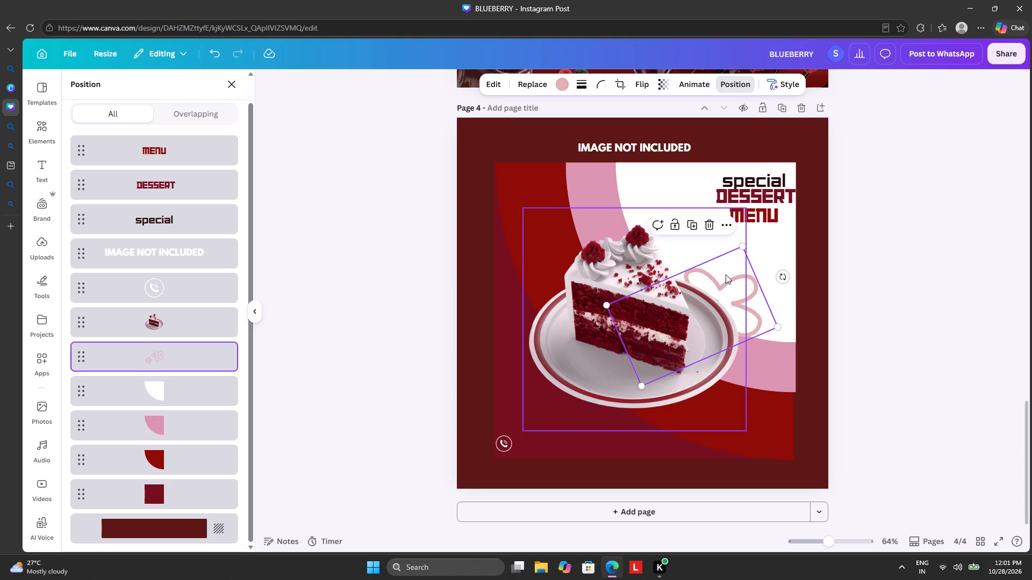
Recolour the flower outline with the dark red used for the MENU text.
left_click(567, 75)
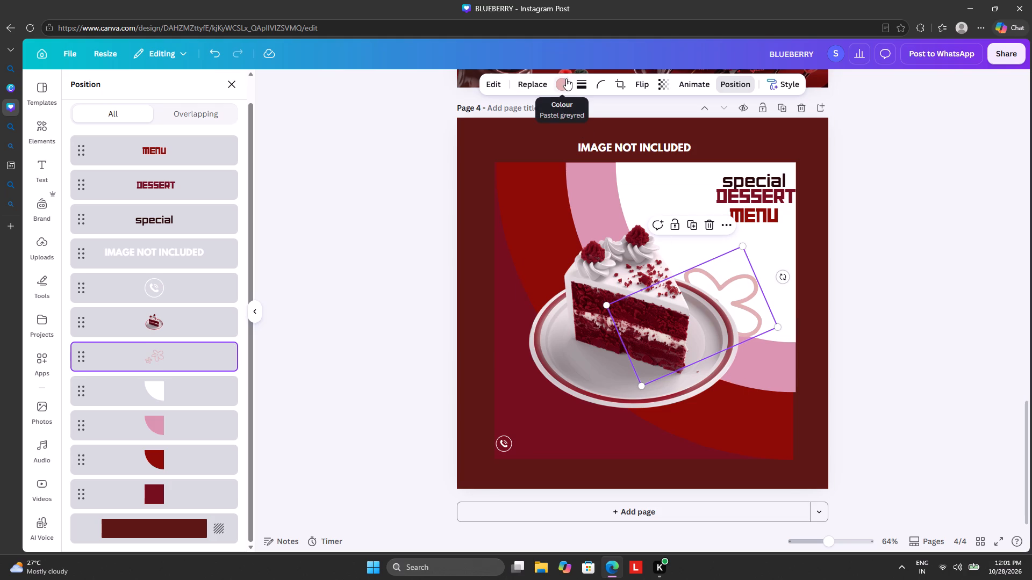
left_click(566, 78)
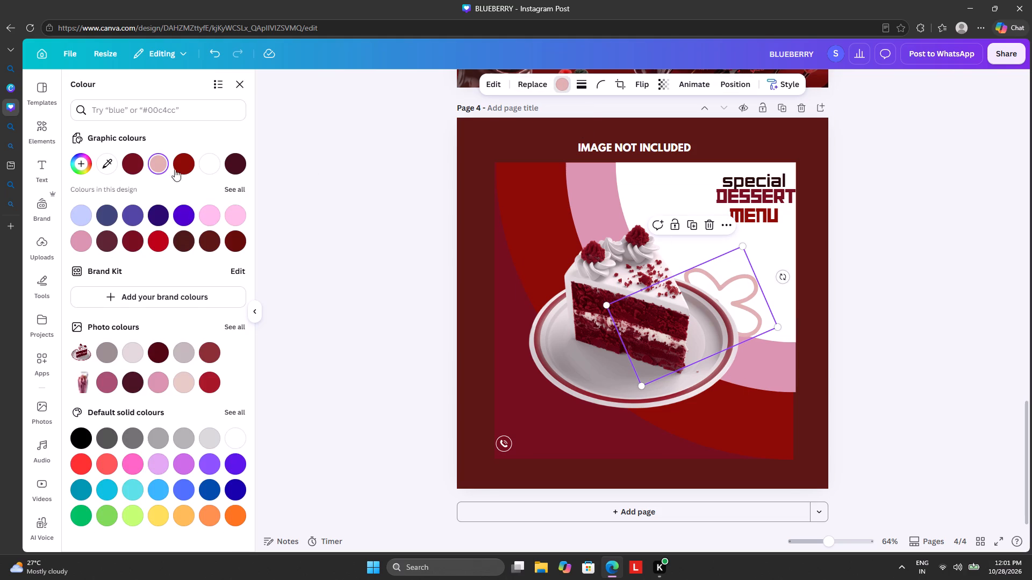
left_click(182, 162)
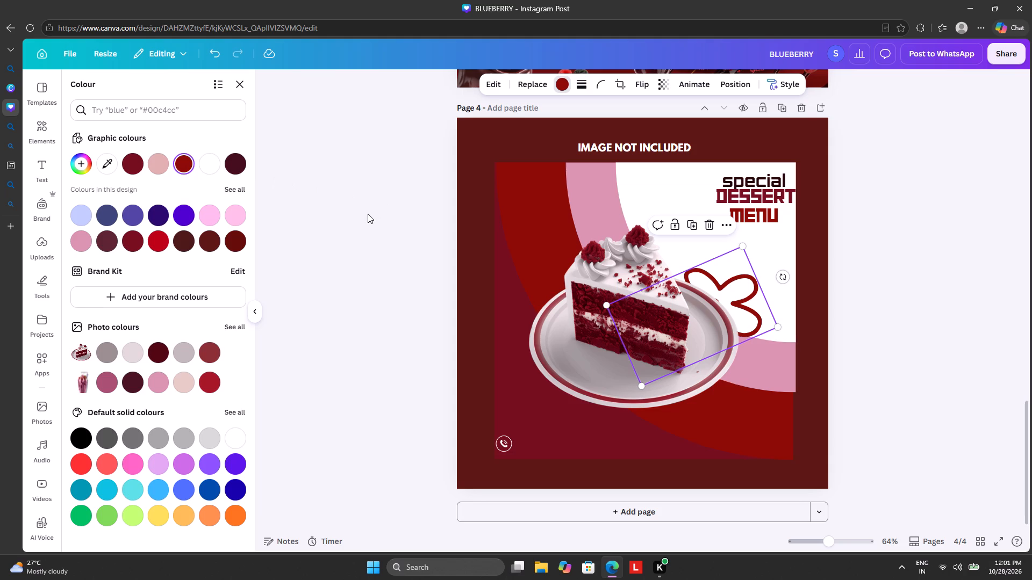
Shrink the flower outline proportionally, keeping its large flower on the white area beside the plate.
left_click_drag(604, 307, 618, 311)
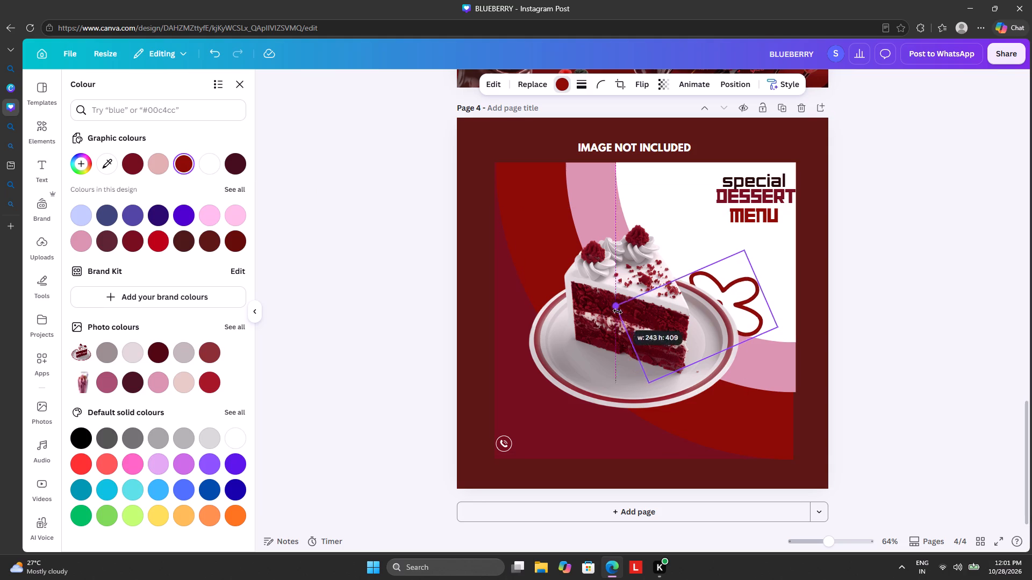
left_click_drag(618, 311, 644, 317)
left_click(757, 295)
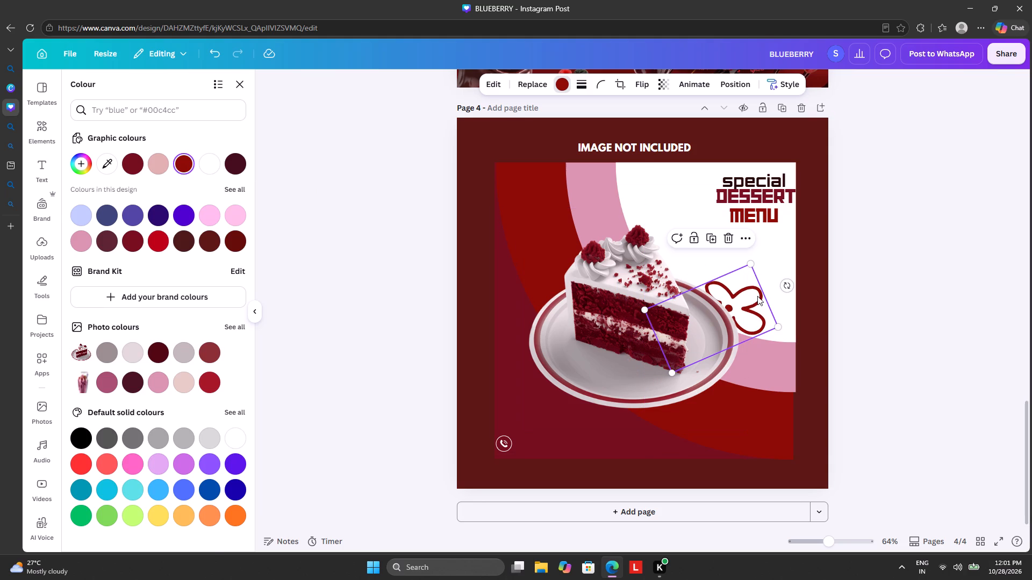
left_click(747, 302)
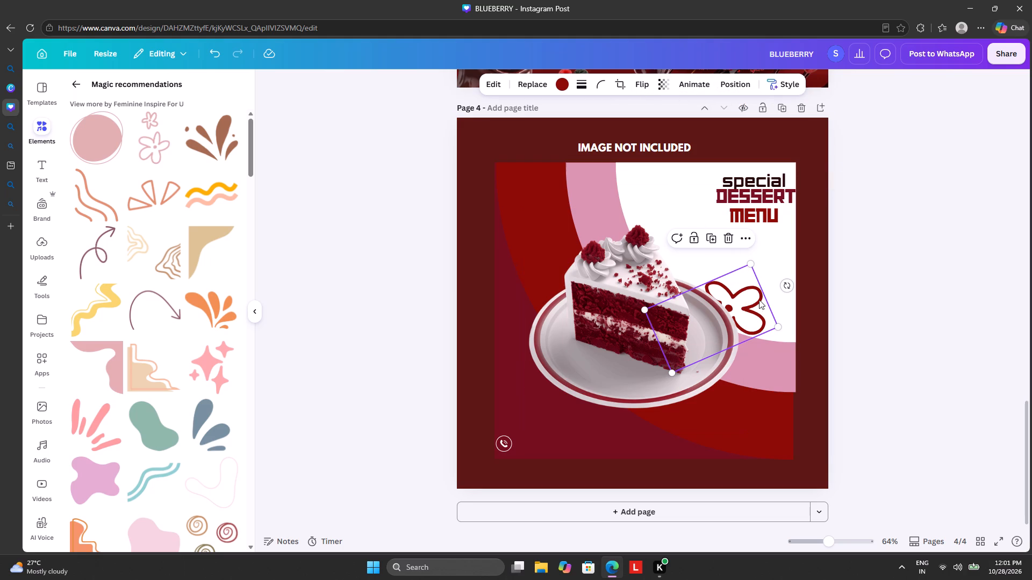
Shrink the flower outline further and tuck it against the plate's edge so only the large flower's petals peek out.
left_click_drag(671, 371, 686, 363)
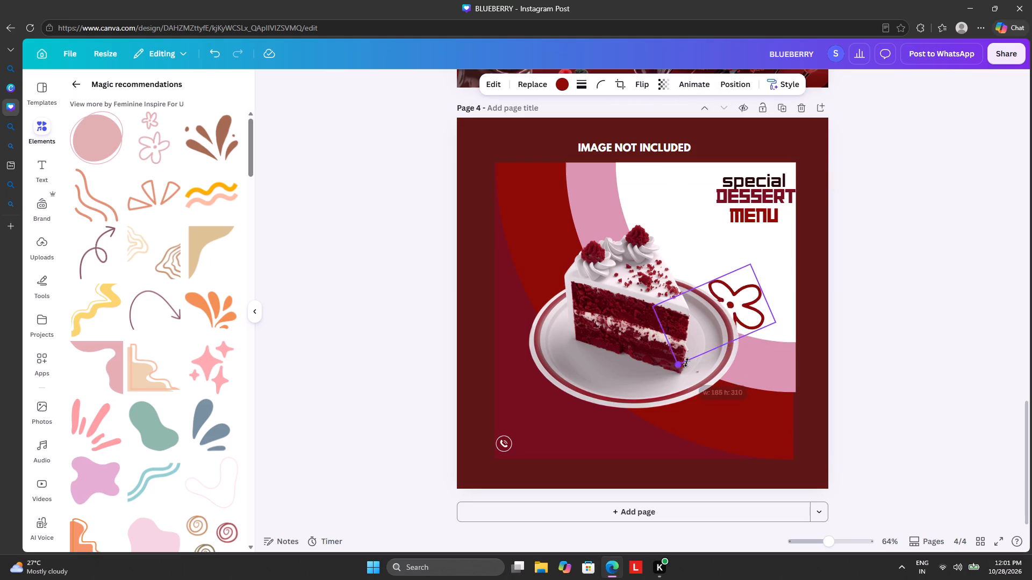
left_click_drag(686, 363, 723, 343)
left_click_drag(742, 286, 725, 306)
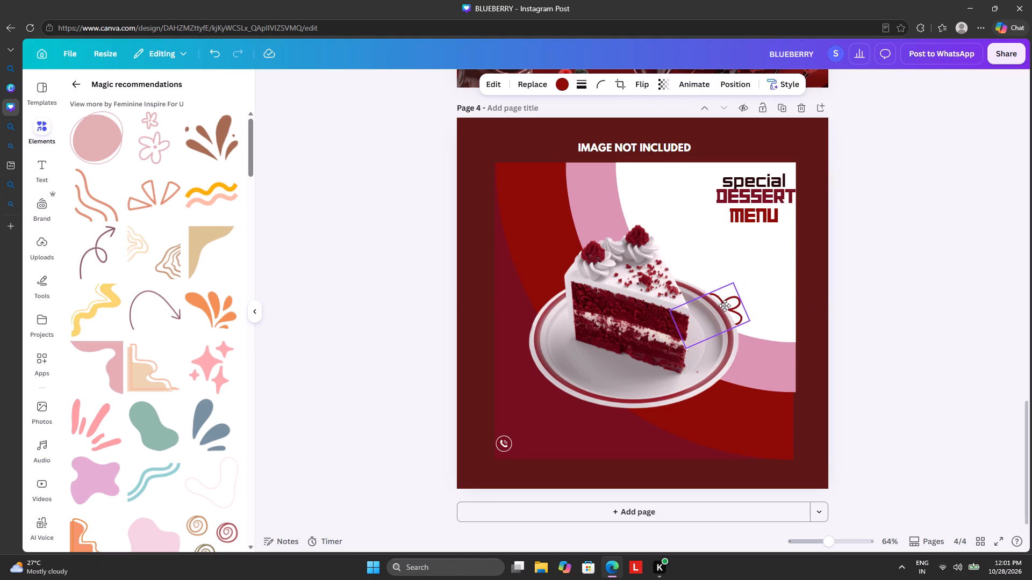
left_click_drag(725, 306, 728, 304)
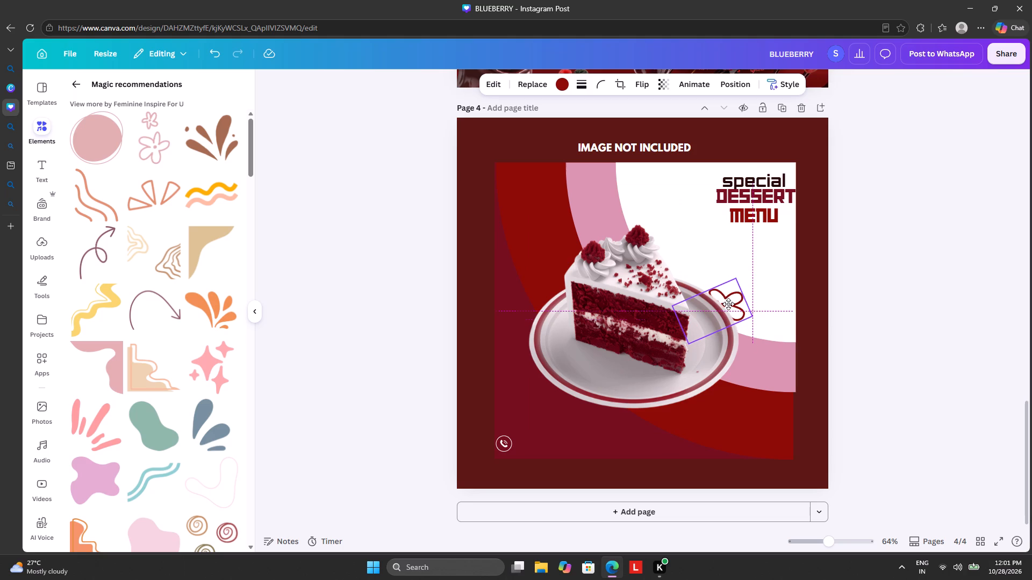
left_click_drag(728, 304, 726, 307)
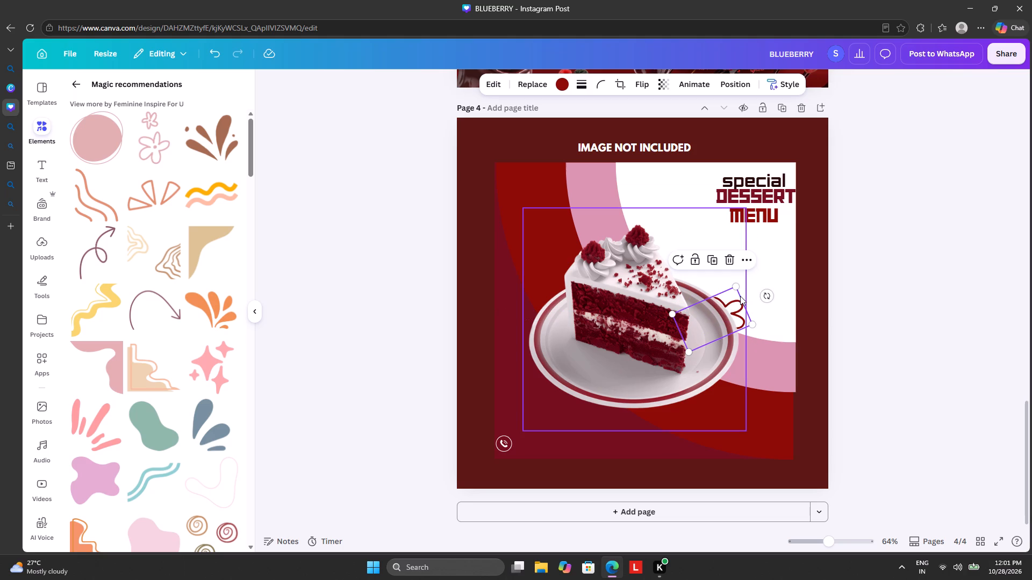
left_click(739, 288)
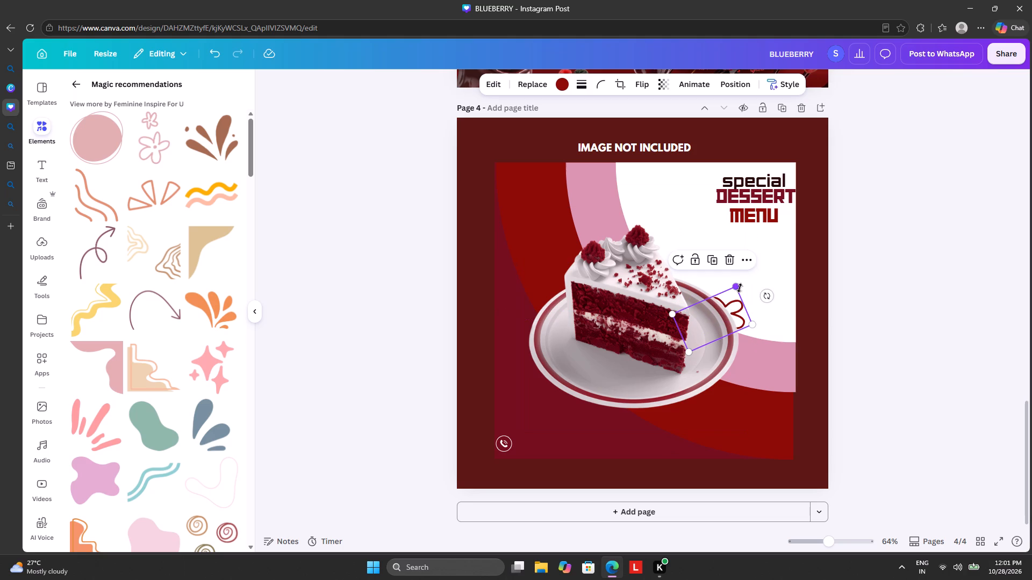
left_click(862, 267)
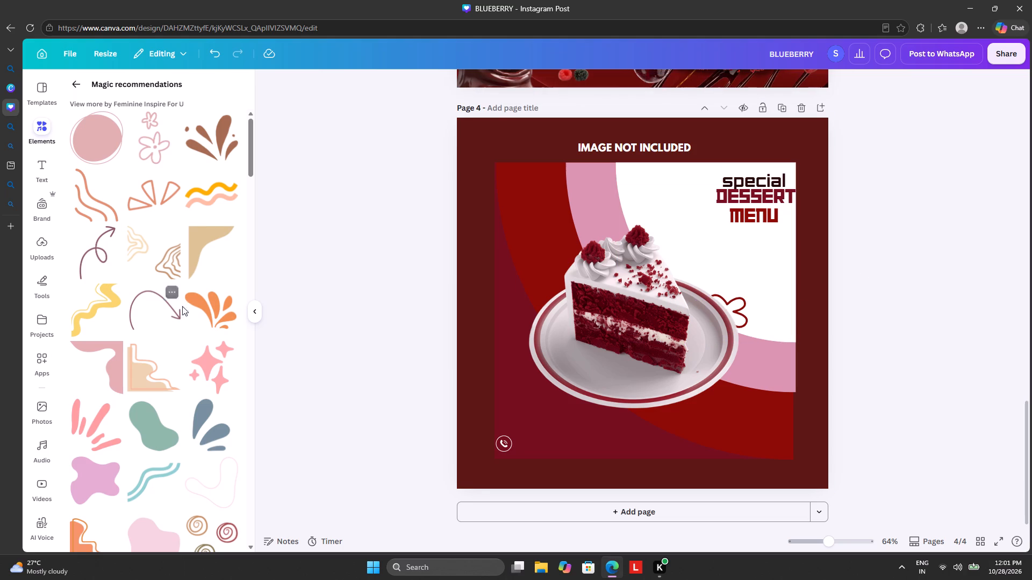
Add the orange petal-splash graphic to page 4 and recolour it with the wine red from the design's colours.
left_click(214, 308)
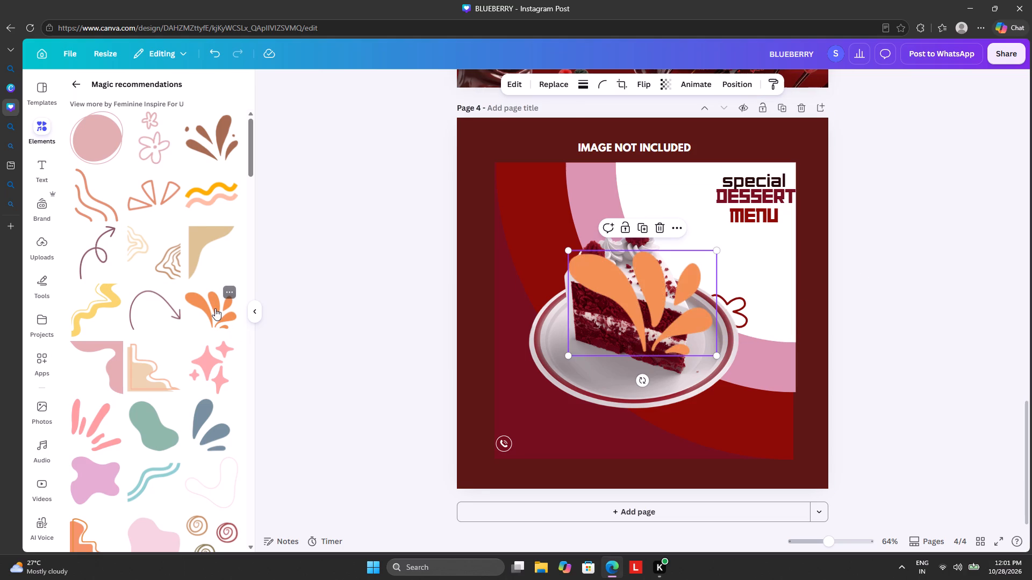
left_click(623, 300)
left_click(649, 302)
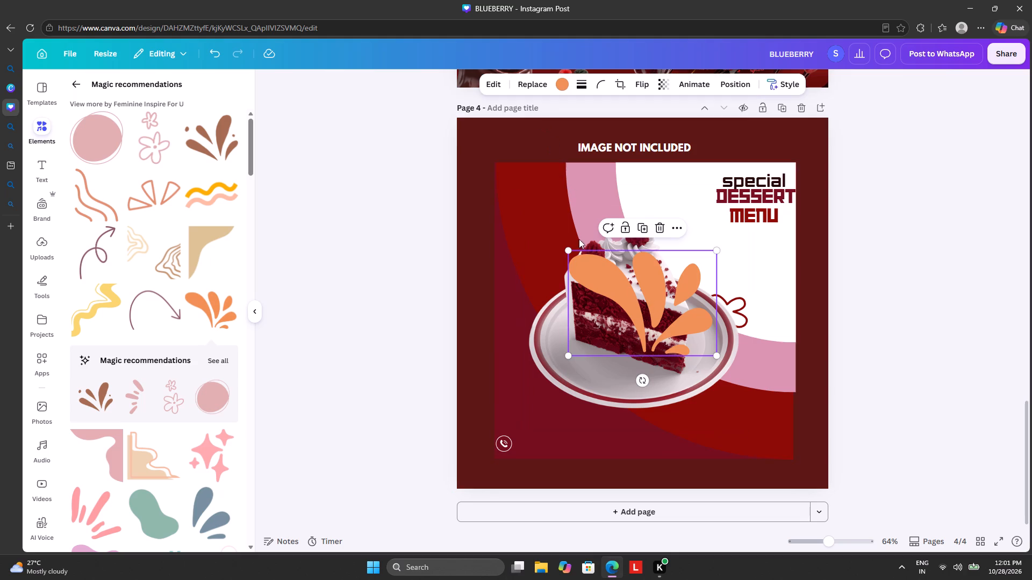
left_click(559, 86)
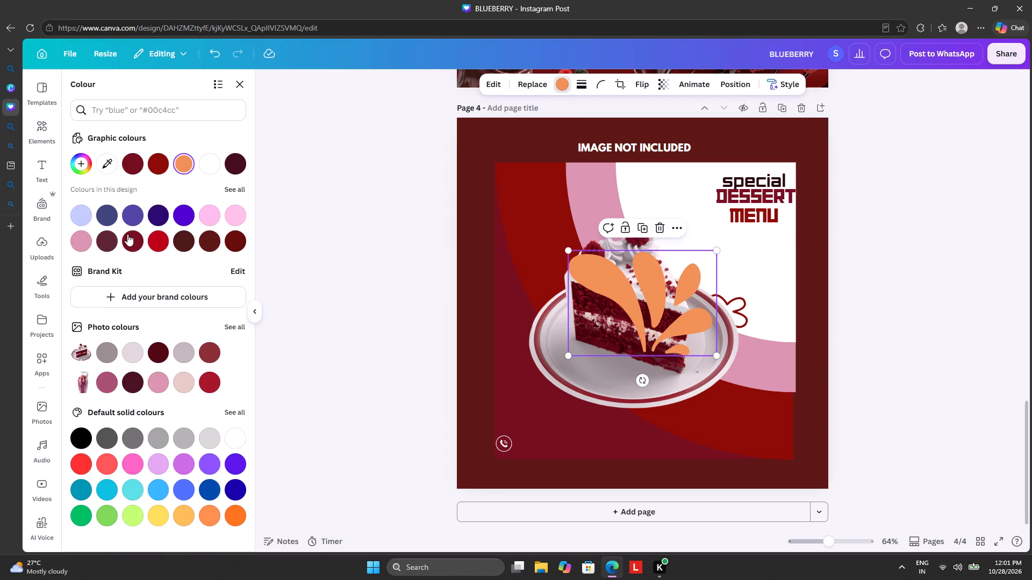
left_click(132, 238)
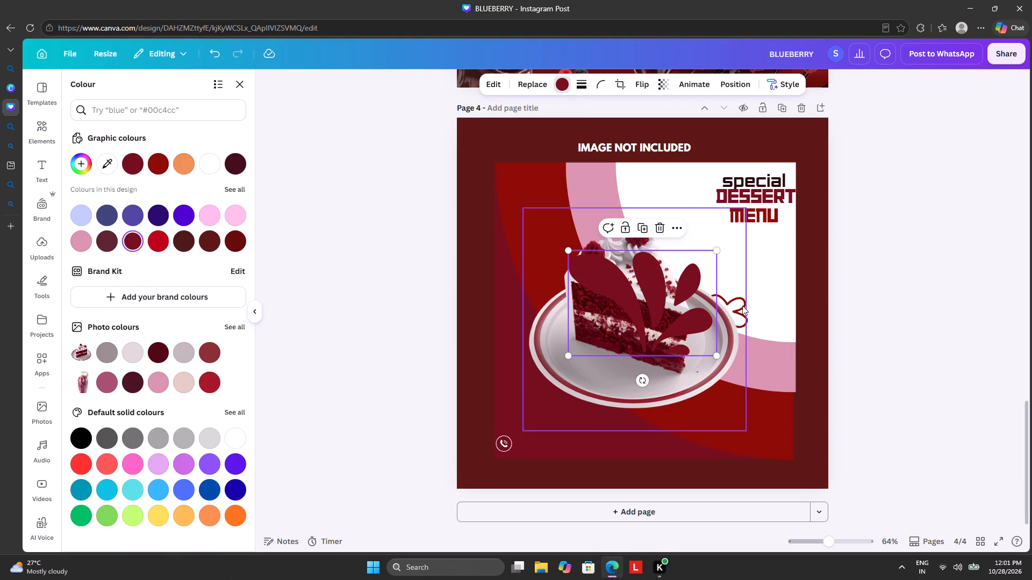
Move the petal splash onto the white area and reorder its layer to sit directly beneath the cake slice.
left_click(741, 313)
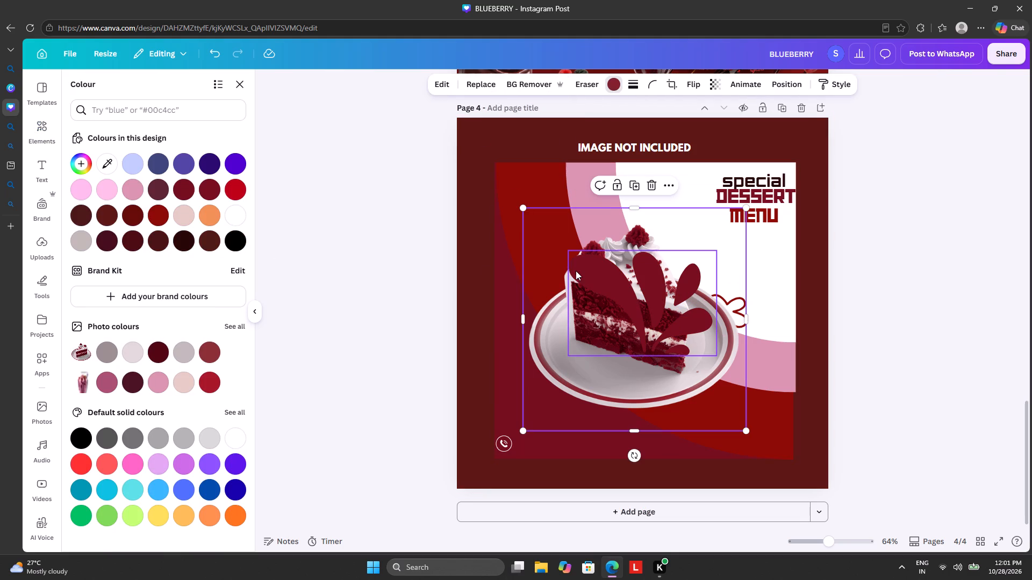
left_click_drag(618, 287, 724, 226)
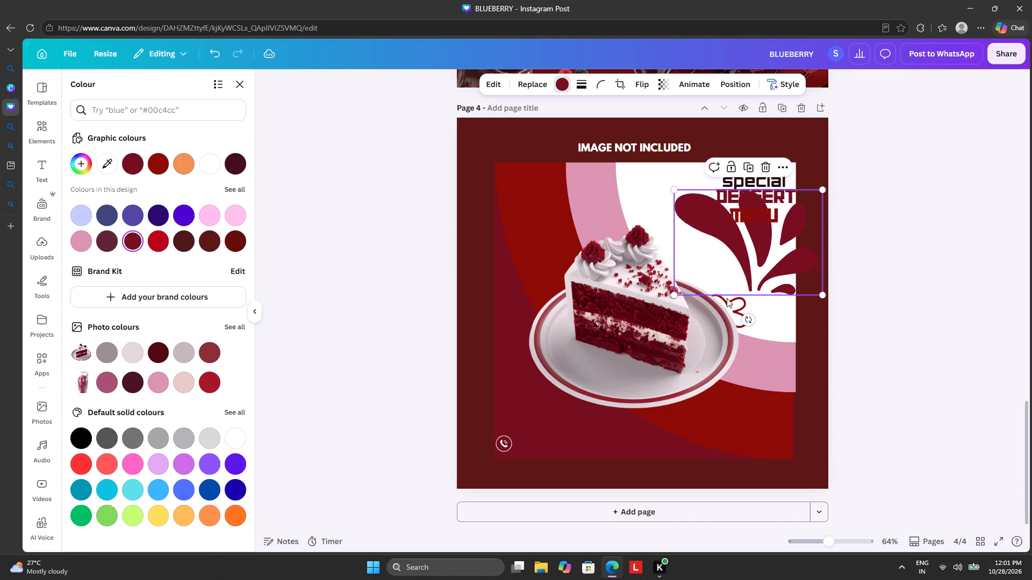
left_click(739, 322)
left_click(774, 83)
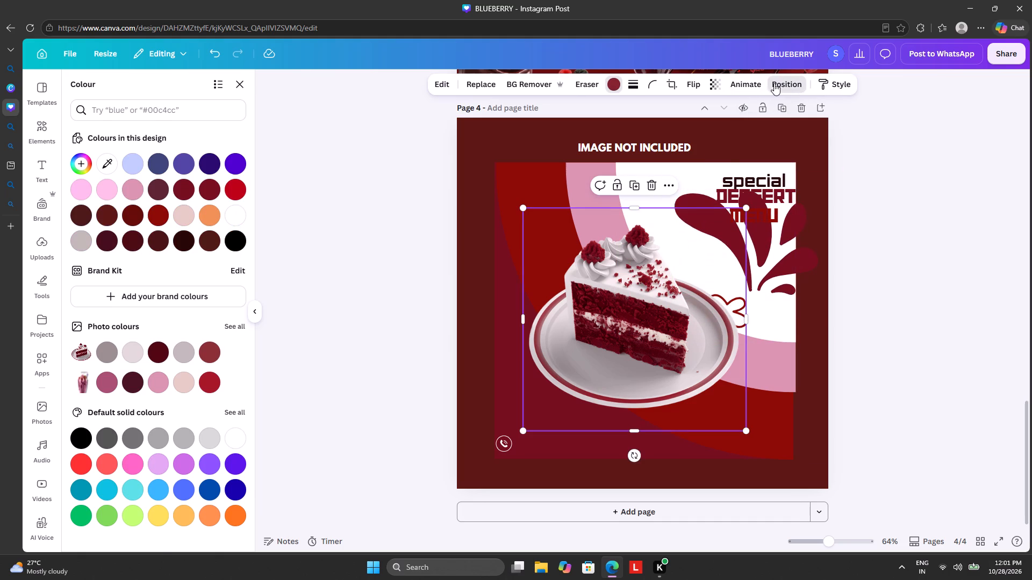
left_click_drag(188, 321, 189, 379)
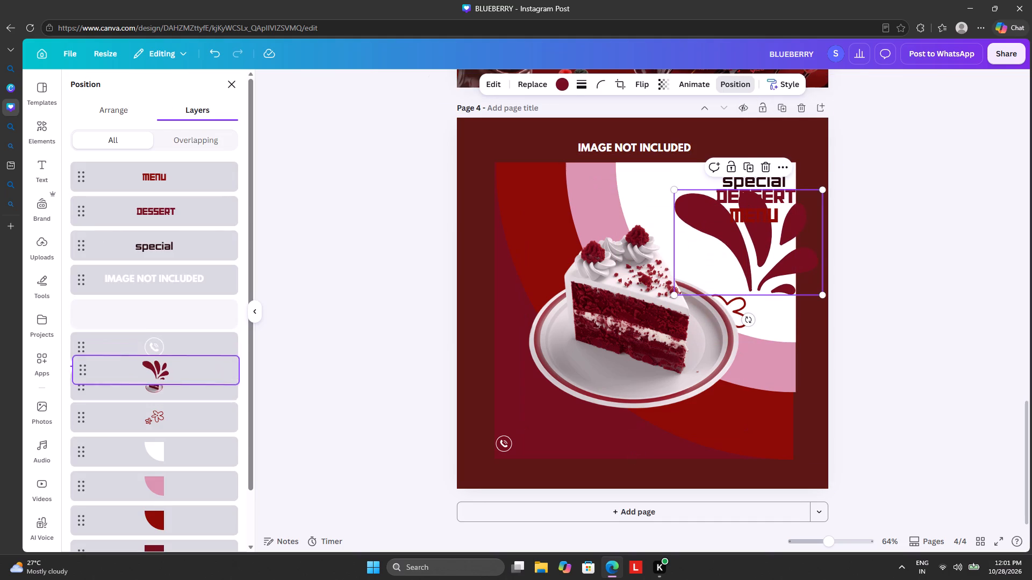
left_click_drag(189, 379, 192, 394)
Delete the flower outline from page 4.
left_click(178, 417)
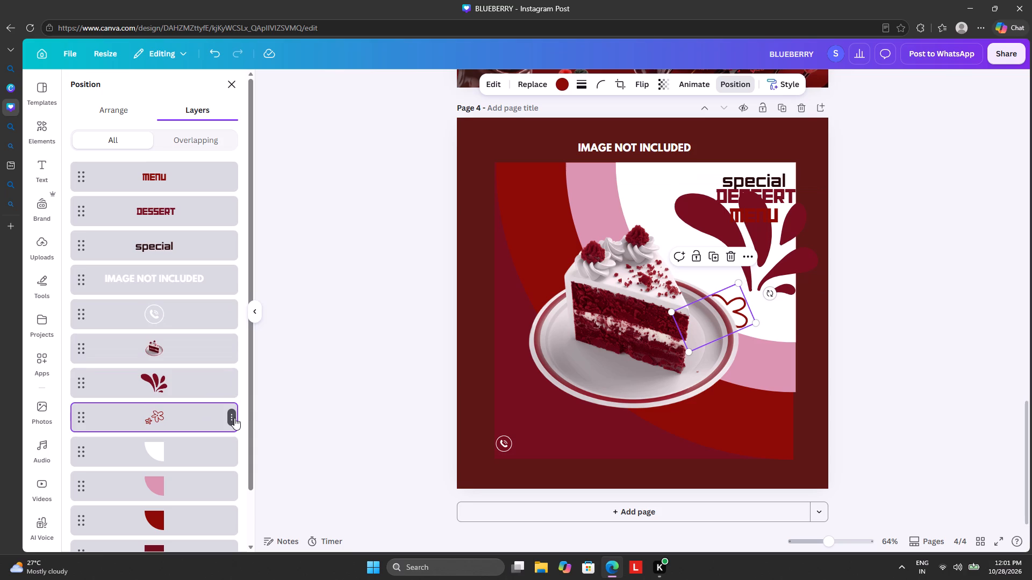
left_click(234, 418)
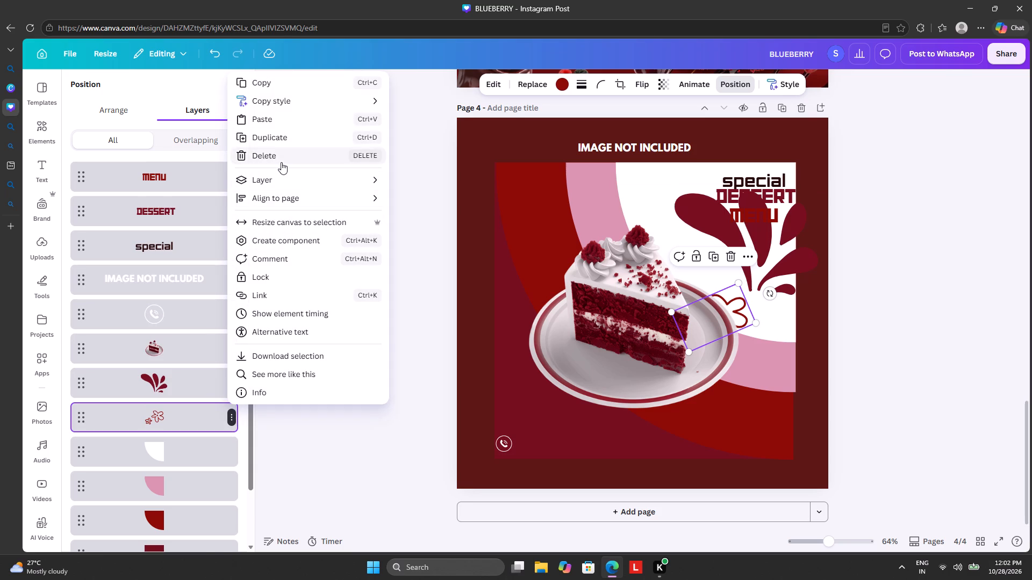
left_click(281, 162)
Shrink the petal splash to about half its size and place it below MENU, fanning out from behind the plate's edge.
left_click_drag(779, 262, 761, 282)
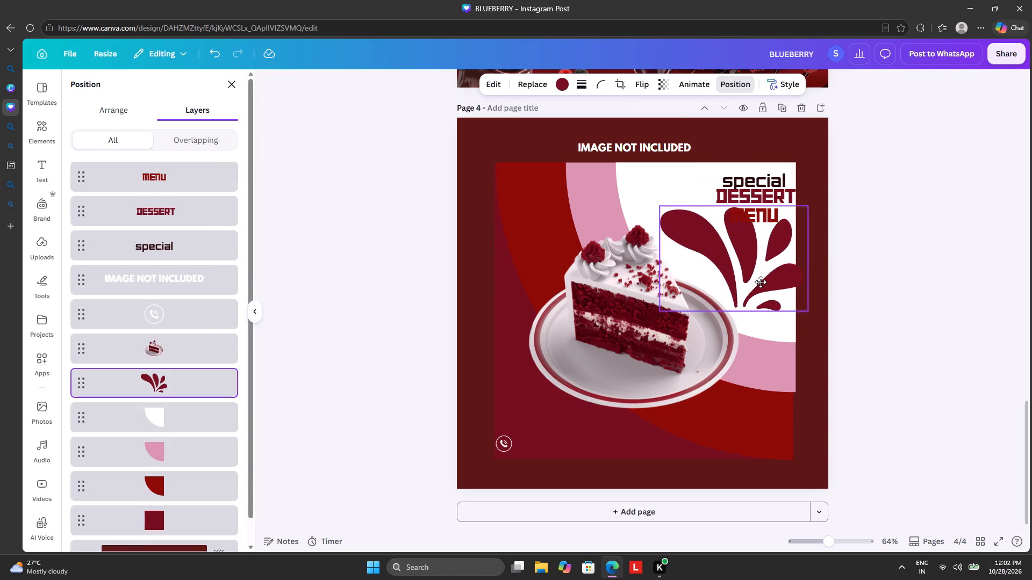
left_click_drag(761, 282, 756, 296)
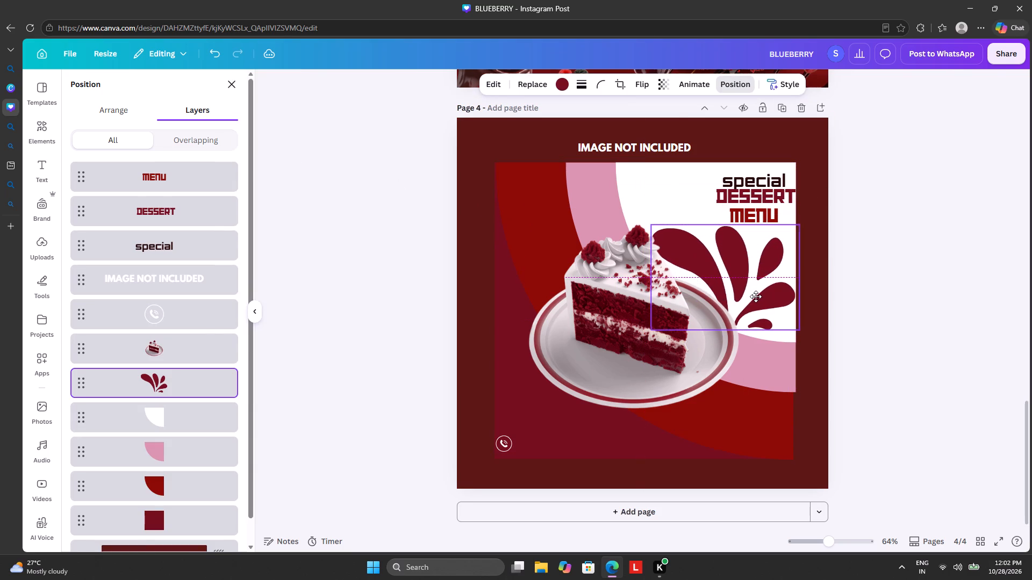
left_click_drag(756, 296, 755, 296)
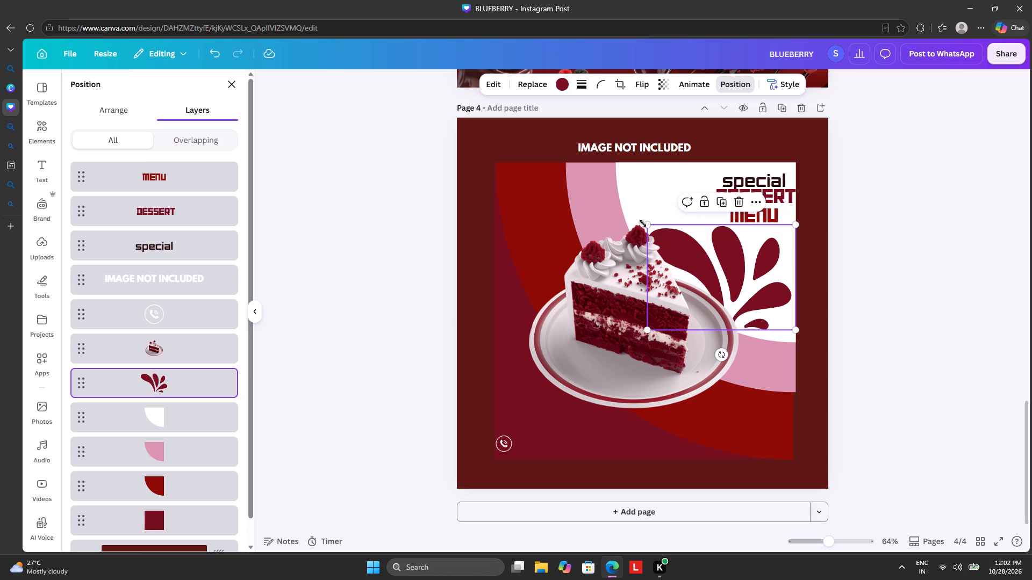
left_click_drag(643, 223, 725, 266)
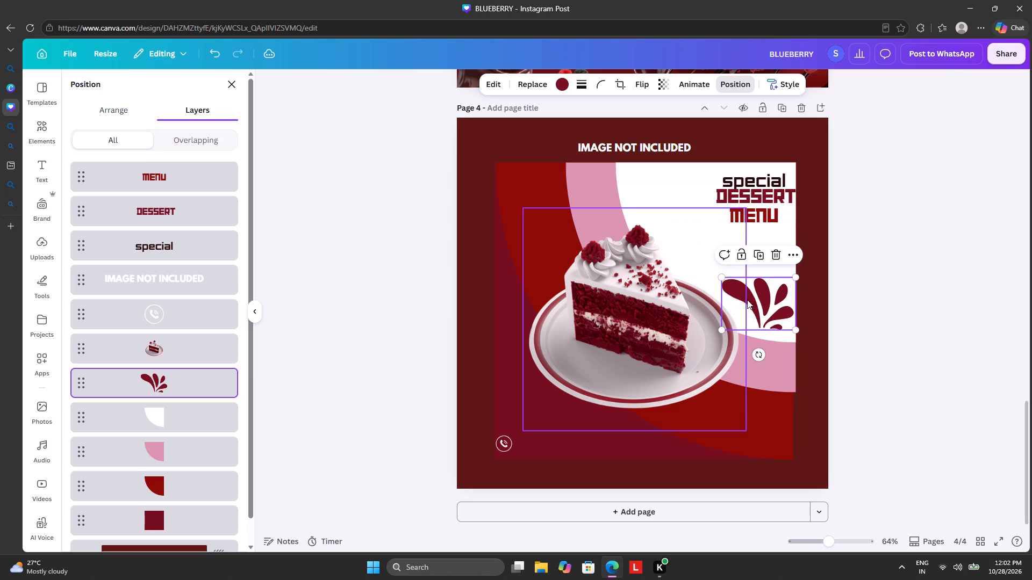
left_click_drag(757, 301, 735, 302)
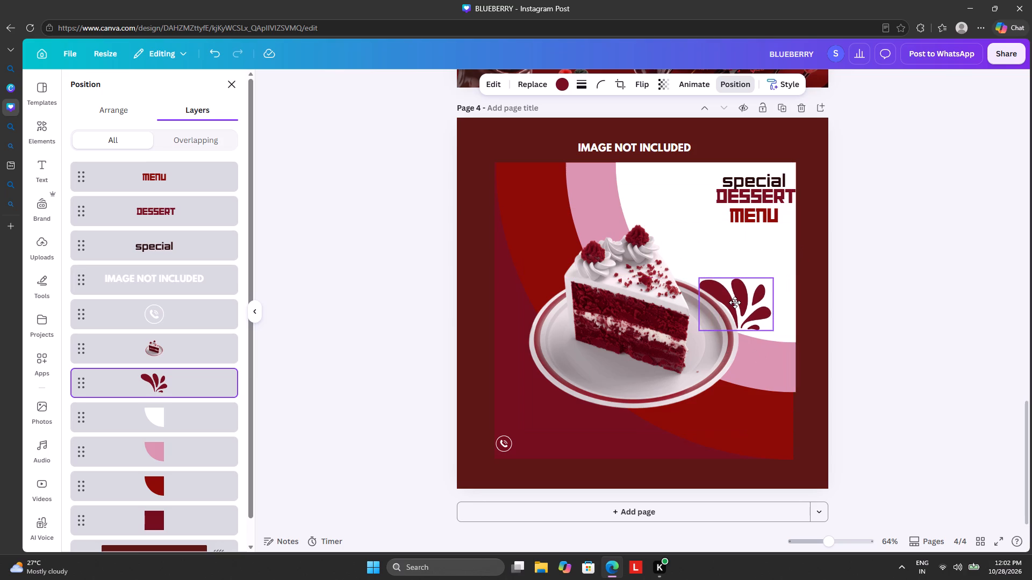
left_click_drag(735, 302, 734, 305)
left_click(899, 269)
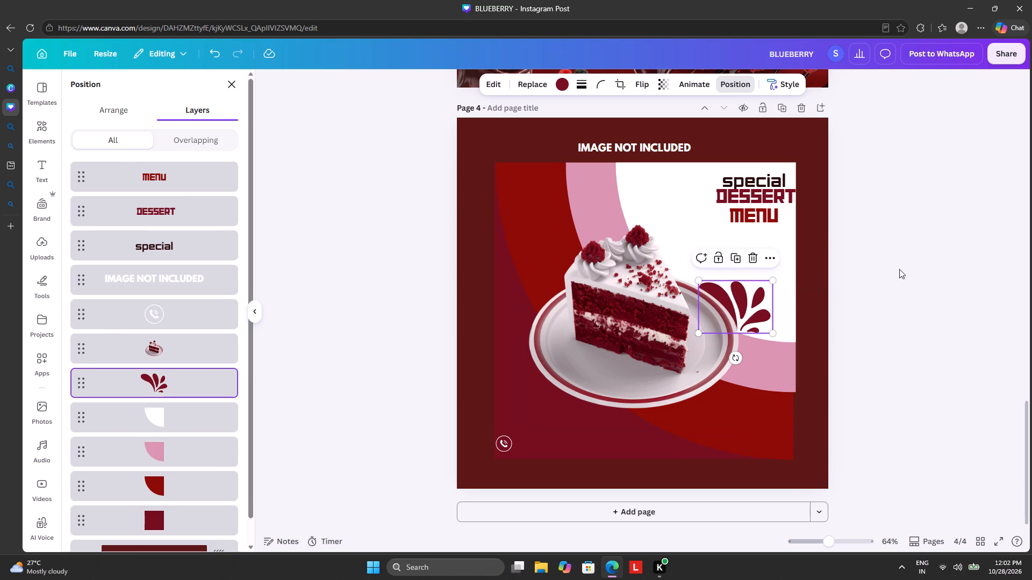
Add the blue double wavy-line graphic to page 4 and recolour it with wine red.
scroll(165, 327, "down", 1)
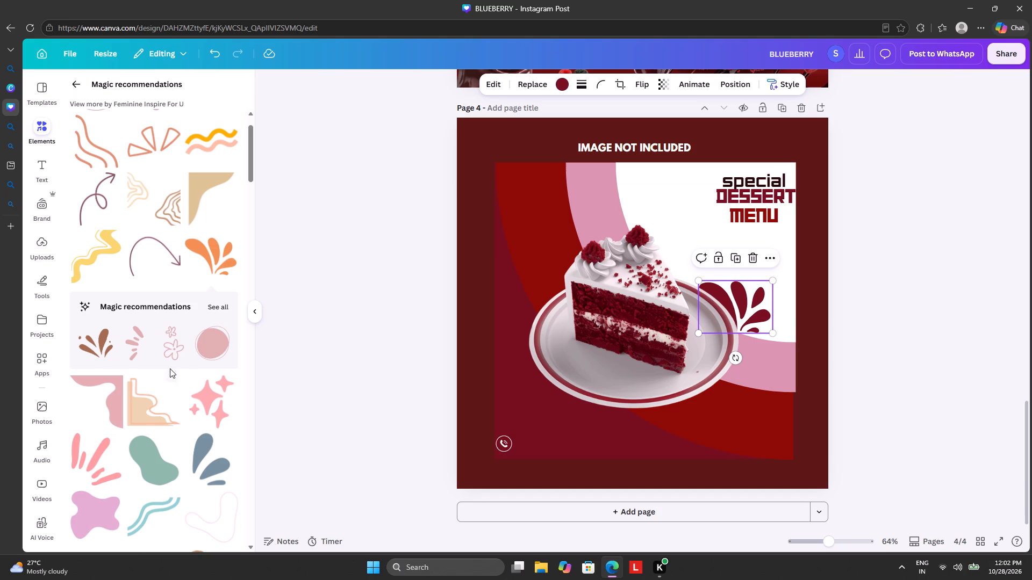
scroll(170, 368, "down", 2)
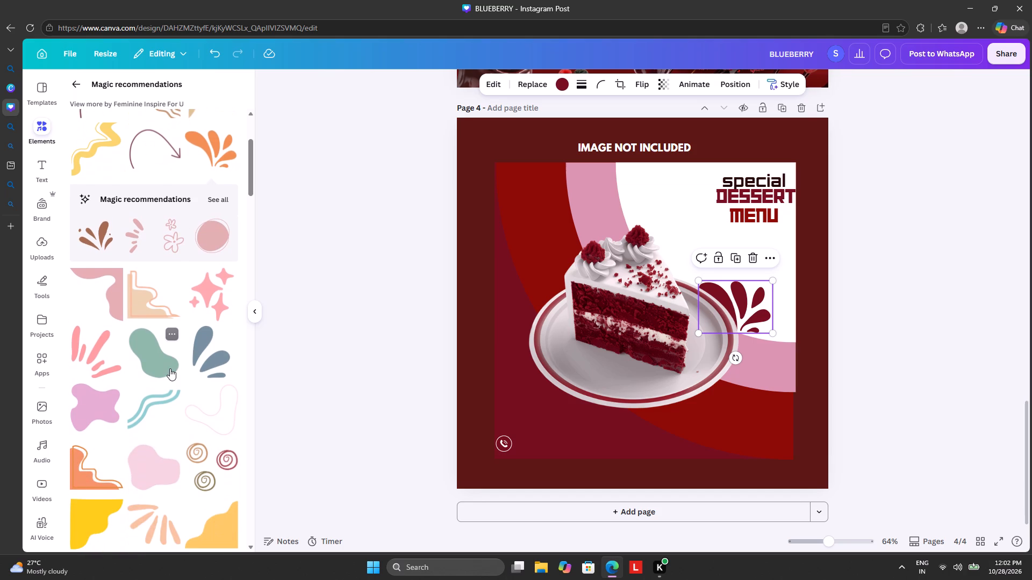
left_click(149, 408)
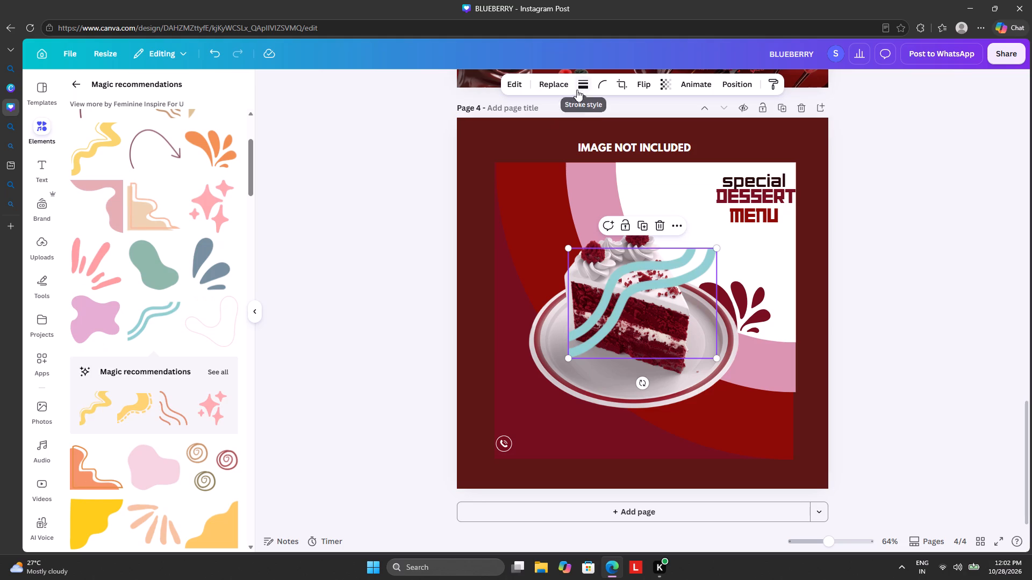
left_click(557, 80)
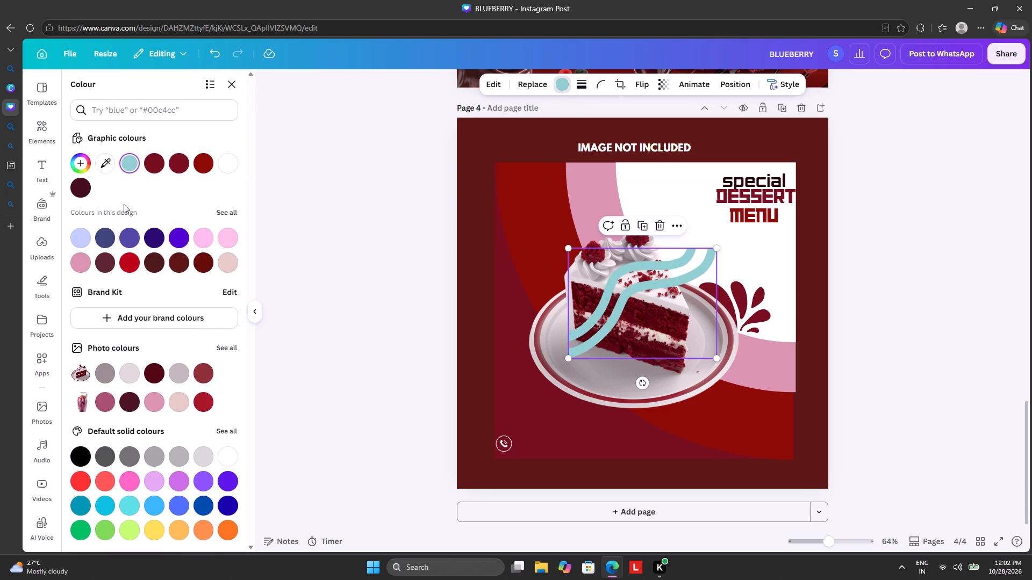
left_click(160, 158)
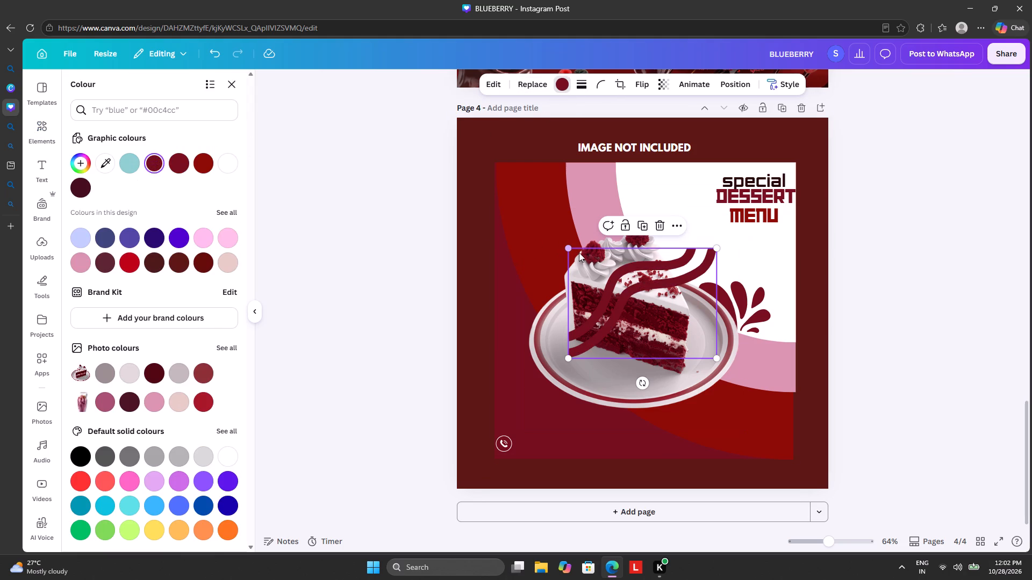
Shrink the wavy-line graphic to a small accent and move it to the upper end of the pink curved band.
left_click_drag(567, 247, 618, 292)
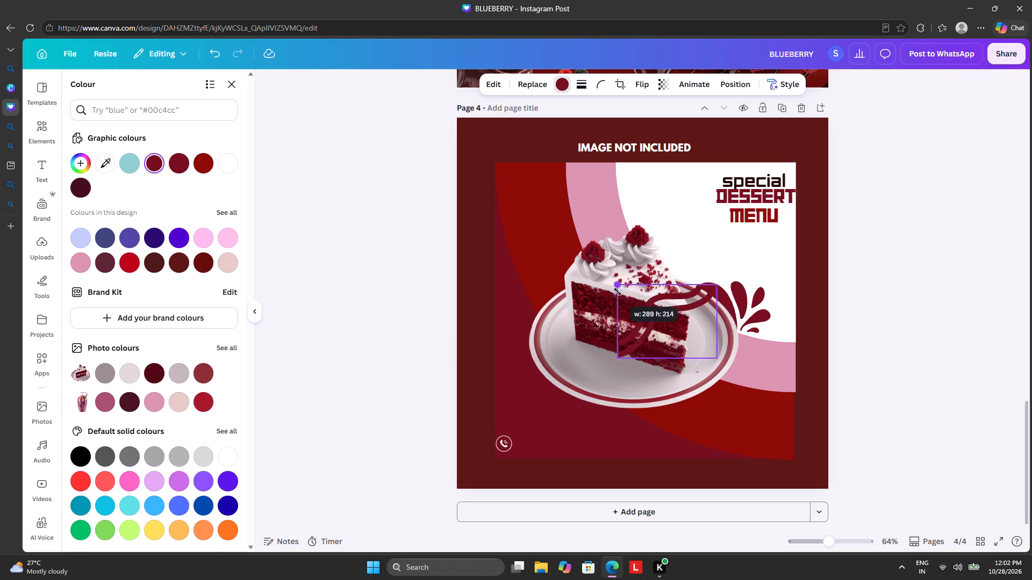
left_click_drag(618, 292, 671, 329)
left_click_drag(694, 342, 641, 270)
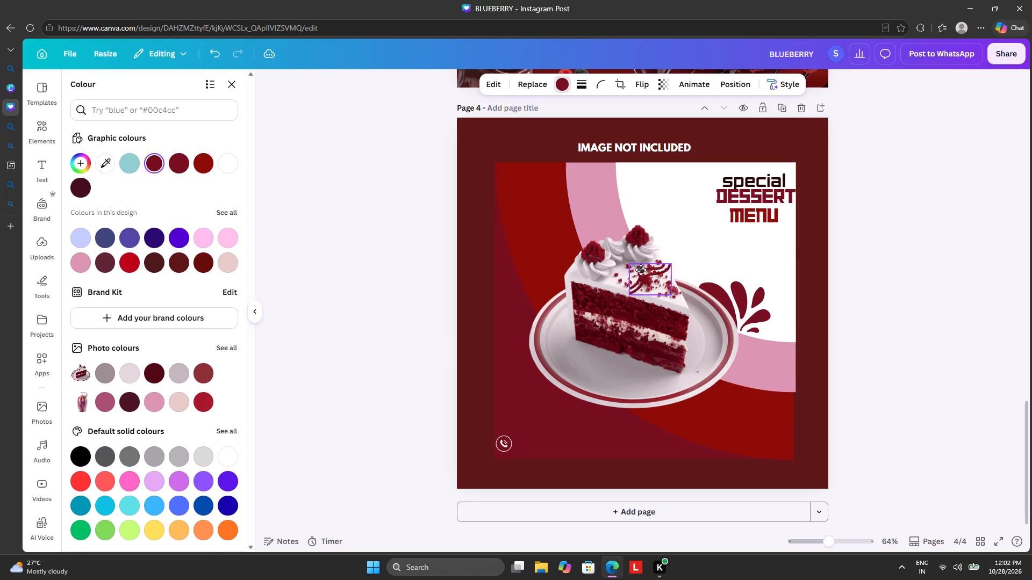
left_click_drag(641, 270, 584, 184)
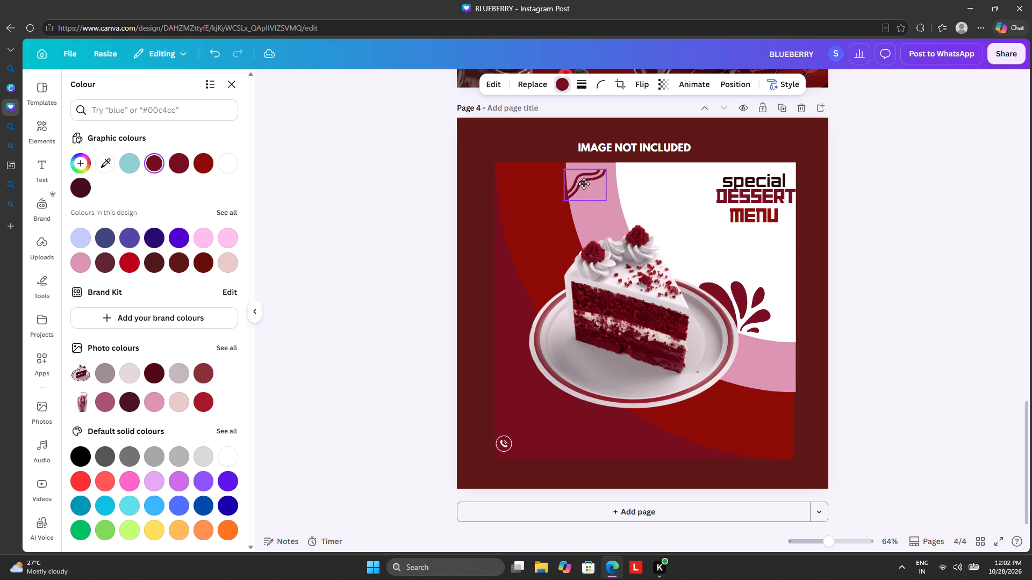
left_click_drag(584, 184, 590, 187)
Rotate the wavy lines clockwise until they run level, shrink them further and position them within the top of the pink band.
left_click_drag(605, 227, 603, 219)
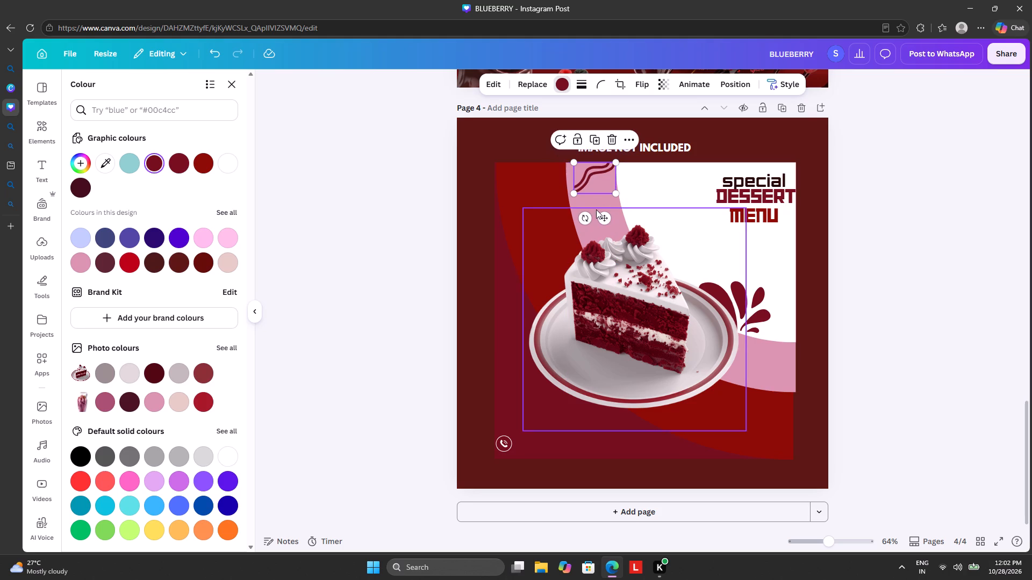
left_click_drag(583, 216, 562, 209)
left_click(592, 178)
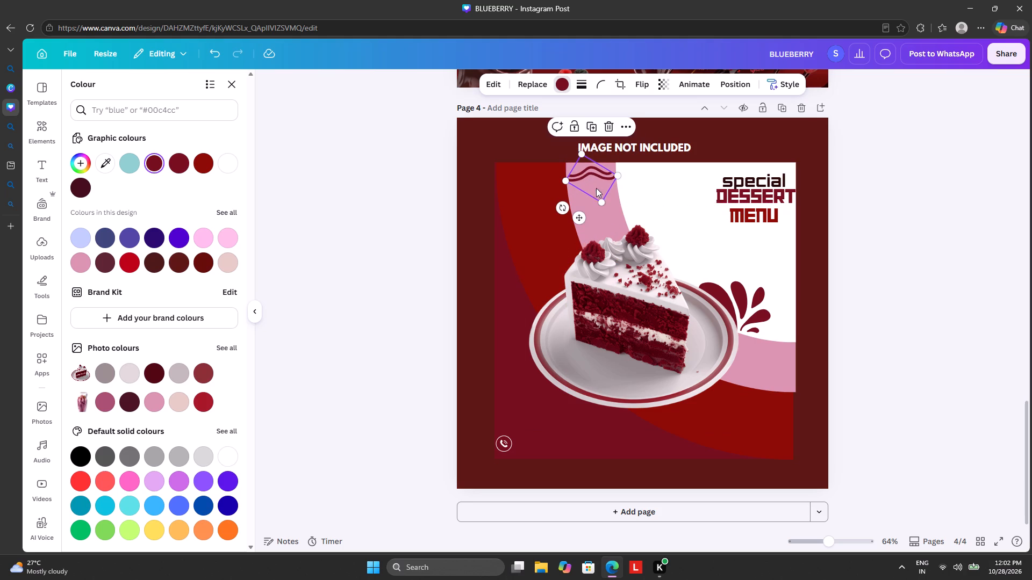
left_click_drag(604, 200, 591, 186)
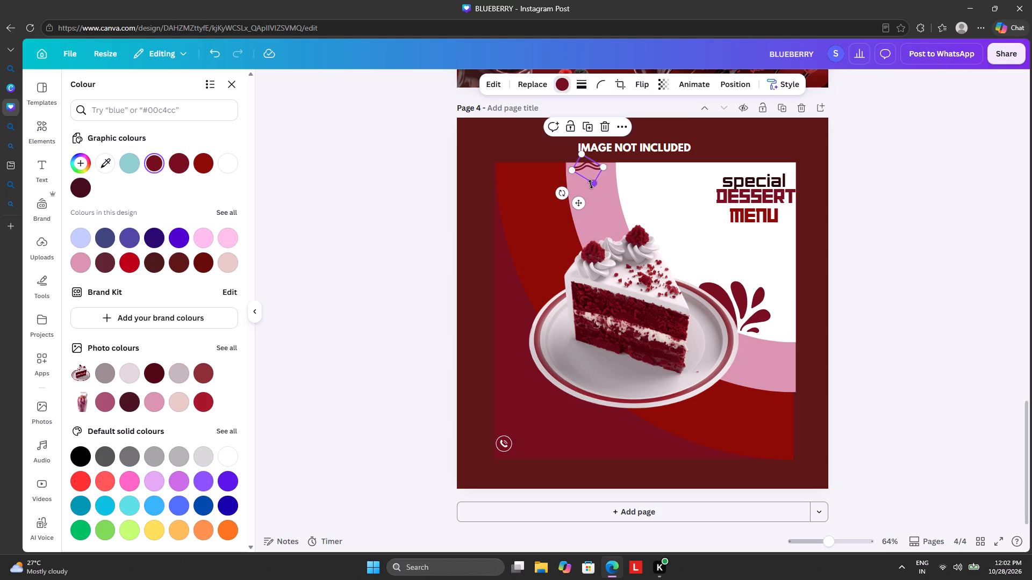
left_click_drag(588, 172, 589, 178)
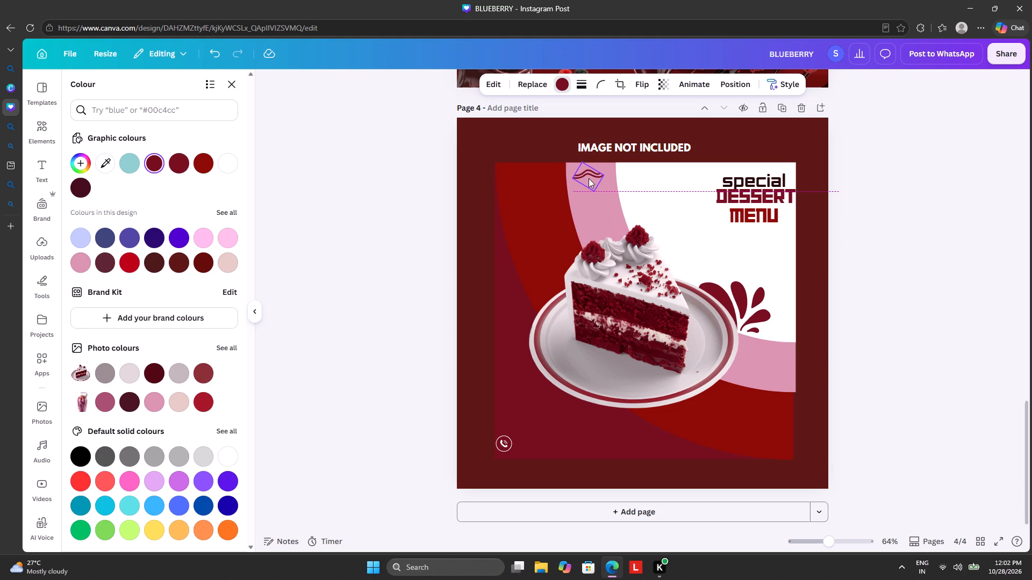
Duplicate the small wavy-line accent and stack the copy closely with the original at the top of the pink band.
left_click(588, 137)
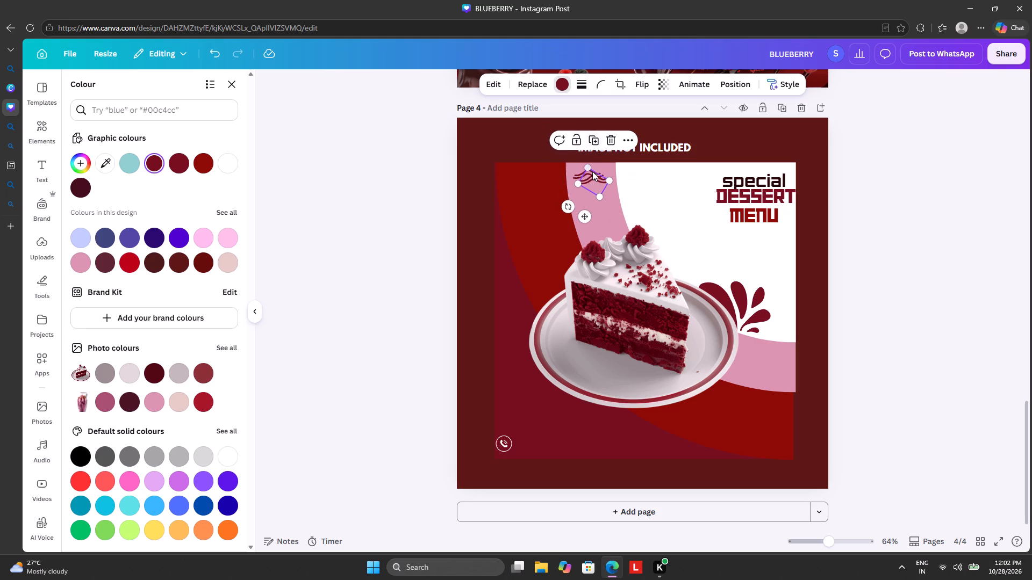
left_click_drag(593, 182, 584, 182)
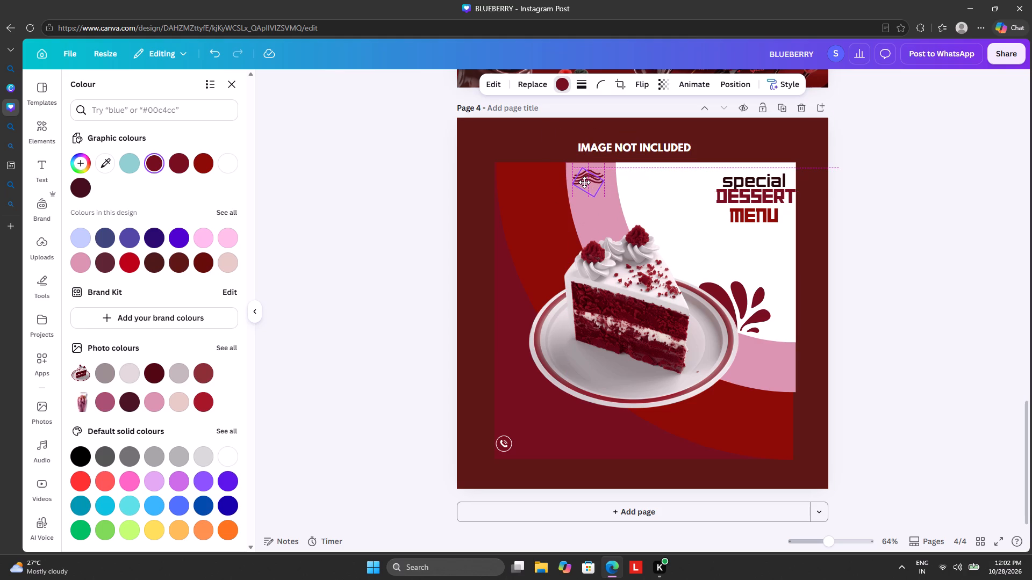
left_click_drag(584, 182, 585, 171)
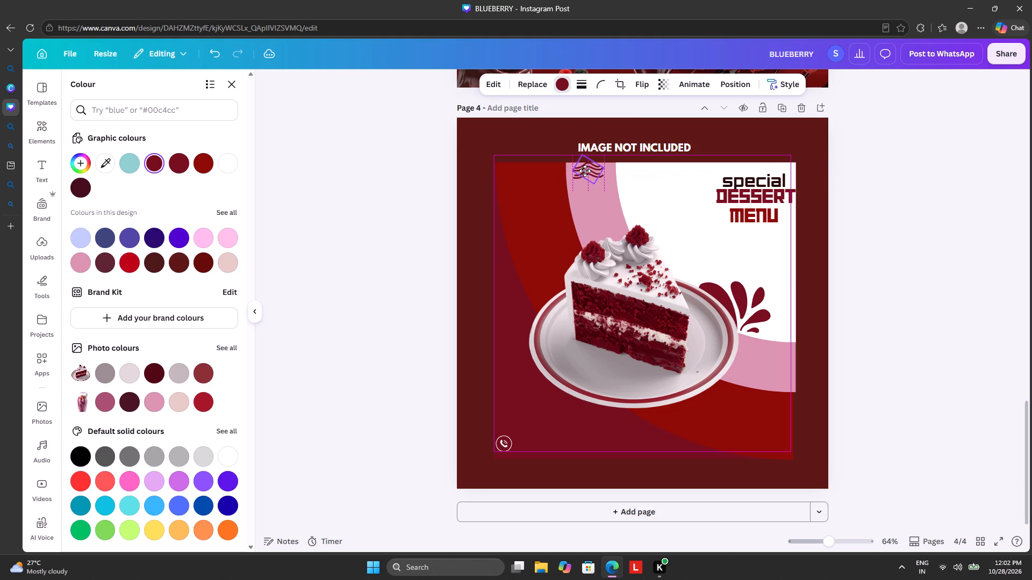
left_click_drag(585, 171, 585, 171)
left_click(582, 177)
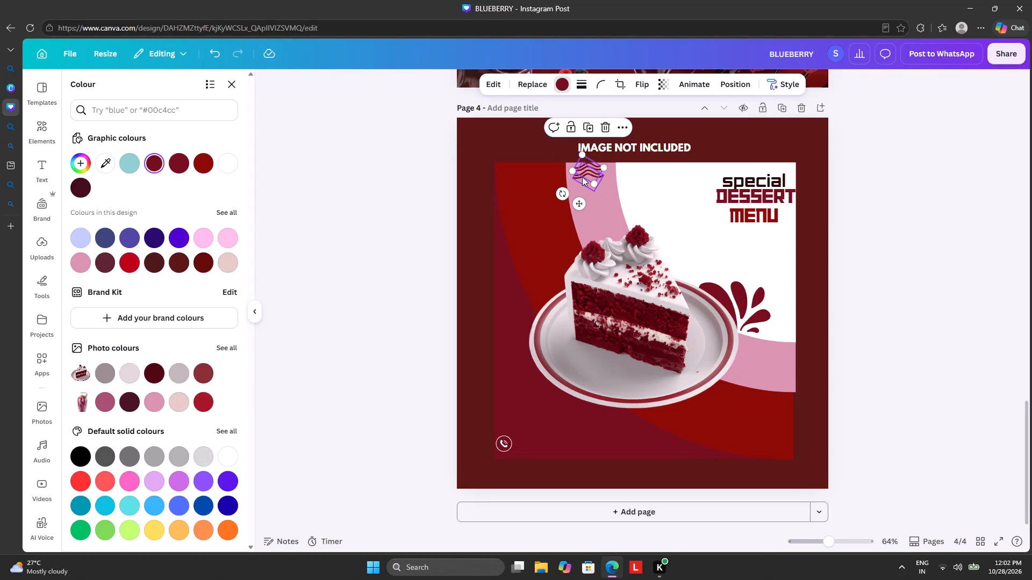
left_click_drag(592, 163, 593, 179)
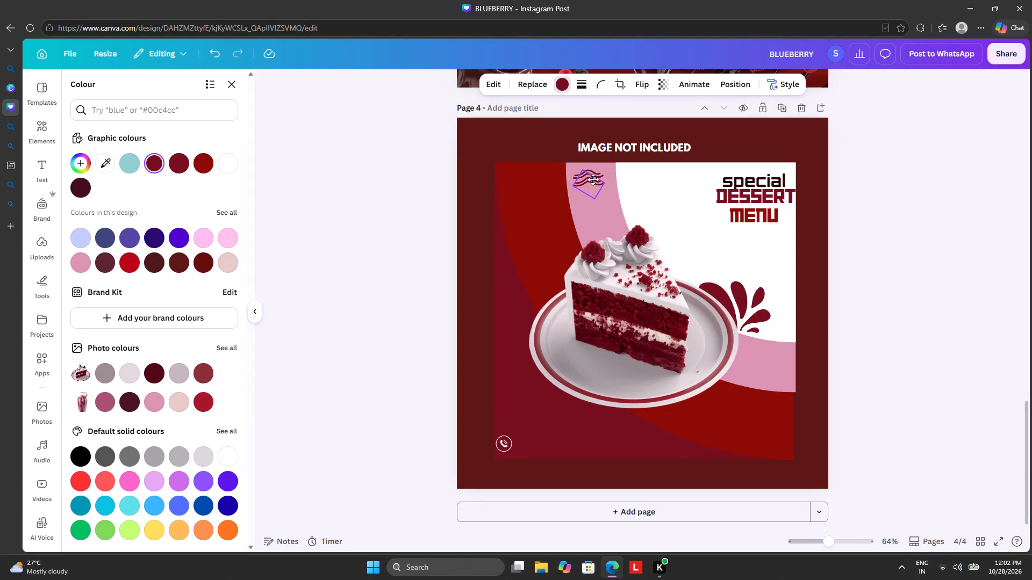
left_click_drag(593, 179, 592, 180)
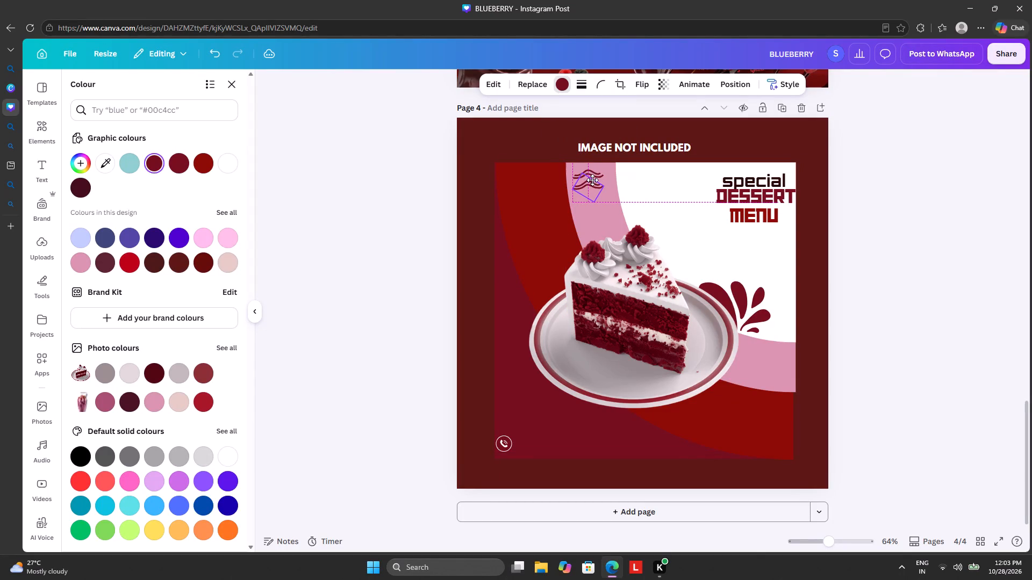
left_click_drag(592, 180, 591, 178)
left_click(429, 206)
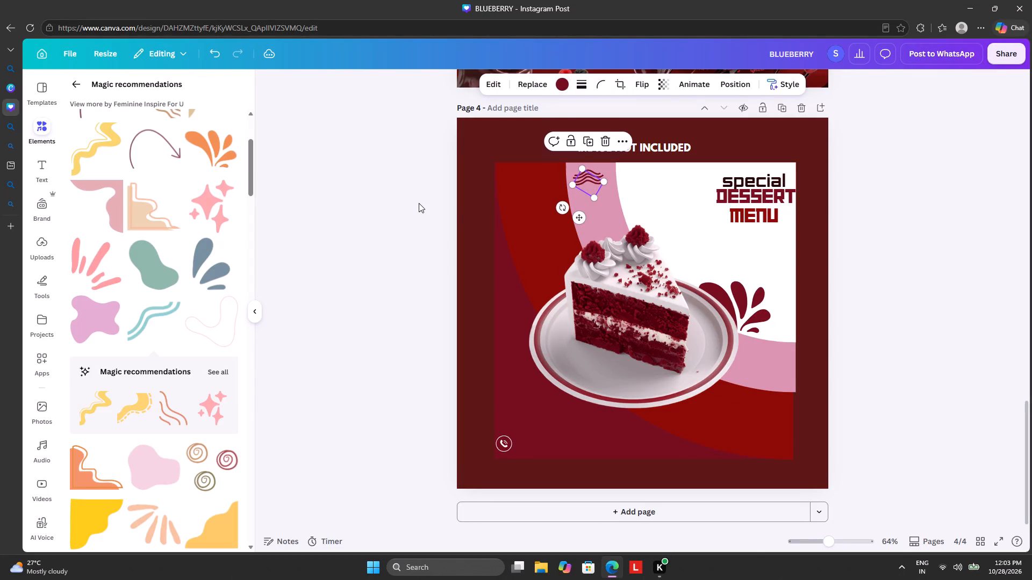
left_click(419, 203)
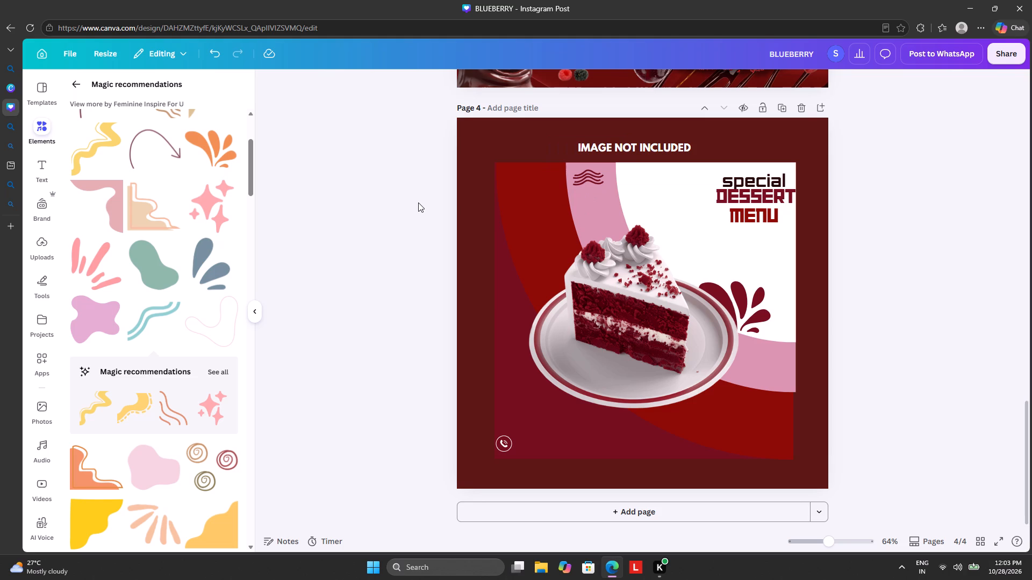
Add the thick ring graphic to page 4 as a small white ring on the upper part of the red band.
scroll(198, 286, "down", 2)
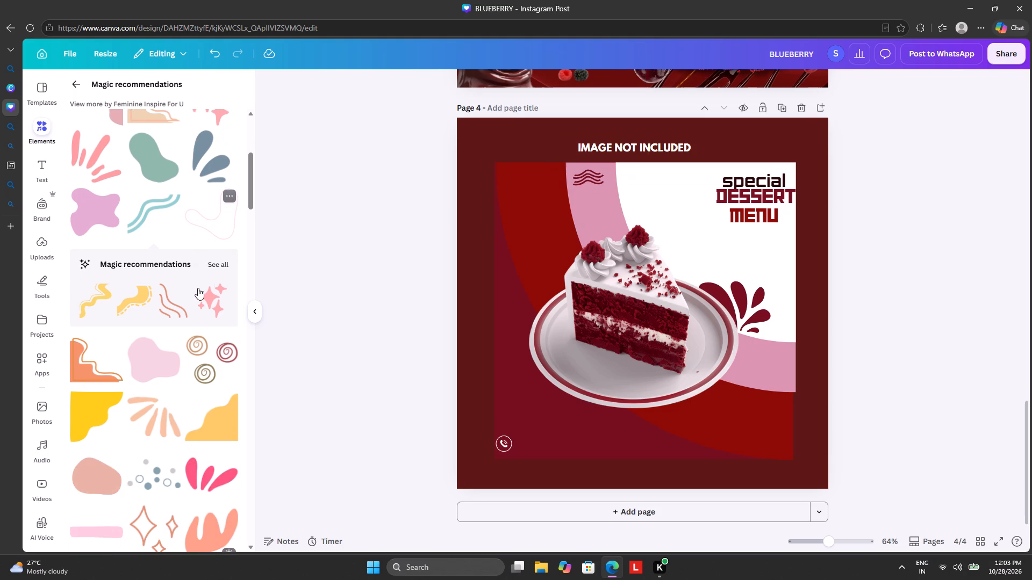
scroll(198, 288, "down", 3)
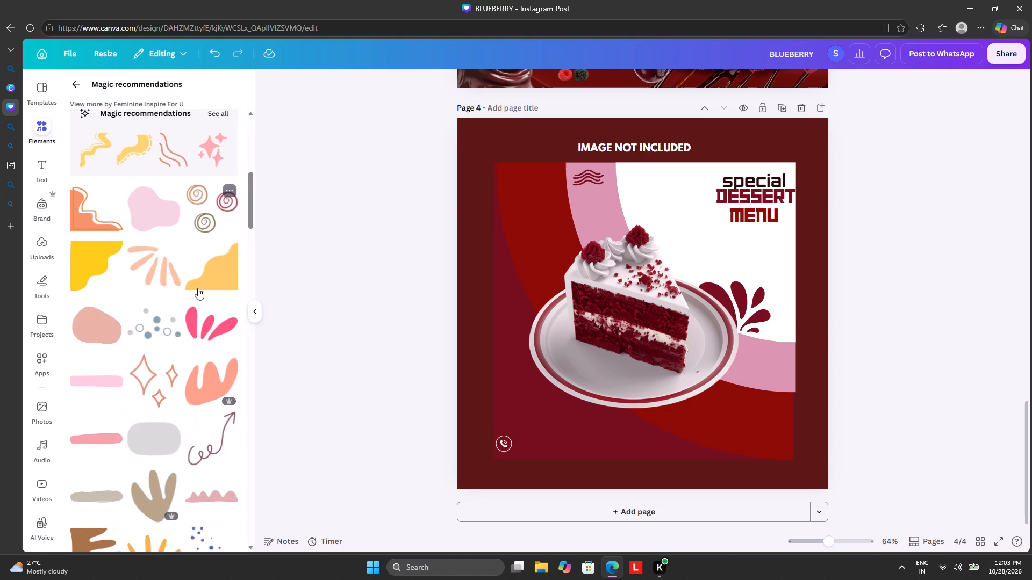
scroll(198, 288, "down", 5)
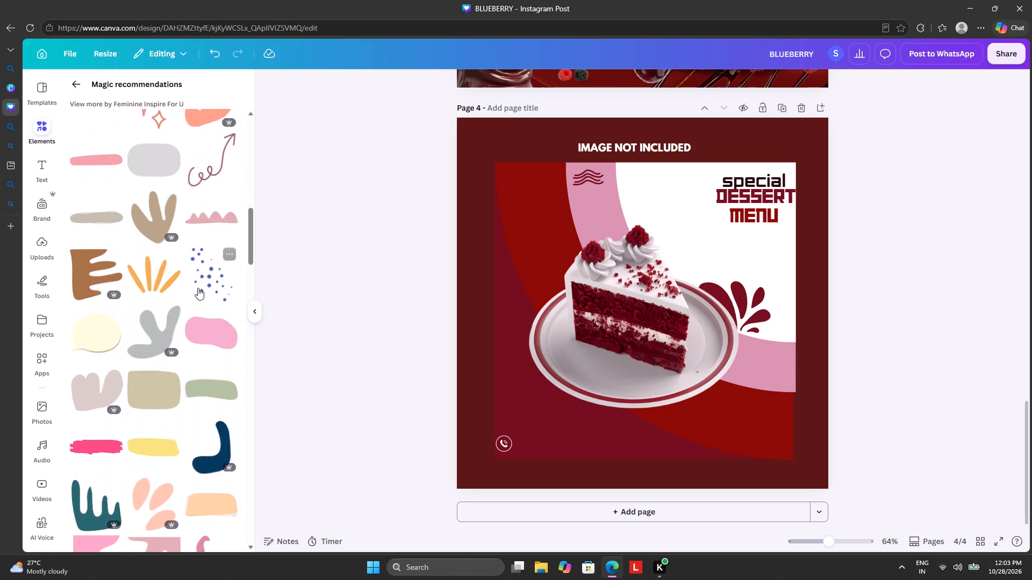
scroll(198, 288, "down", 1)
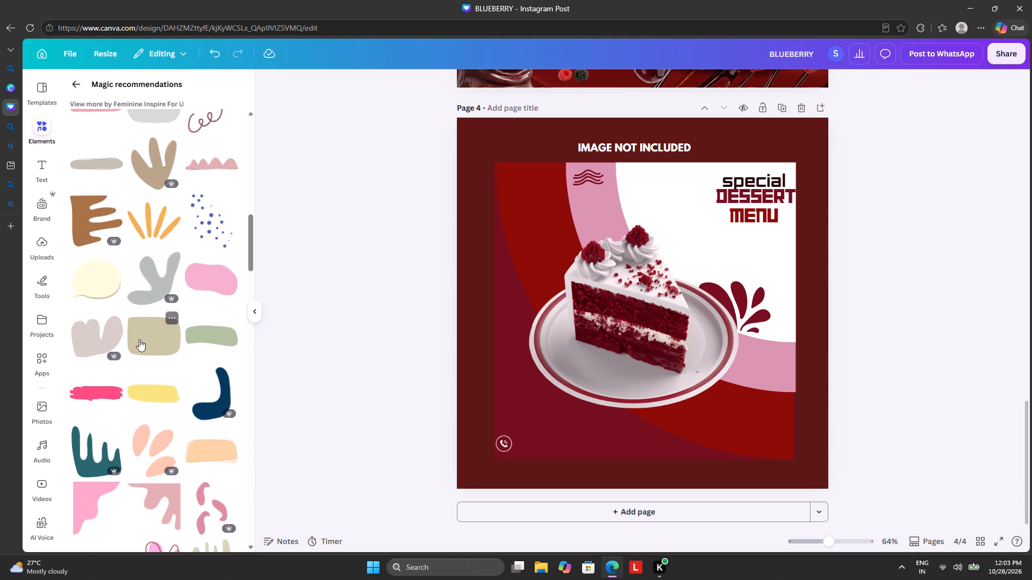
scroll(139, 339, "down", 5)
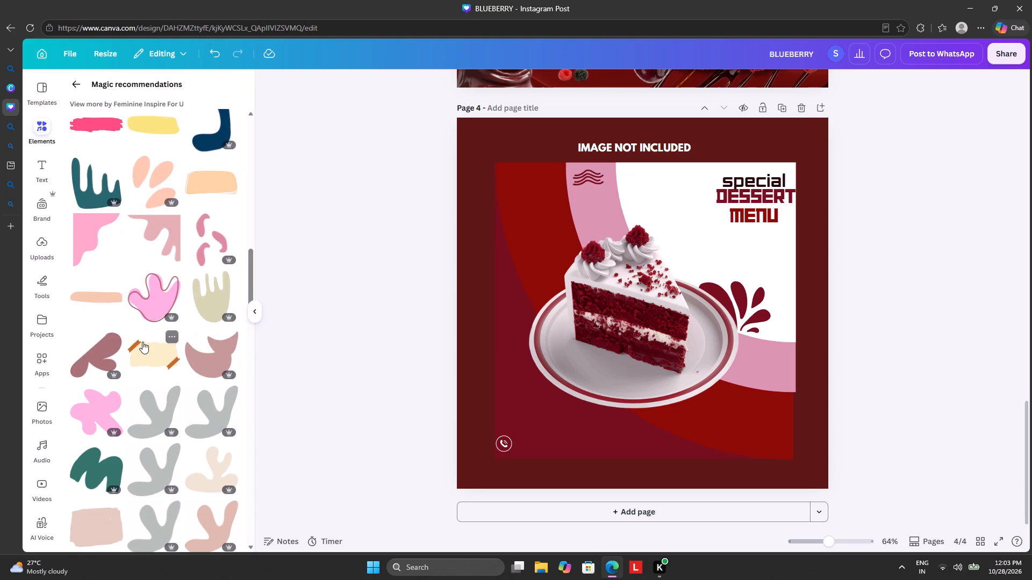
scroll(153, 407, "down", 5)
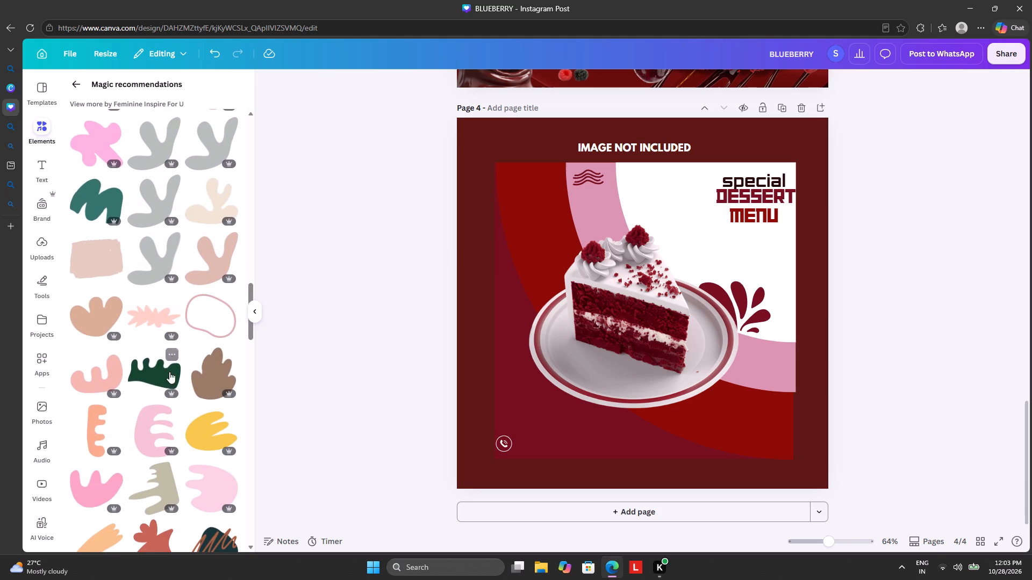
scroll(171, 354, "down", 6)
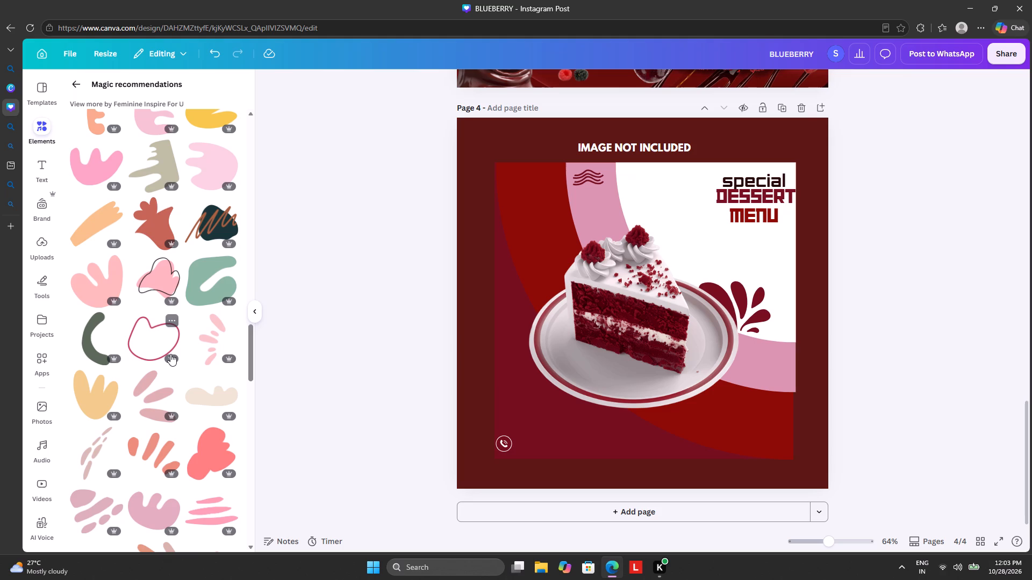
scroll(170, 354, "down", 5)
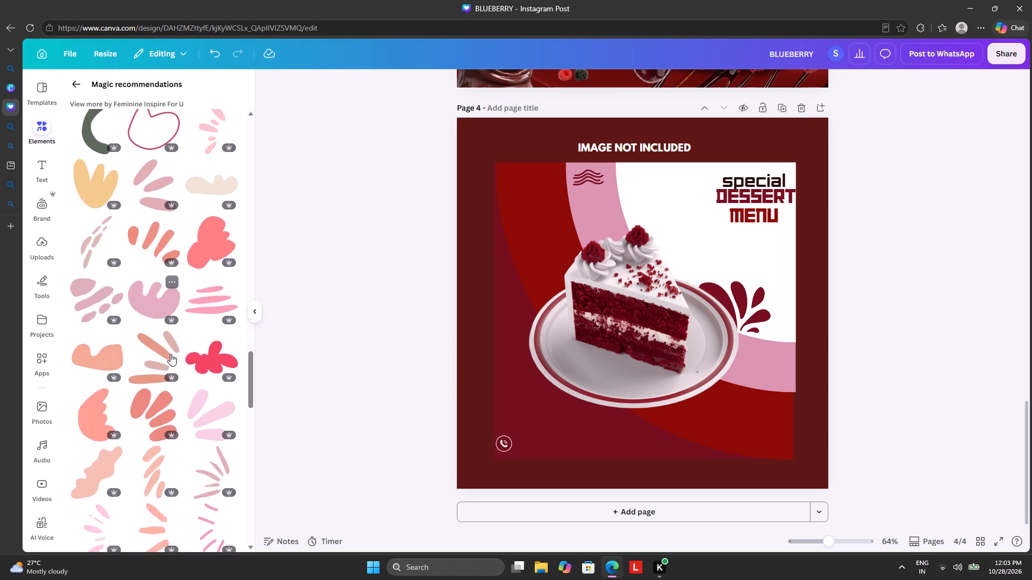
scroll(170, 354, "down", 4)
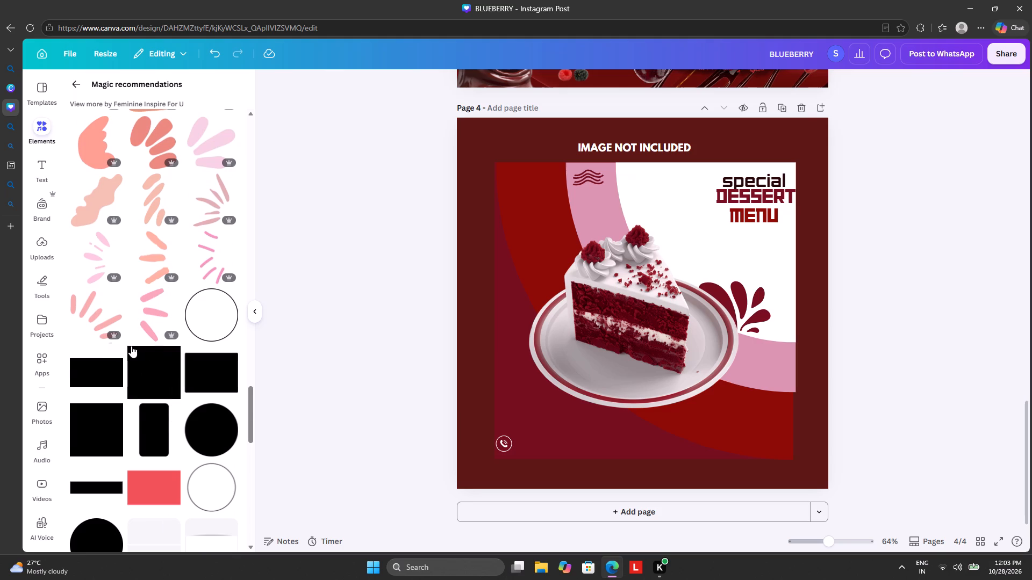
scroll(142, 350, "down", 3)
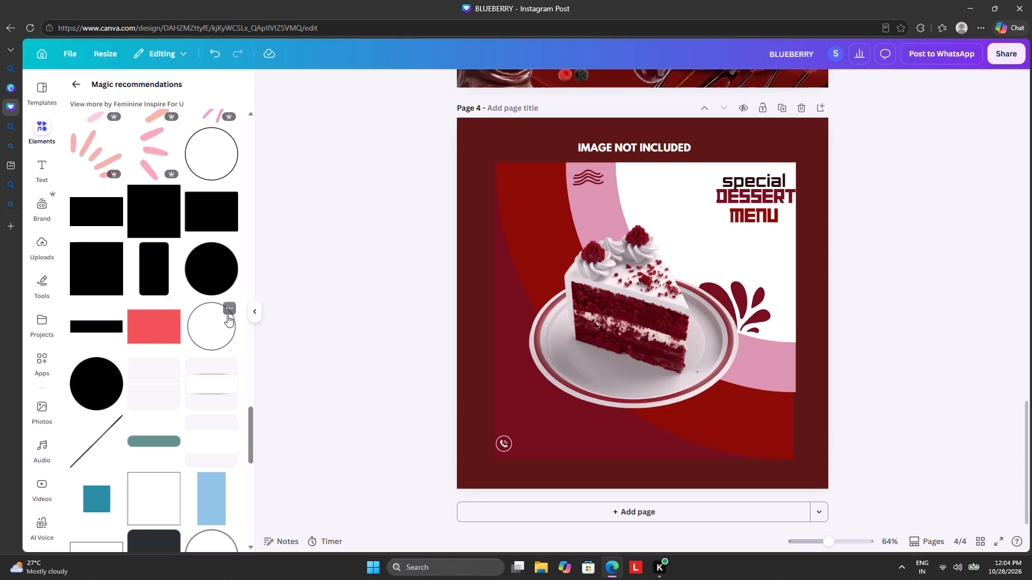
scroll(189, 329, "down", 6)
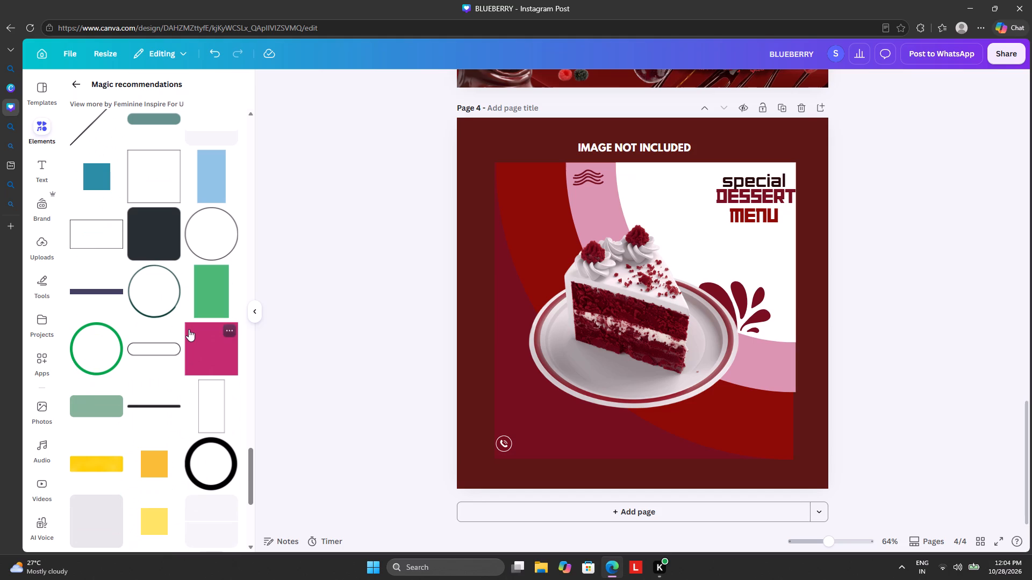
left_click(200, 464)
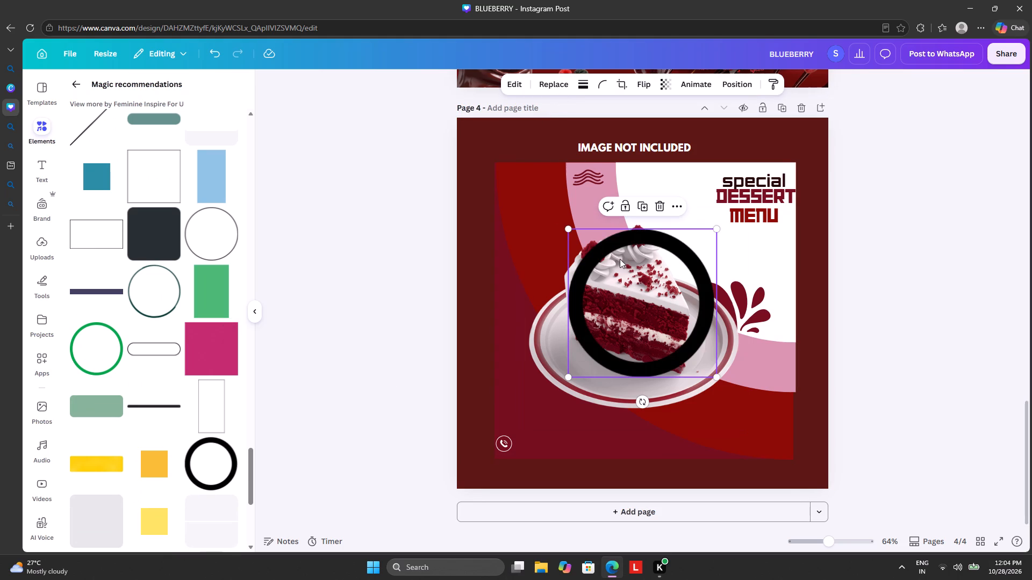
left_click(591, 351)
left_click_drag(591, 351, 493, 318)
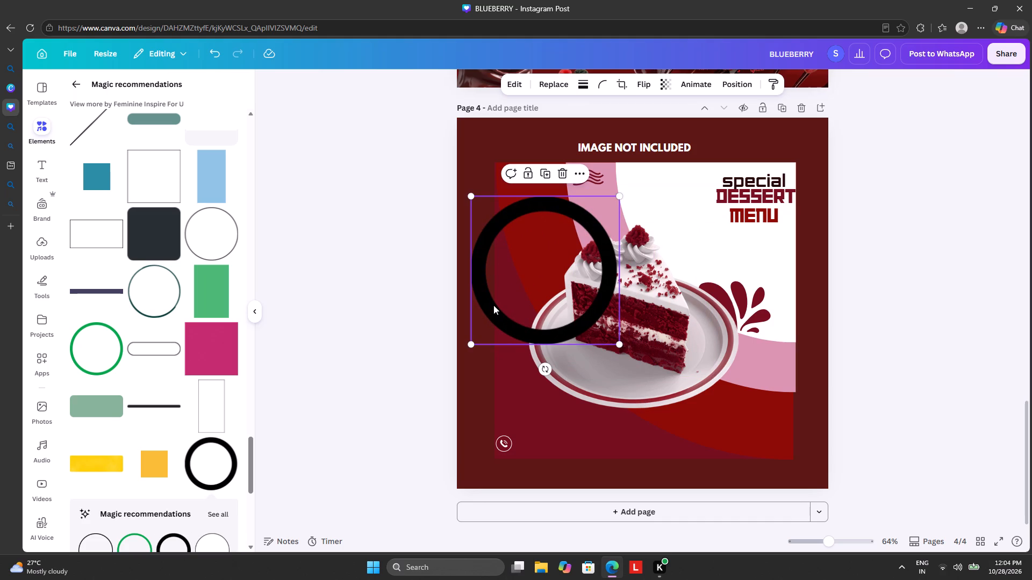
Recolour the thick black ring graphic on page 4 white.
left_click(573, 84)
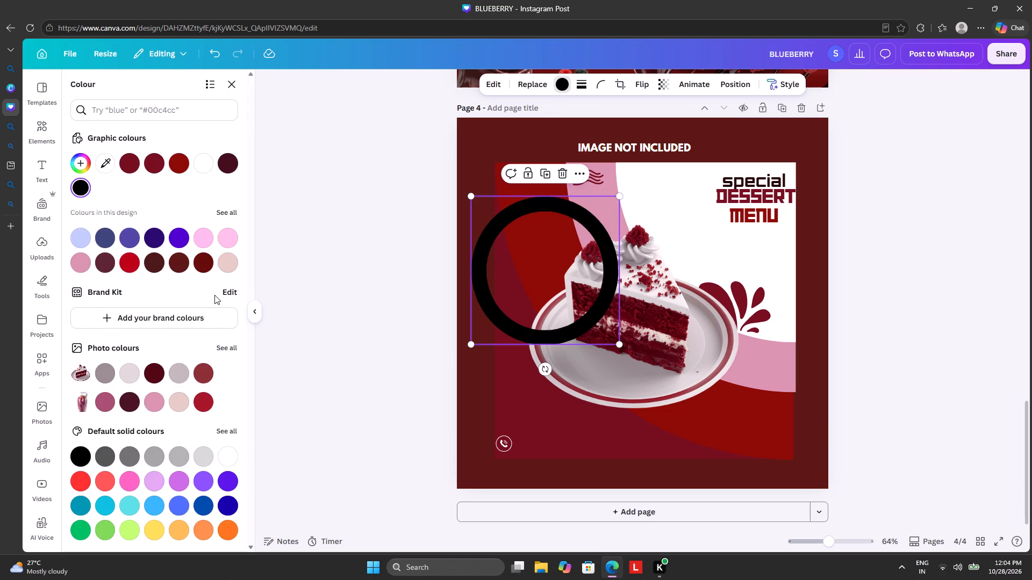
left_click(209, 167)
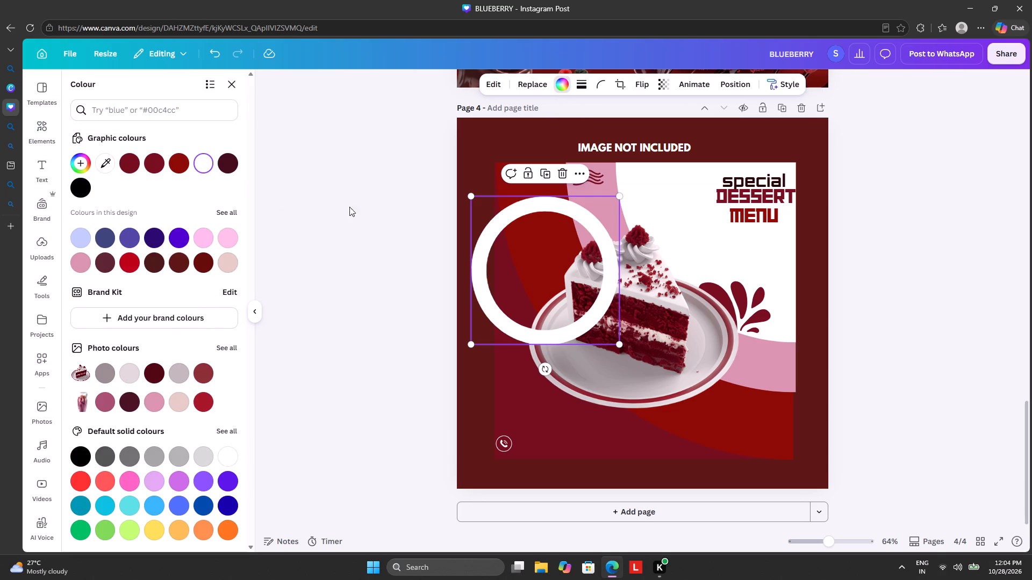
Shrink the white ring to a small accent and position it on the upper part of the red band, beside the pink band.
left_click_drag(471, 198, 535, 256)
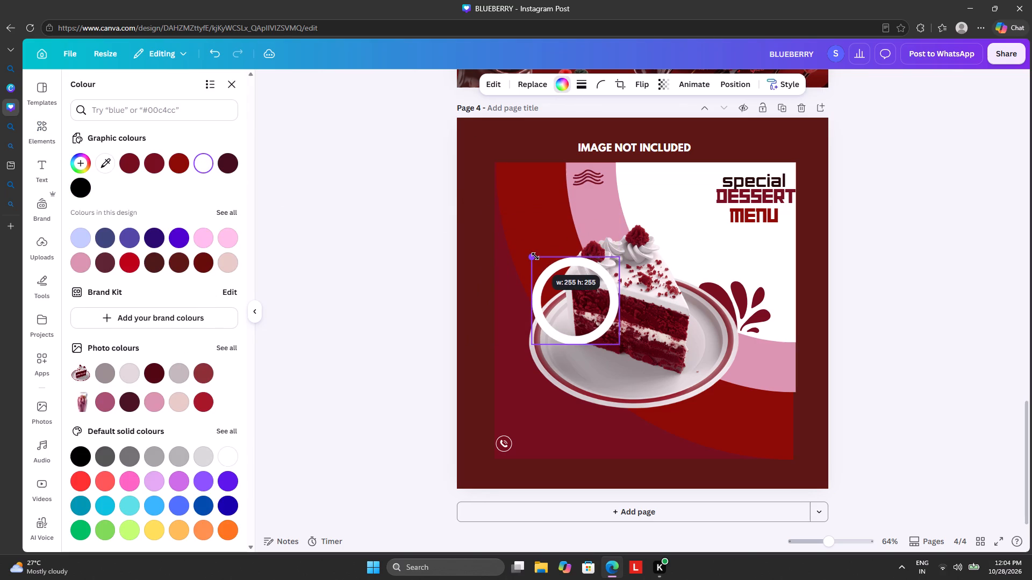
left_click_drag(535, 256, 576, 304)
left_click_drag(596, 324, 596, 323)
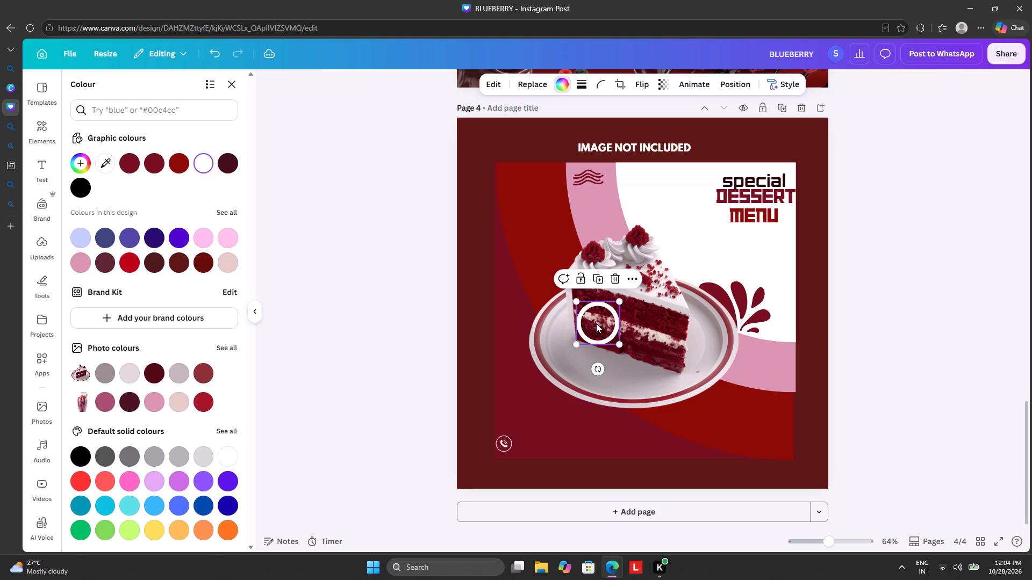
left_click_drag(596, 323, 514, 269)
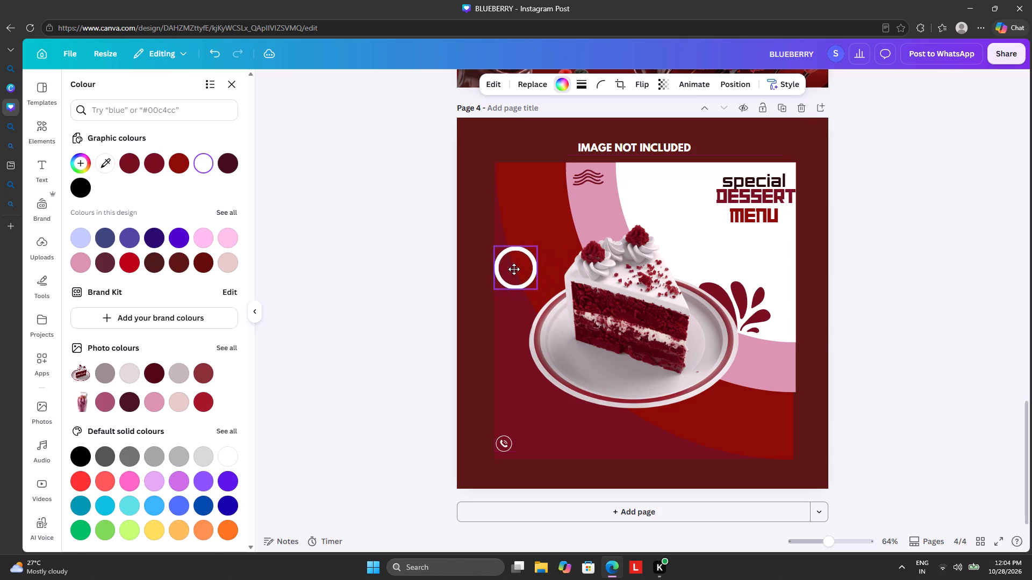
left_click_drag(514, 269, 507, 262)
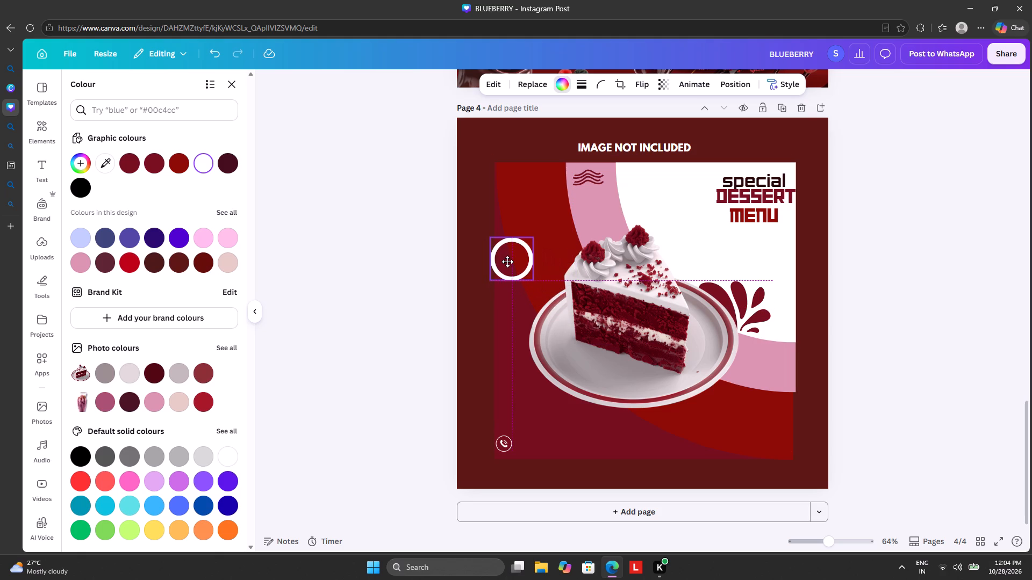
left_click_drag(507, 262, 499, 226)
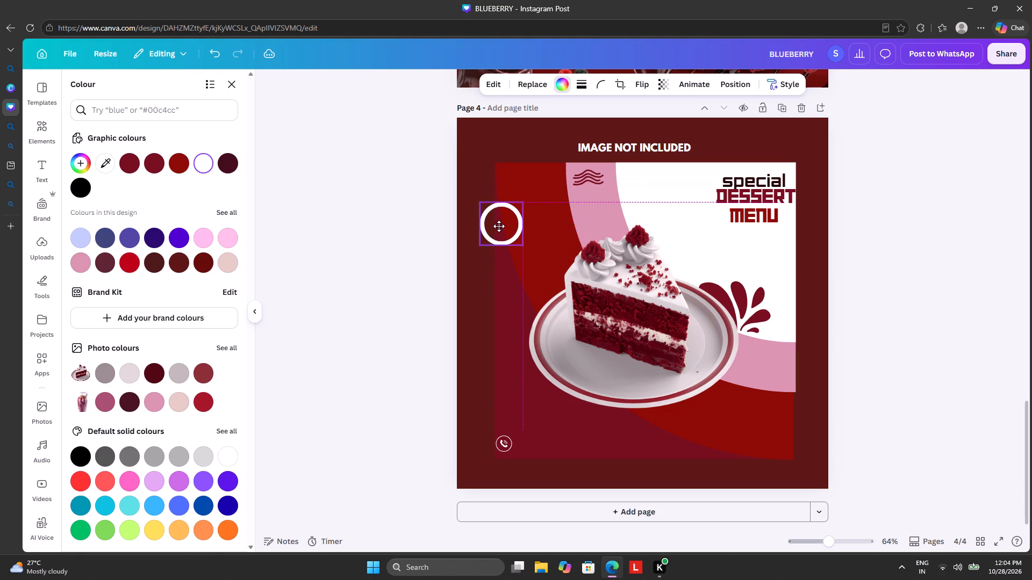
left_click_drag(499, 226, 520, 215)
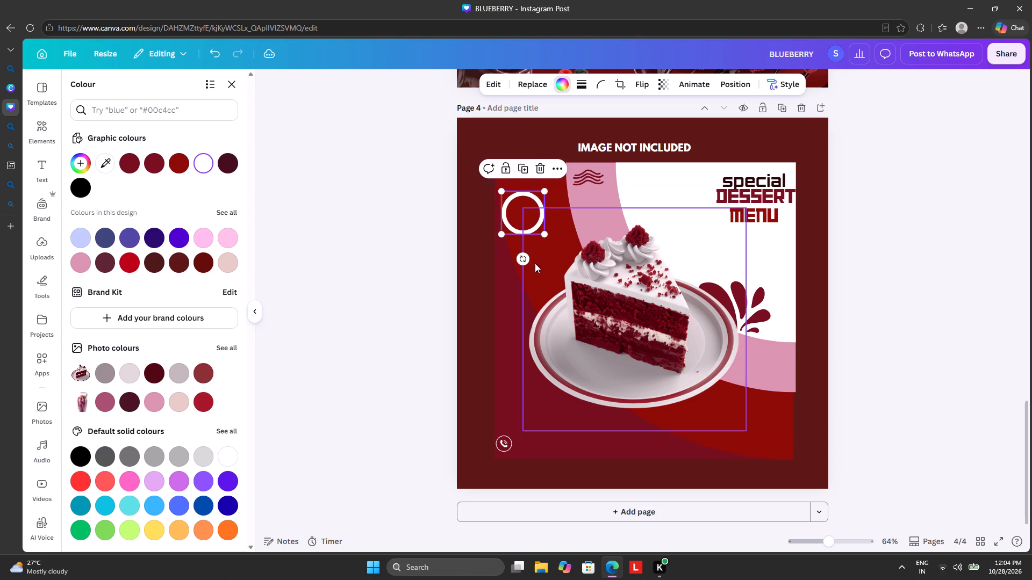
left_click(762, 441)
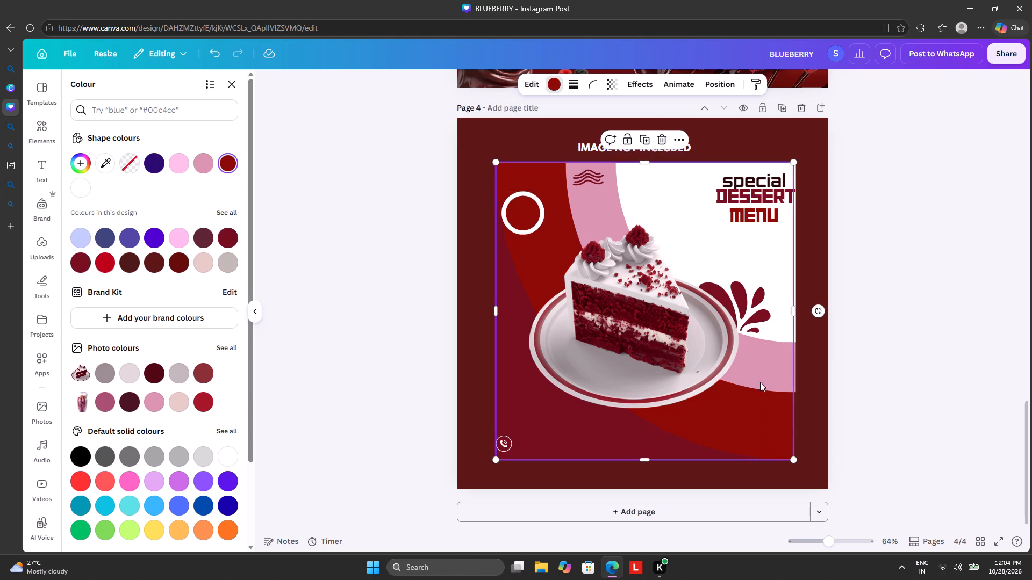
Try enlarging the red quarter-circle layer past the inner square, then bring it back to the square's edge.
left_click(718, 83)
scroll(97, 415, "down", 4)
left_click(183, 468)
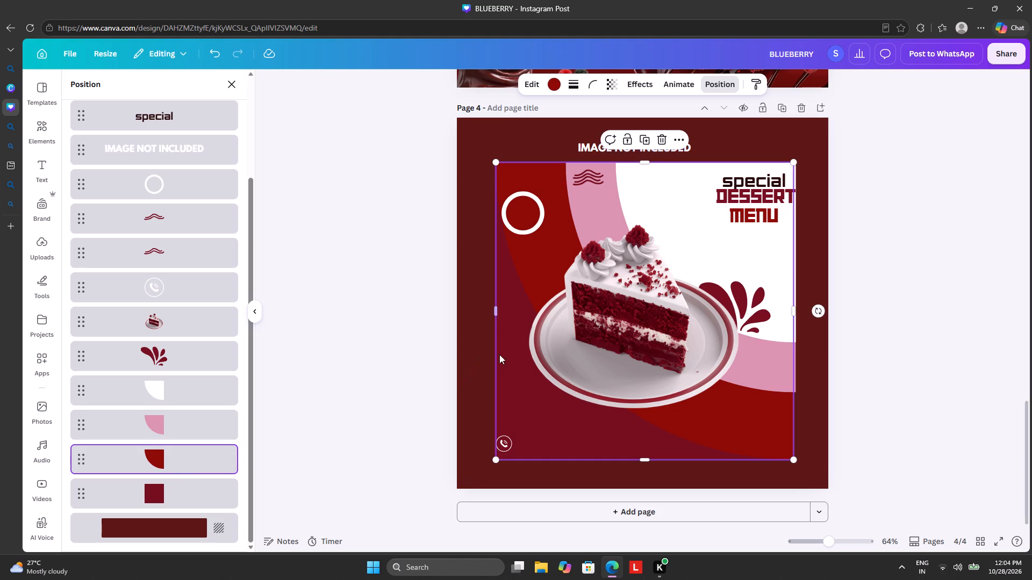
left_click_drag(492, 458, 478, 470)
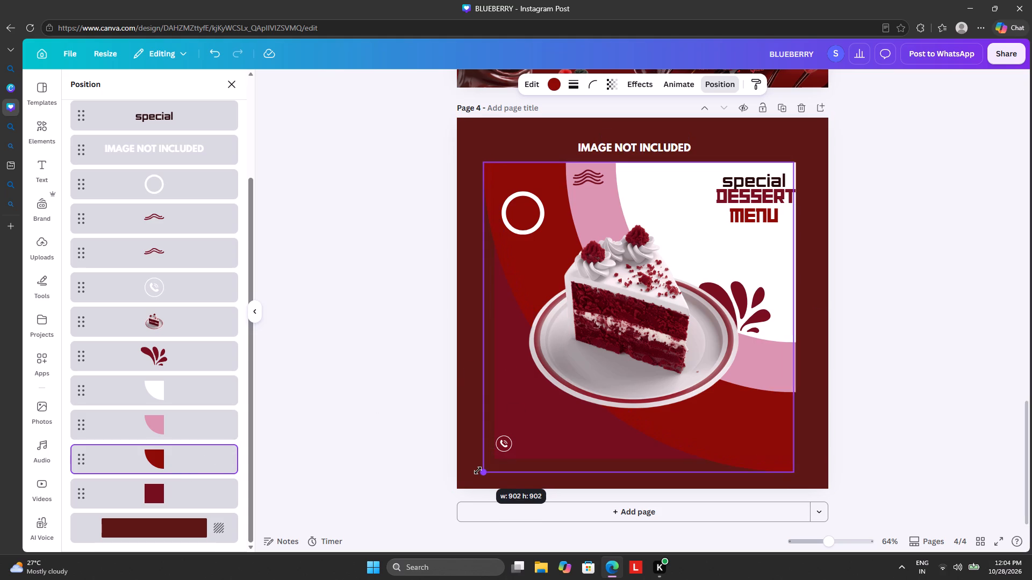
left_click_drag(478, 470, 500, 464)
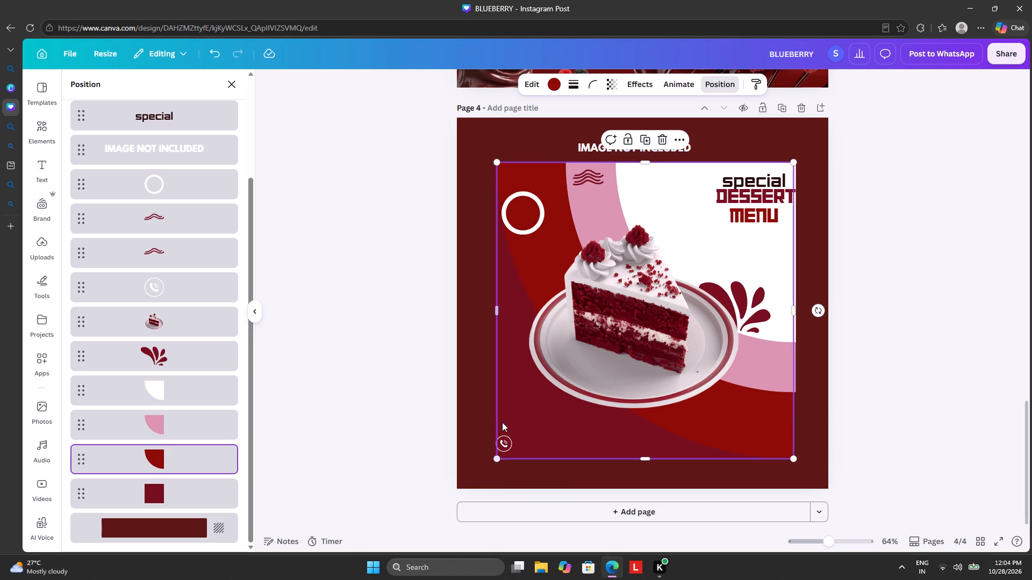
Move the white ring outward so it straddles the inner square's left edge near the square's top corner.
left_click_drag(517, 224, 505, 230)
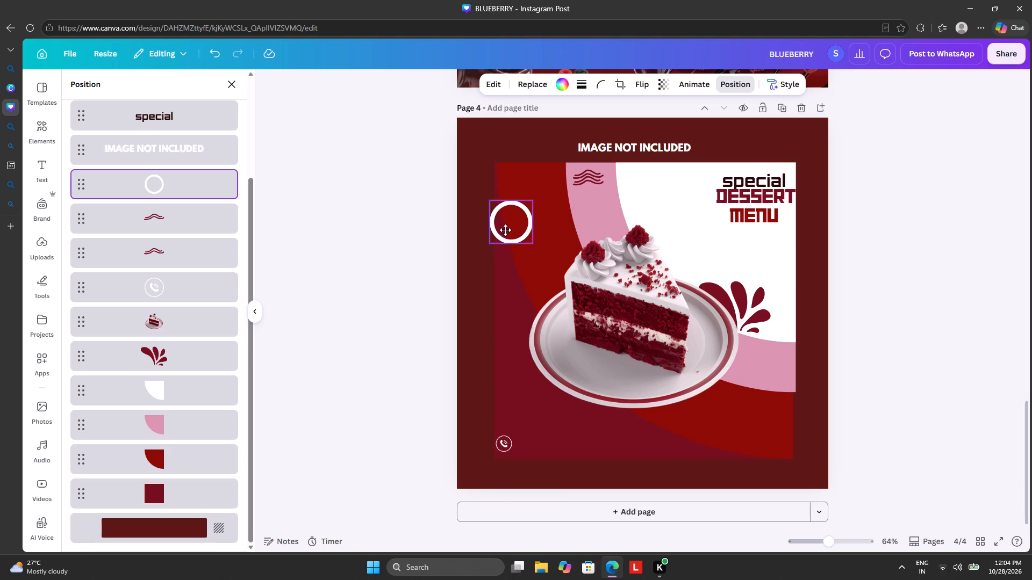
left_click_drag(505, 230, 493, 219)
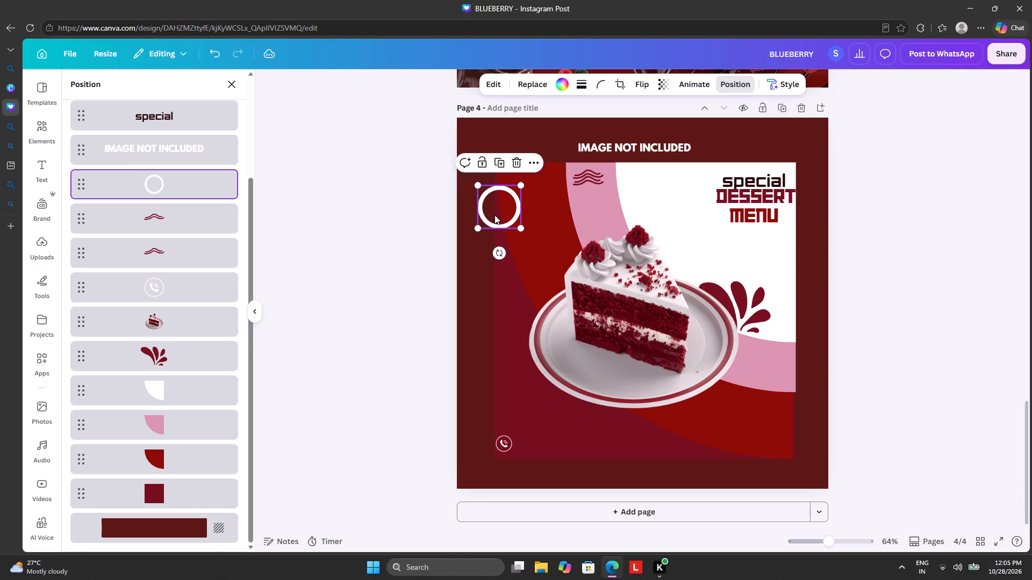
Reorder the white ring in the layer stack so it sits between the pink and red quarter circles.
left_click(732, 79)
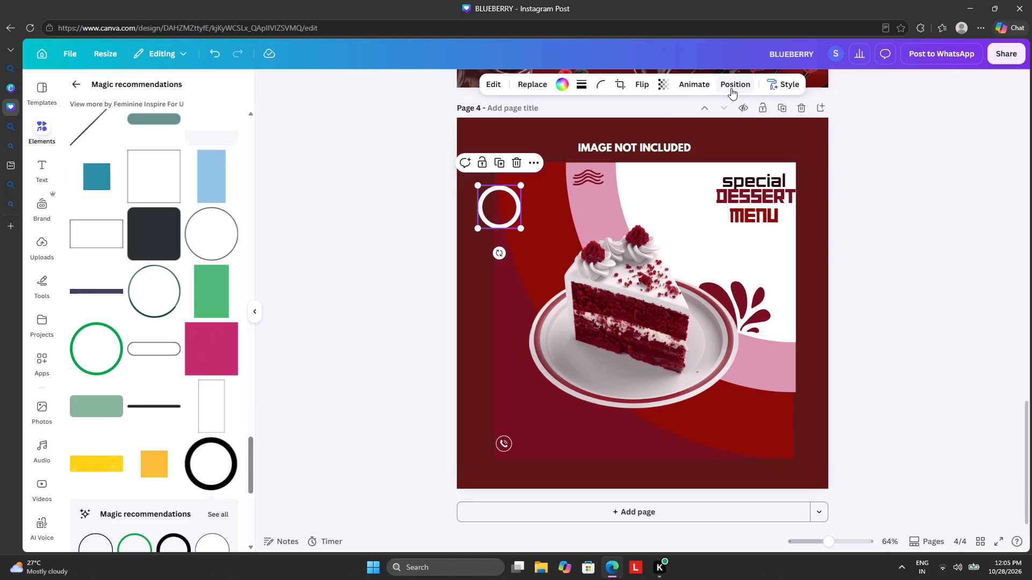
left_click(731, 88)
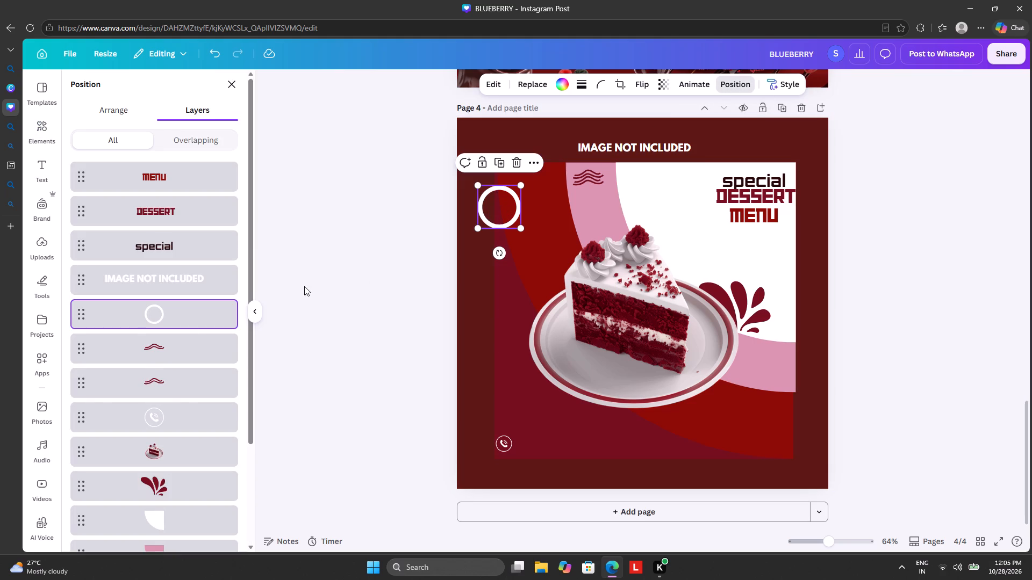
left_click_drag(190, 310, 189, 459)
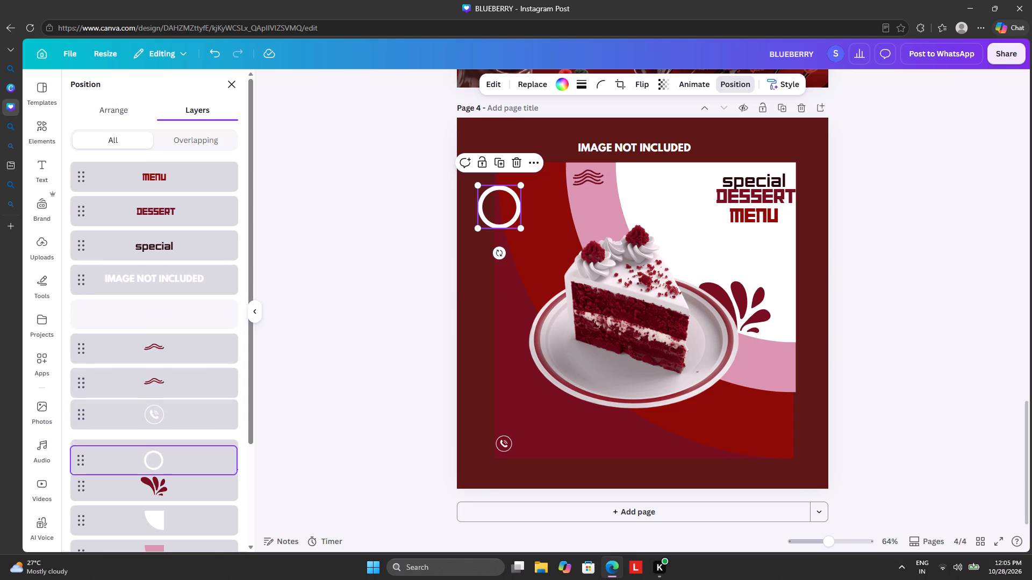
left_click_drag(189, 459, 193, 504)
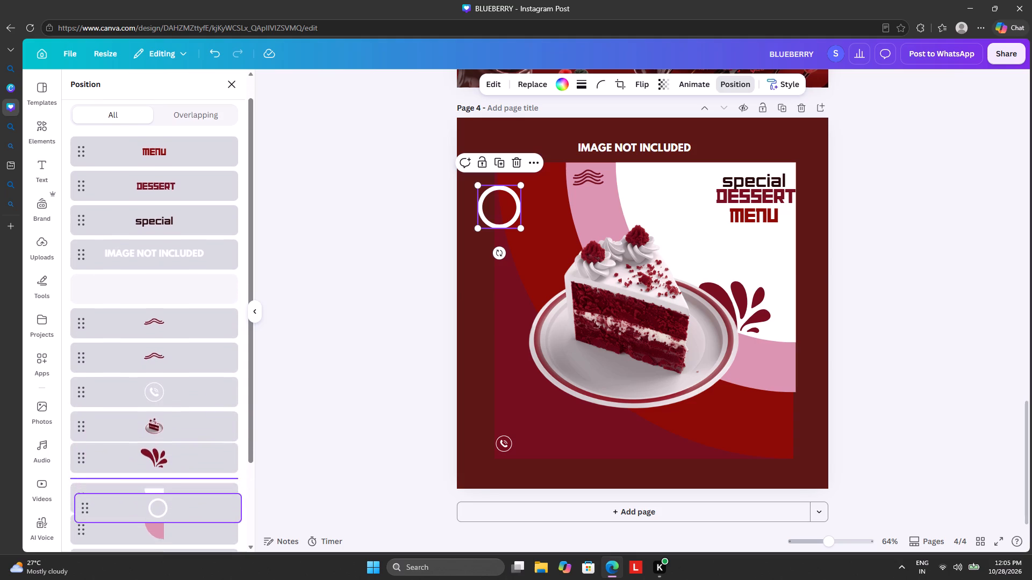
left_click_drag(193, 504, 200, 453)
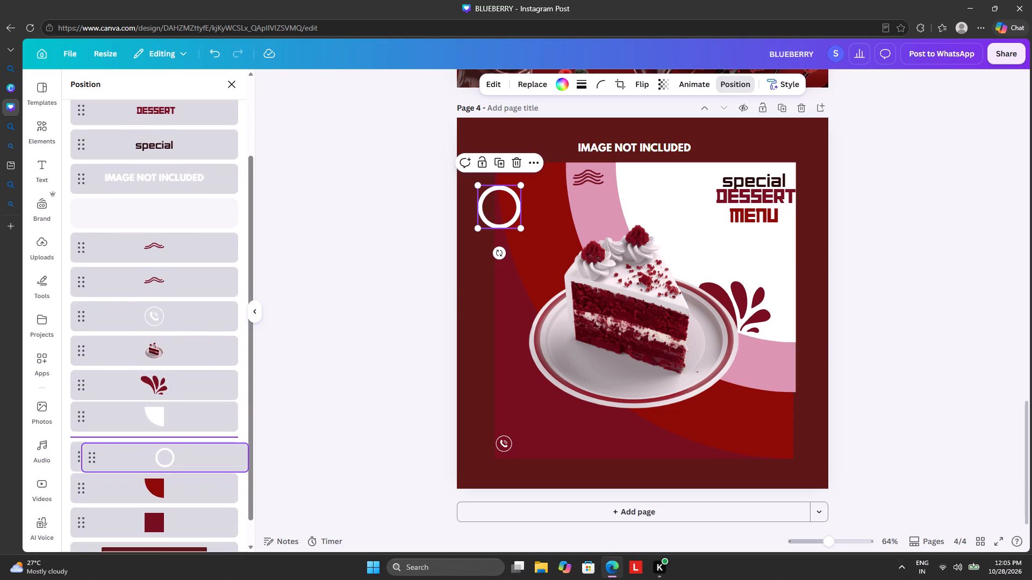
left_click_drag(200, 453, 193, 496)
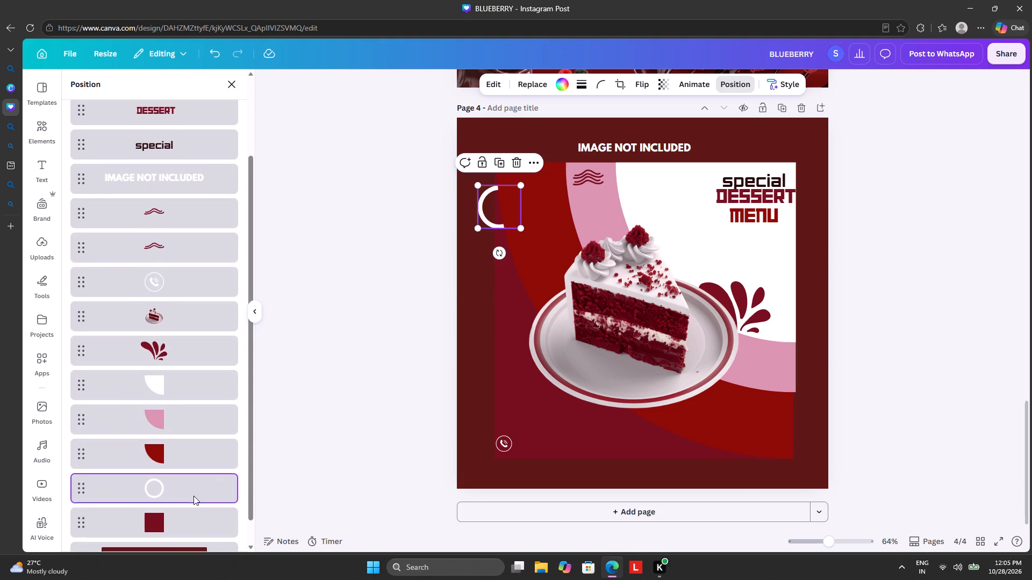
left_click_drag(200, 482, 202, 440)
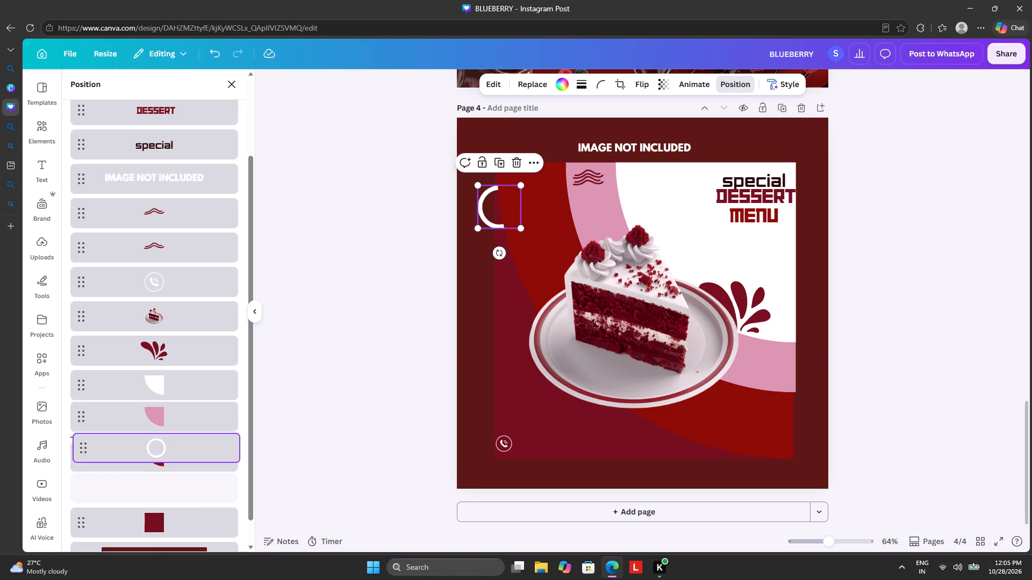
left_click_drag(202, 440, 202, 437)
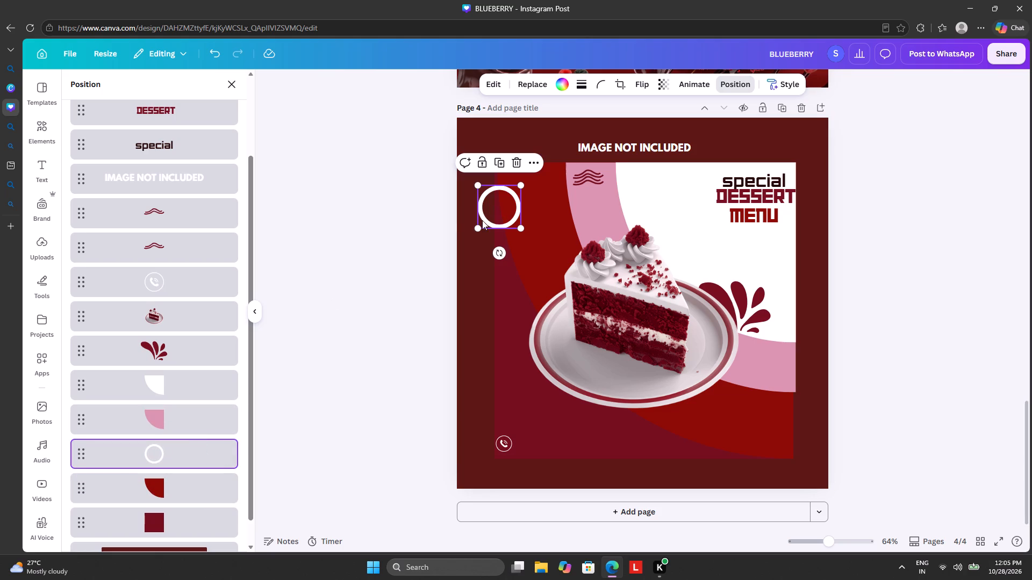
Shrink the white ring slightly from its outer corner, leaving it across the inner square's left edge.
left_click(477, 183)
left_click_drag(478, 186, 487, 189)
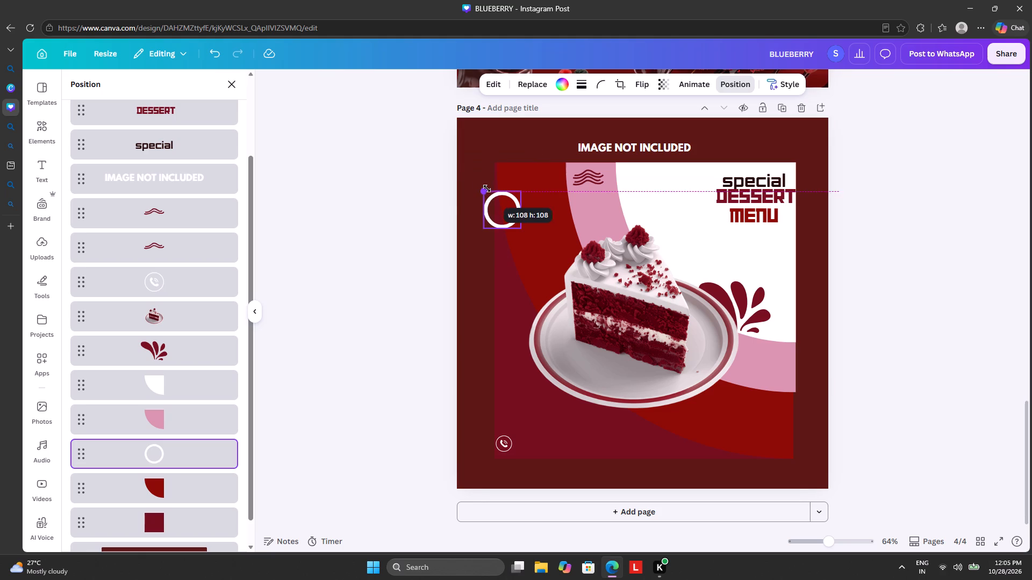
left_click_drag(487, 189, 495, 190)
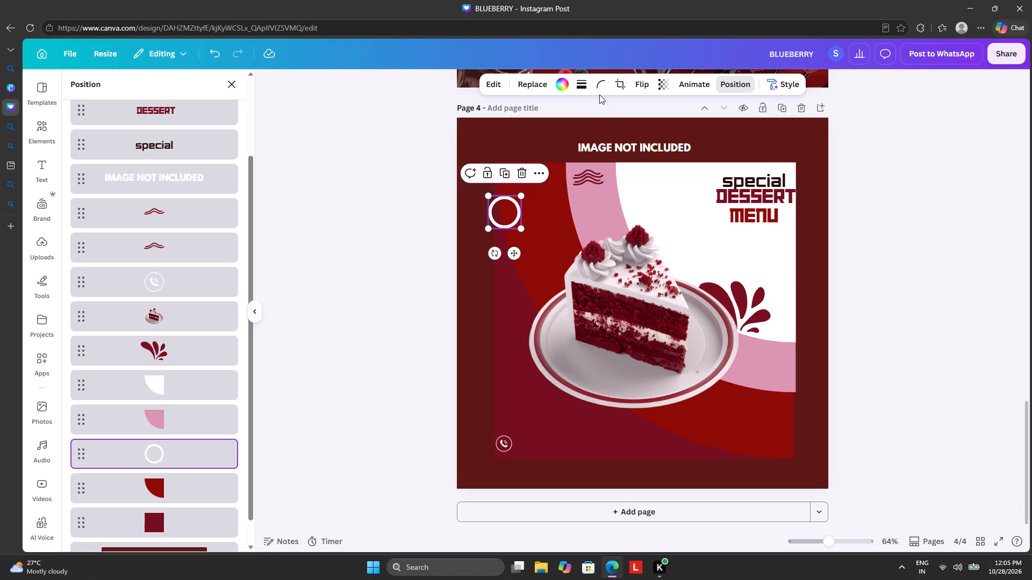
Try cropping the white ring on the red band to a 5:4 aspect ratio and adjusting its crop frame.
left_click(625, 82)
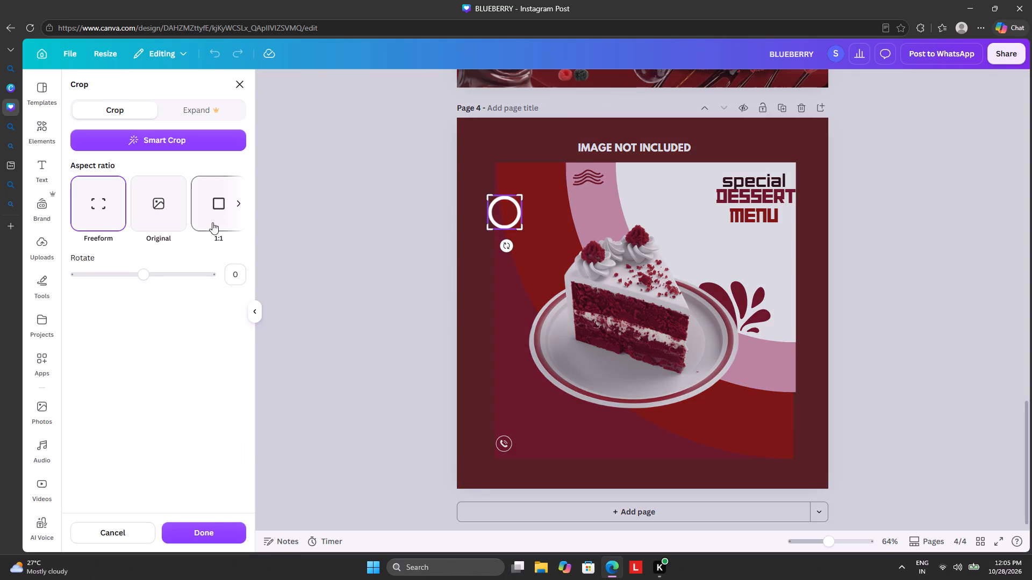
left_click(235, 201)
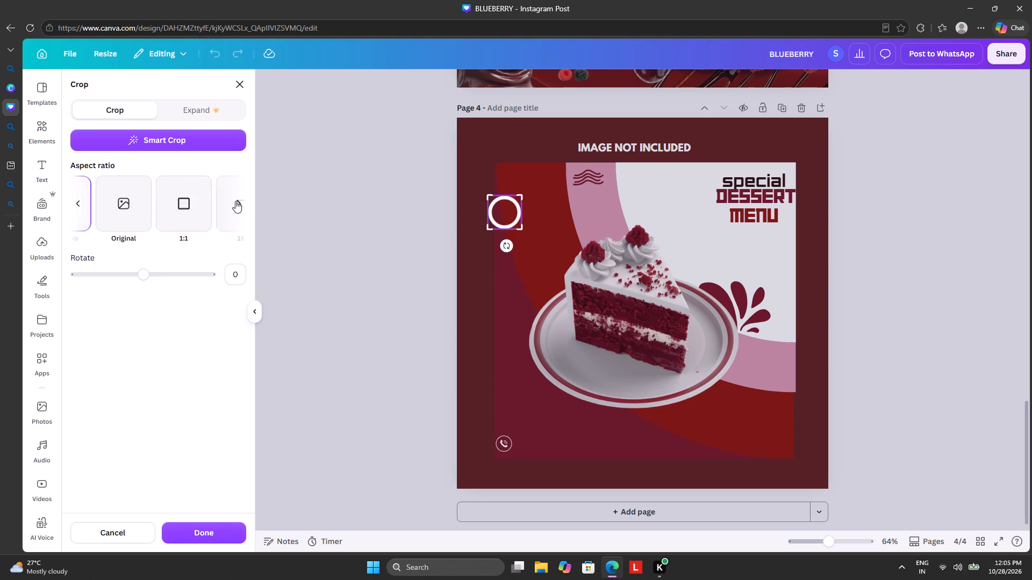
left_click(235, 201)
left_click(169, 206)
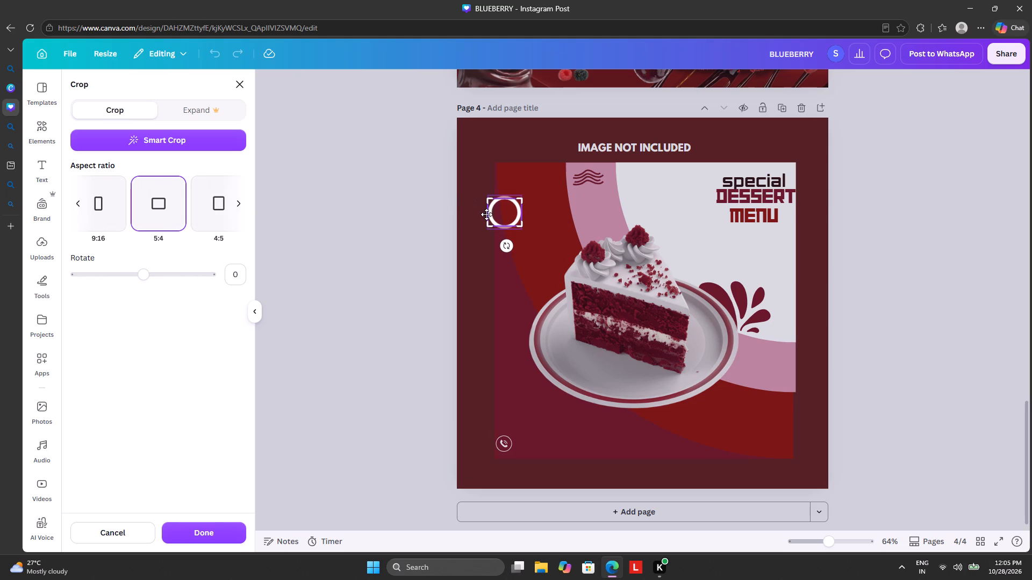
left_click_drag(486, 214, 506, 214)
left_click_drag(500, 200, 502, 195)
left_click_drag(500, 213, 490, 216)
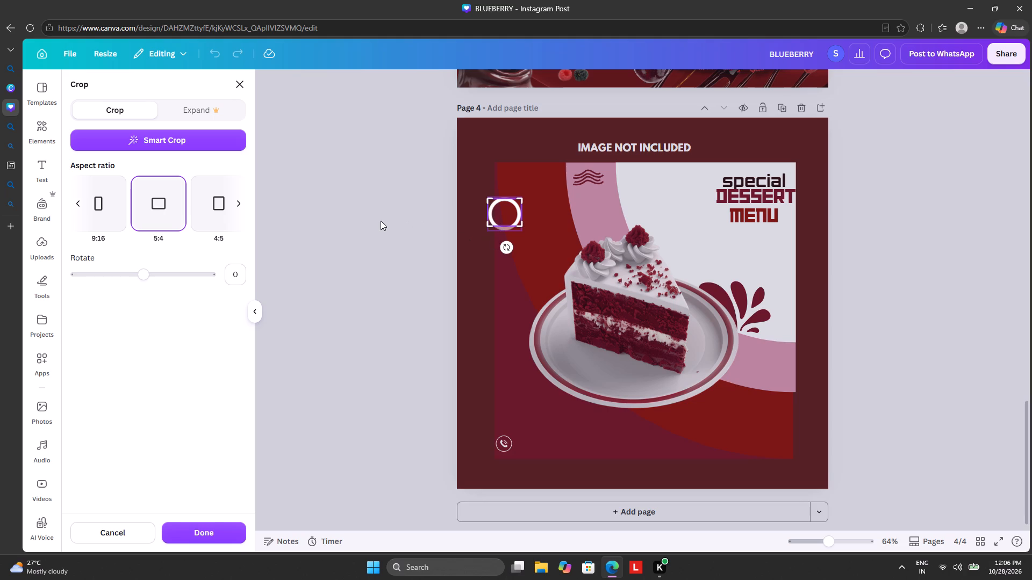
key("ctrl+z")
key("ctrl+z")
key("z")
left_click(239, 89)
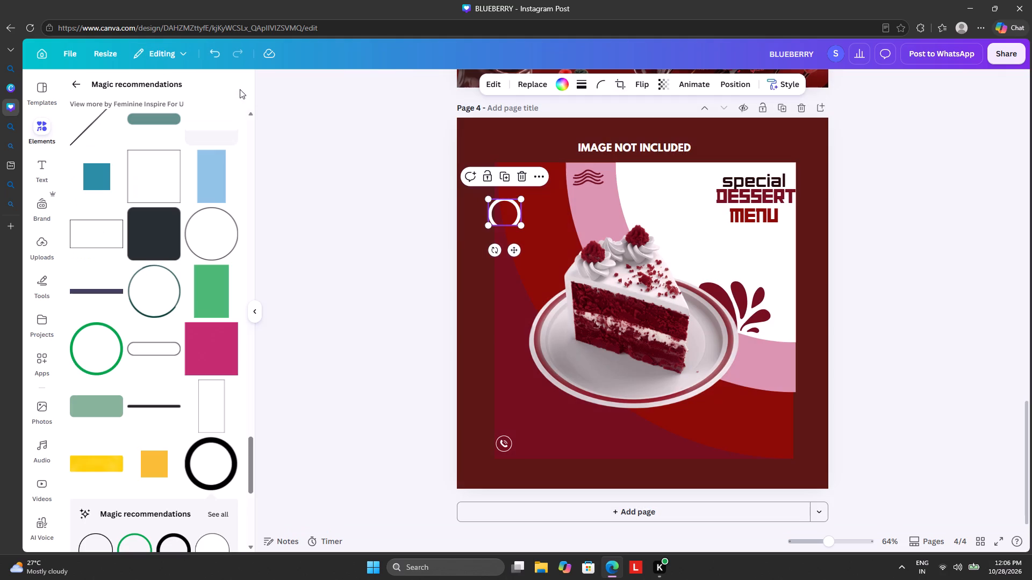
Delete the white ring from the upper part of the red band.
left_click(522, 176)
Find the rectangular black dot-grid pattern among the SHAPE graphics results and add it to page 4.
scroll(169, 264, "down", 5)
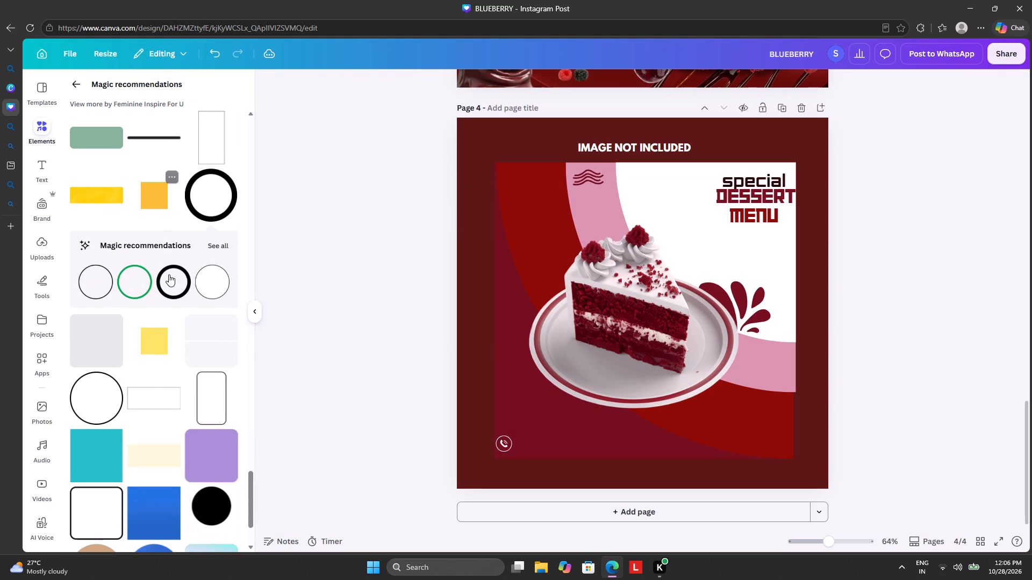
scroll(169, 275, "down", 8)
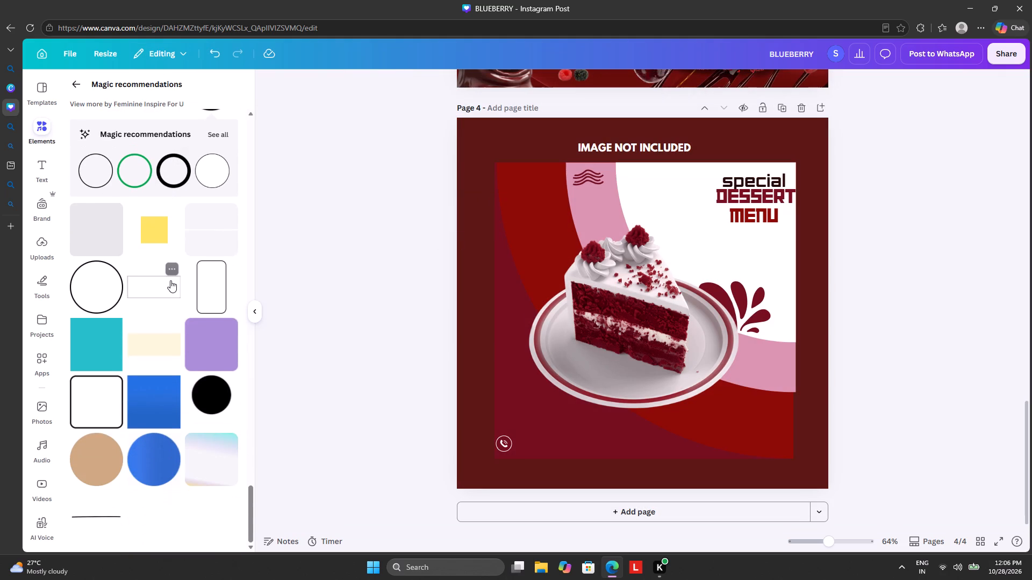
scroll(170, 280, "down", 1)
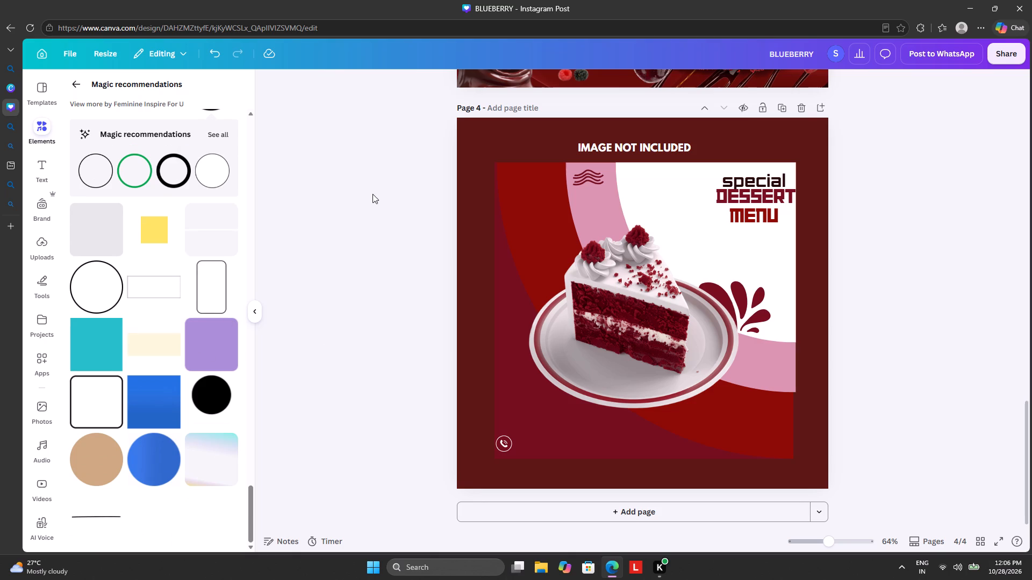
left_click(75, 84)
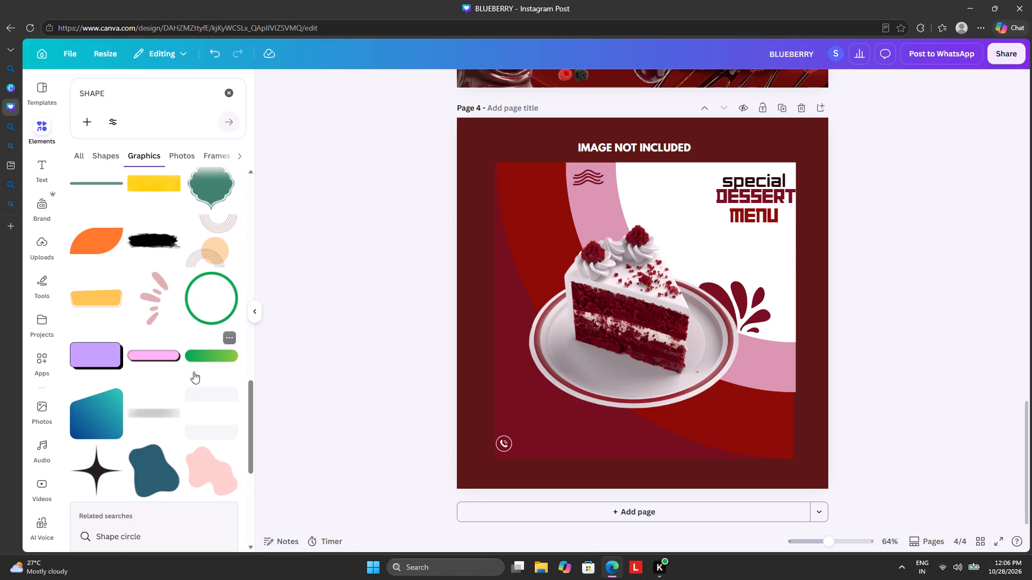
scroll(193, 372, "down", 6)
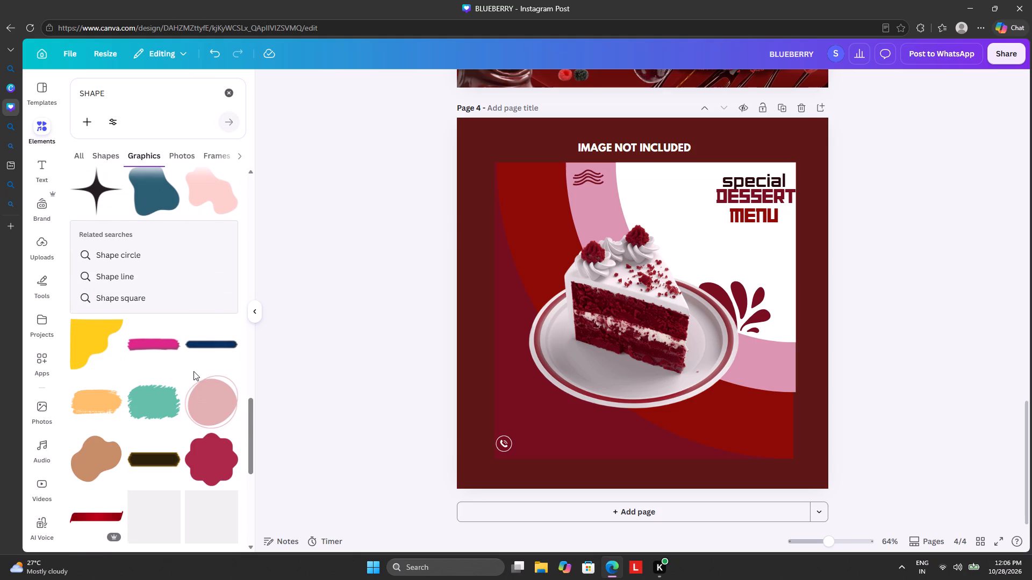
scroll(193, 371, "down", 3)
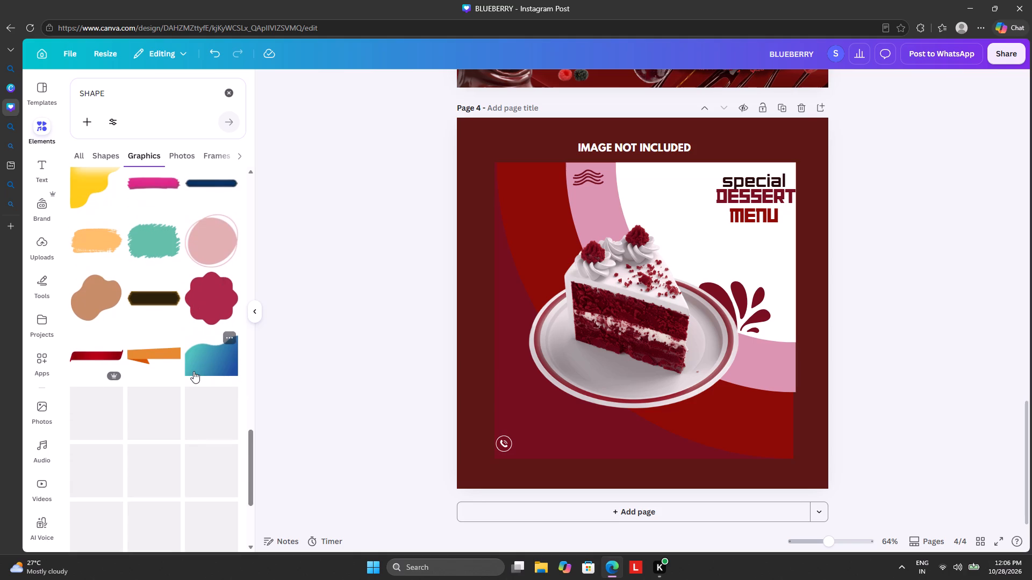
scroll(193, 371, "down", 4)
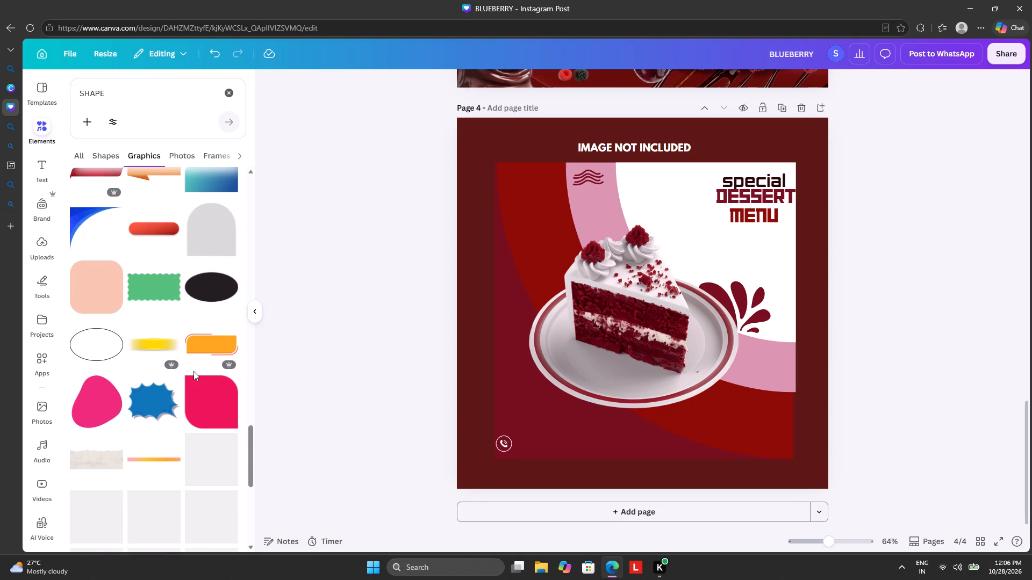
scroll(193, 371, "down", 2)
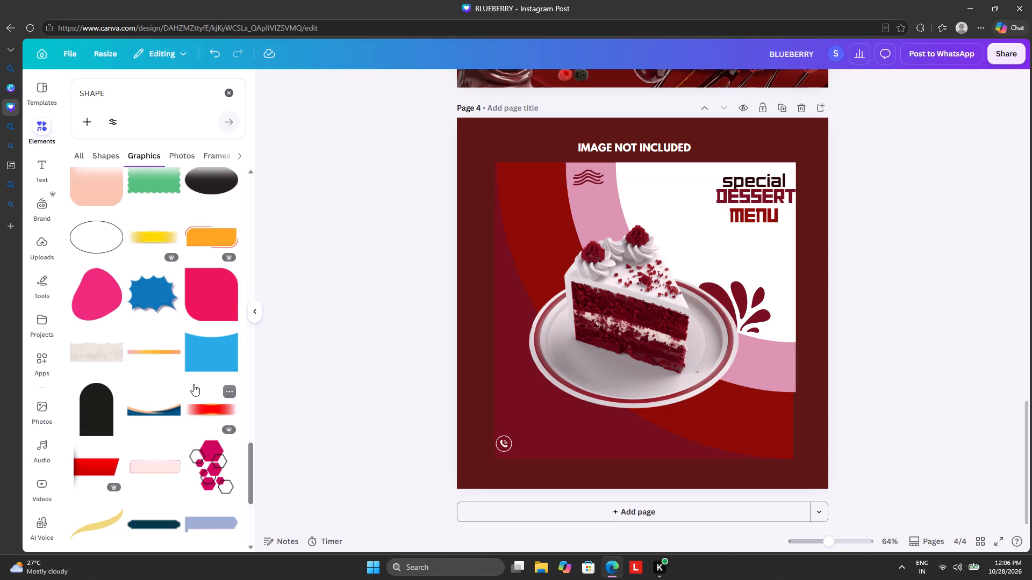
scroll(193, 384, "down", 4)
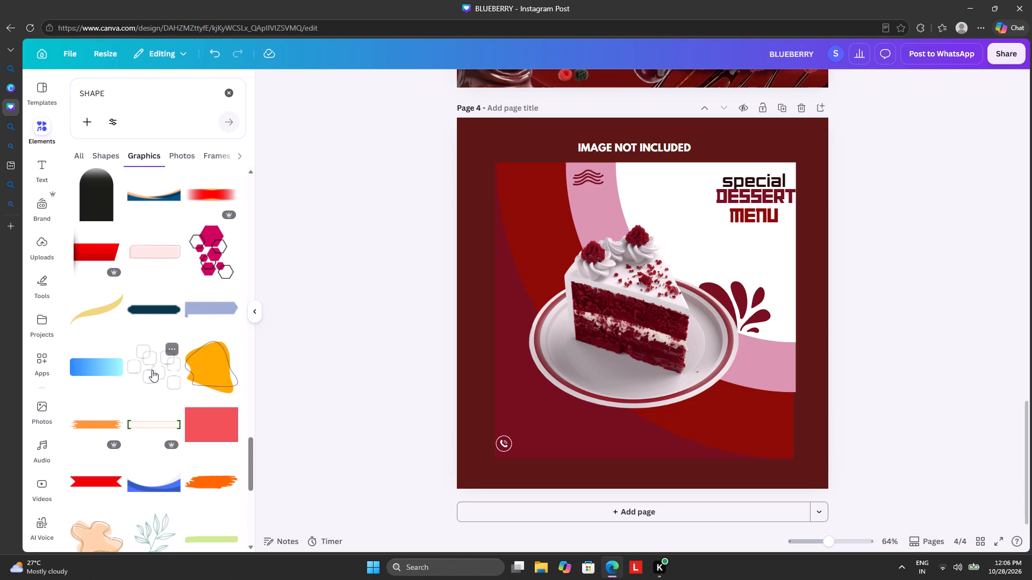
scroll(159, 376, "down", 5)
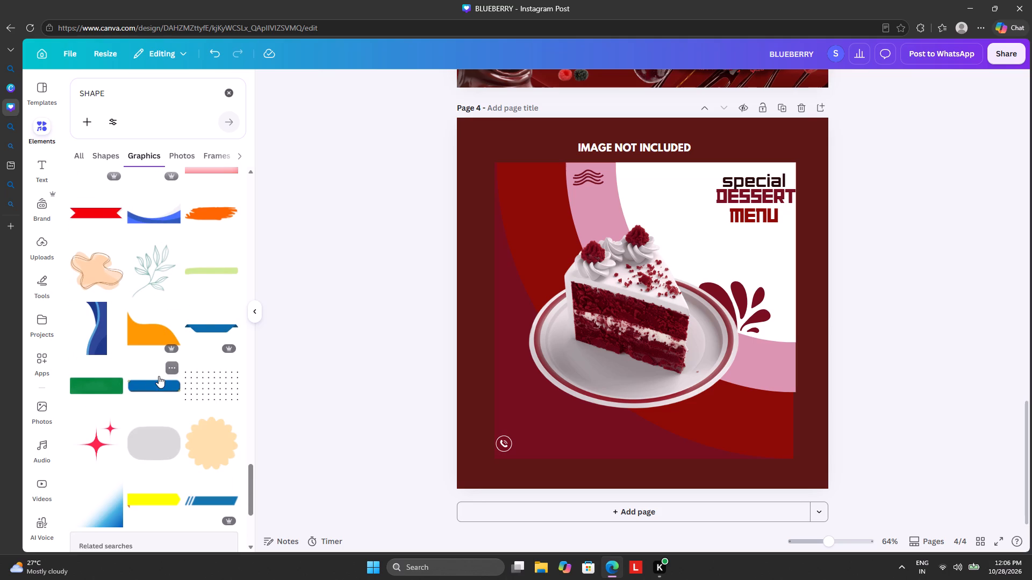
left_click(204, 378)
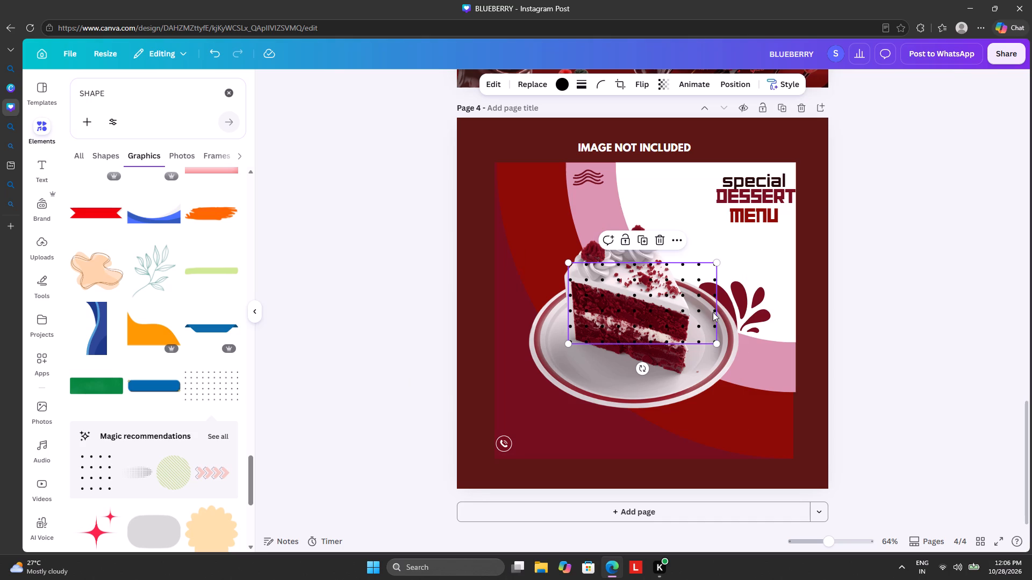
Shrink the dot-grid pattern to about 259 × 141 and place it on the white area below the MENU heading.
left_click_drag(714, 312, 702, 314)
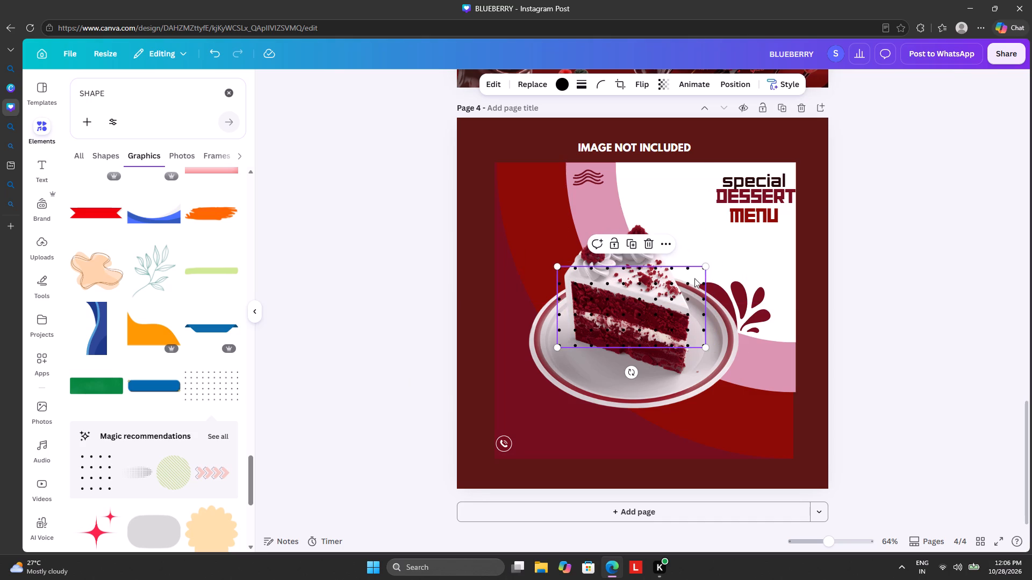
left_click_drag(704, 263, 684, 258)
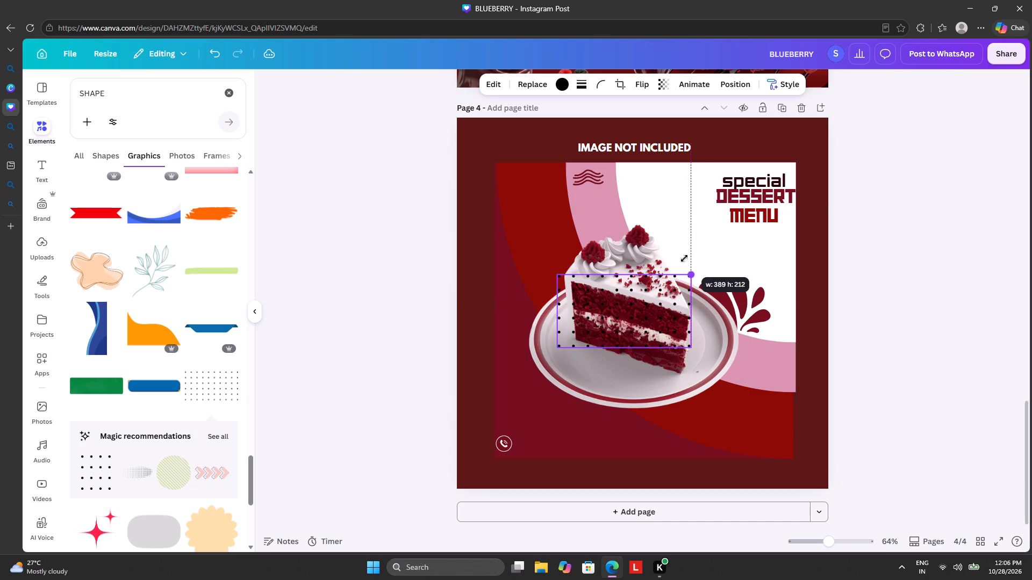
left_click_drag(684, 258, 684, 262)
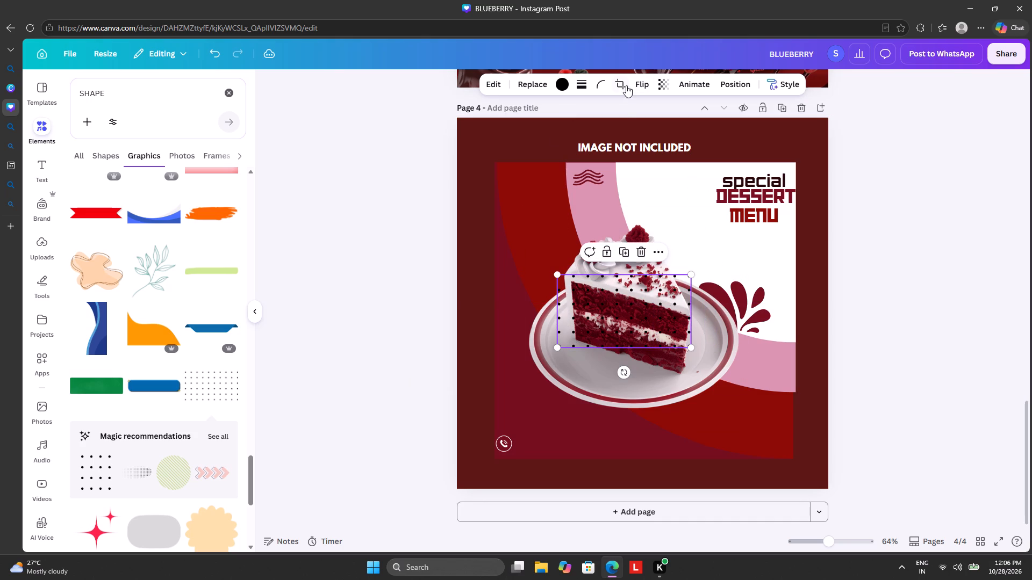
left_click(556, 301)
left_click_drag(558, 306, 561, 305)
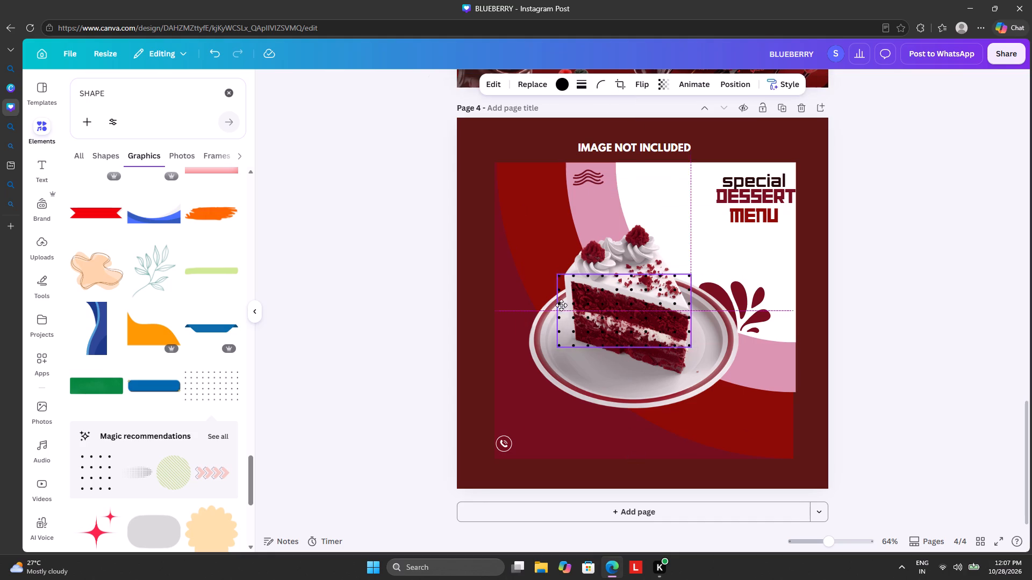
left_click_drag(561, 305, 656, 247)
left_click_drag(655, 218, 708, 227)
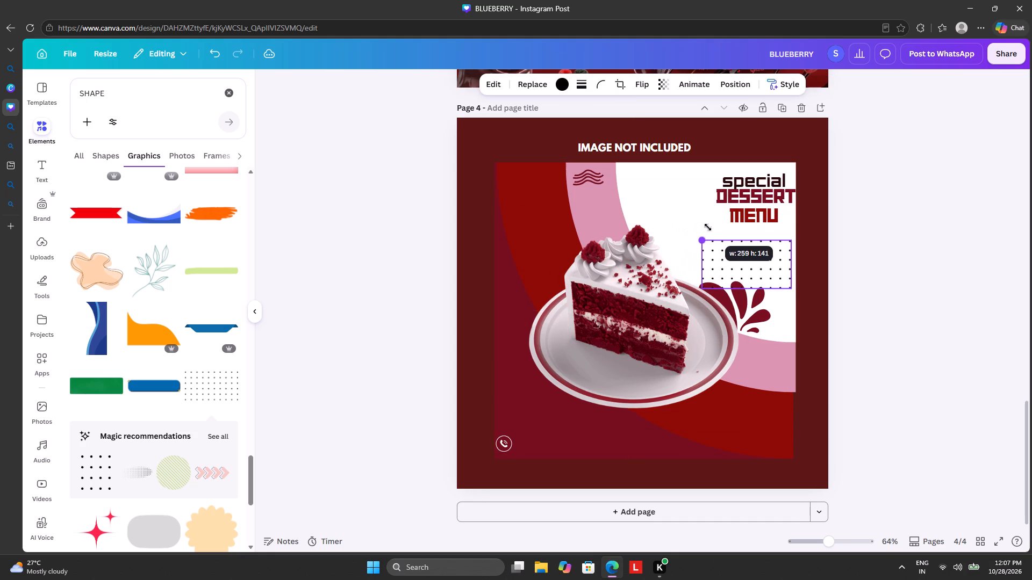
left_click_drag(708, 227, 704, 234)
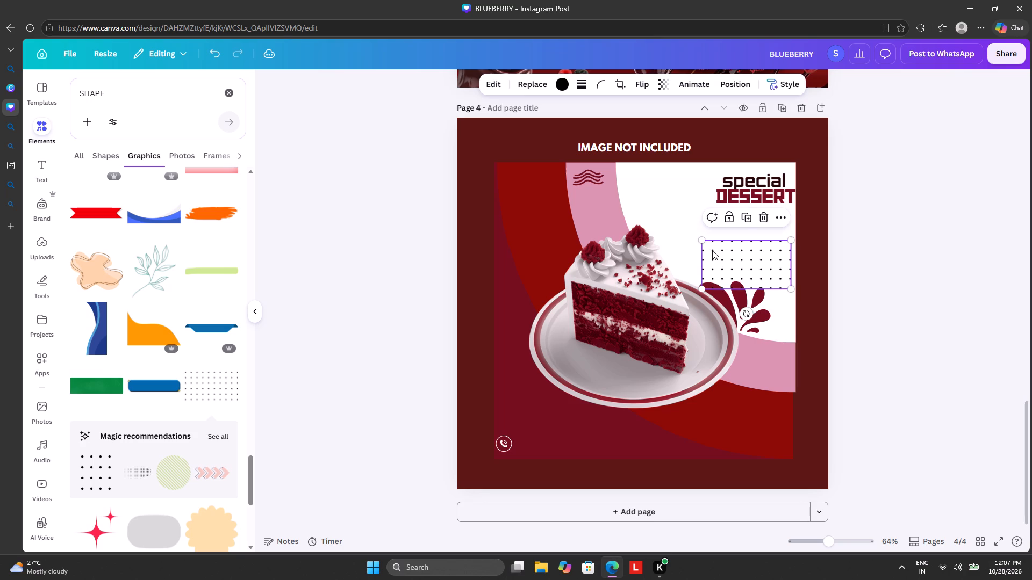
Crop the dot-grid pattern to a 1:1 square and rotate its content by about a quarter turn.
left_click(621, 84)
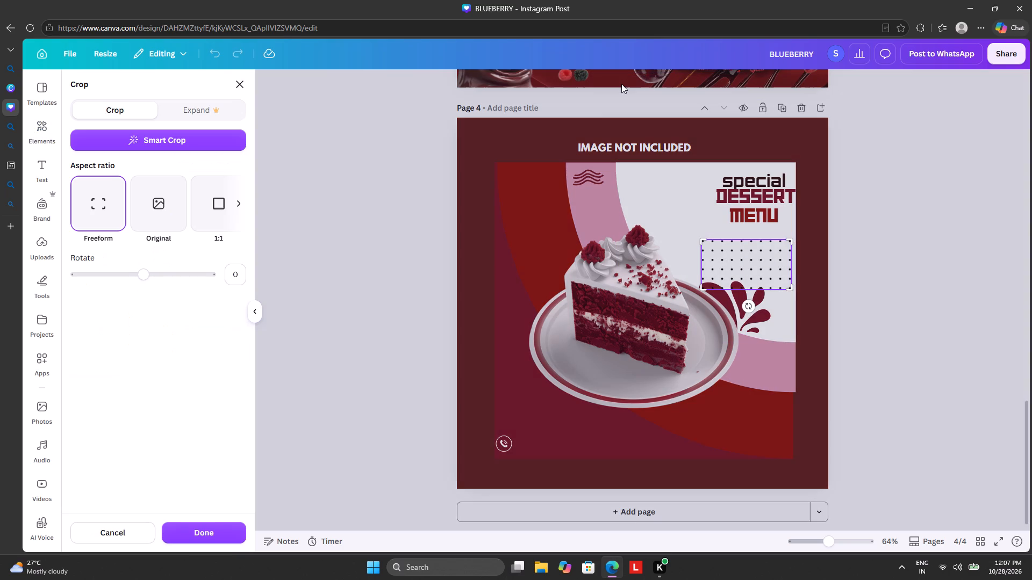
left_click(171, 216)
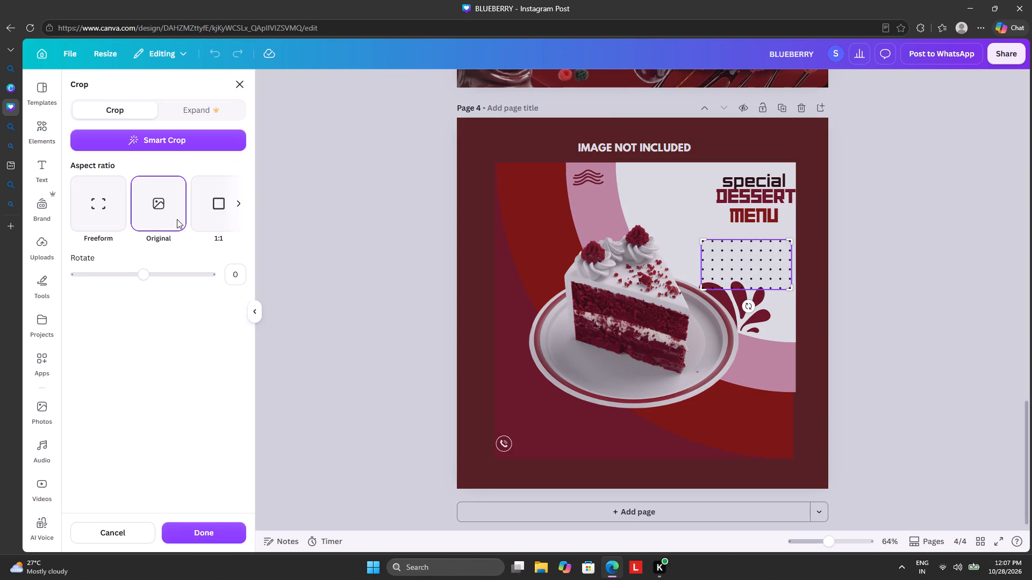
left_click(212, 223)
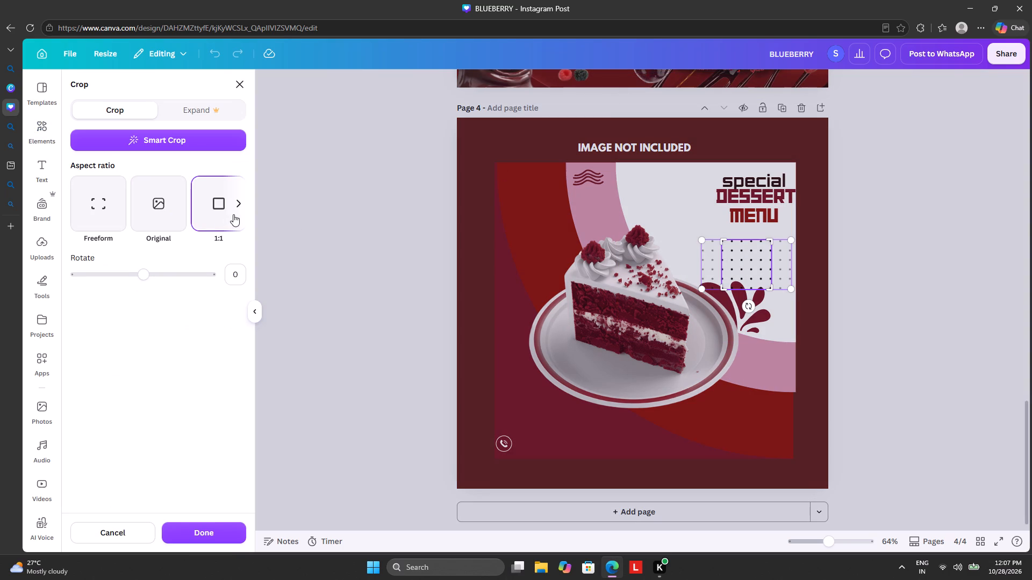
left_click_drag(157, 276, 169, 275)
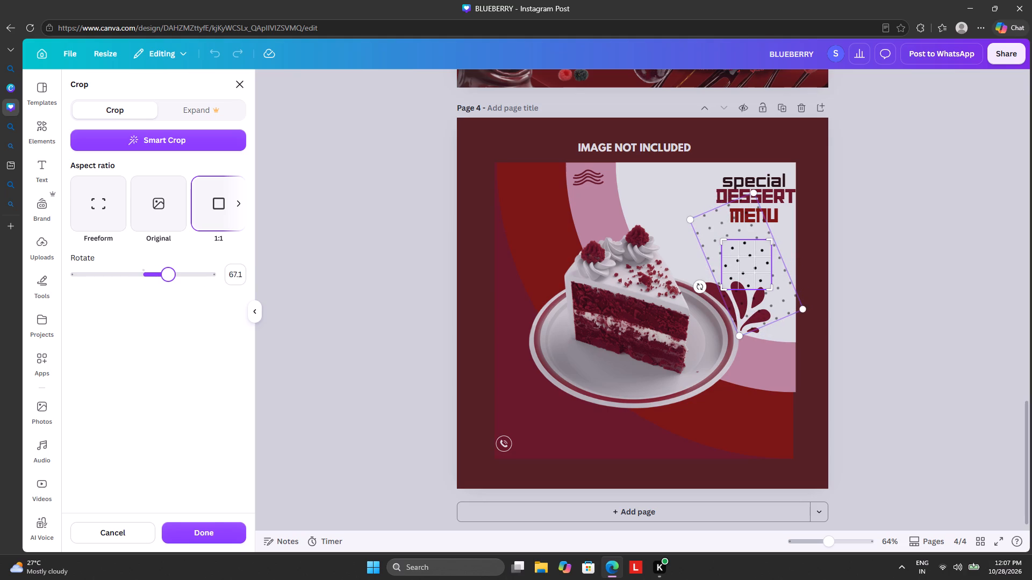
left_click_drag(169, 275, 179, 275)
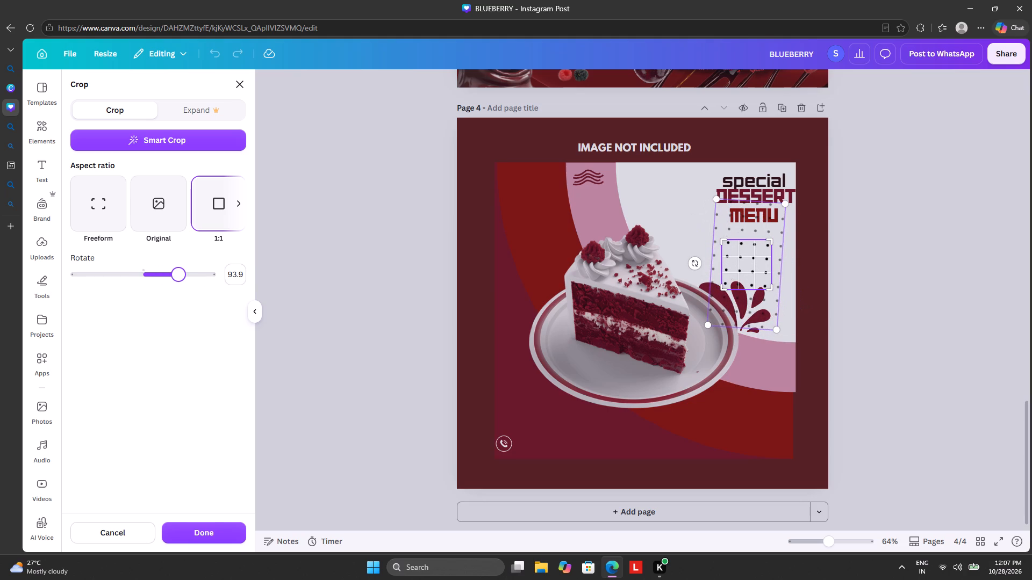
left_click_drag(179, 275, 177, 275)
left_click(356, 272)
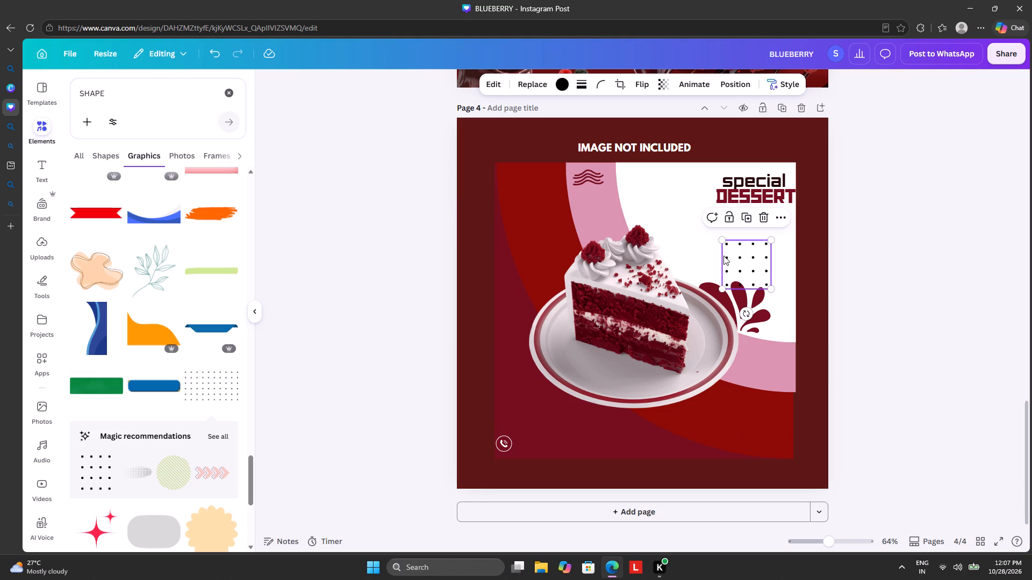
Shrink the square dot-grid pattern to a small accent and place it centred just below the MENU heading.
left_click_drag(723, 242, 732, 256)
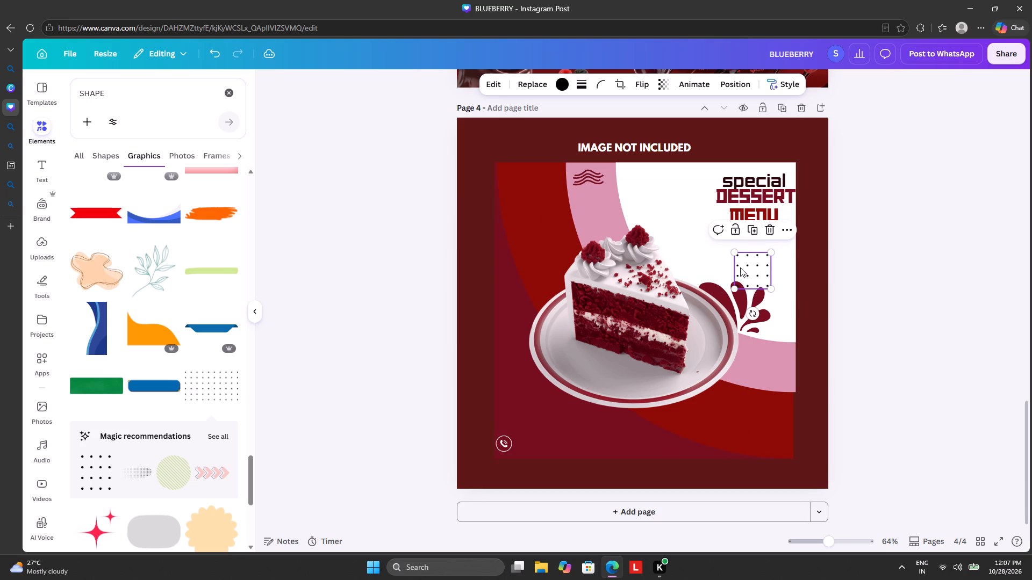
left_click_drag(752, 270, 750, 256)
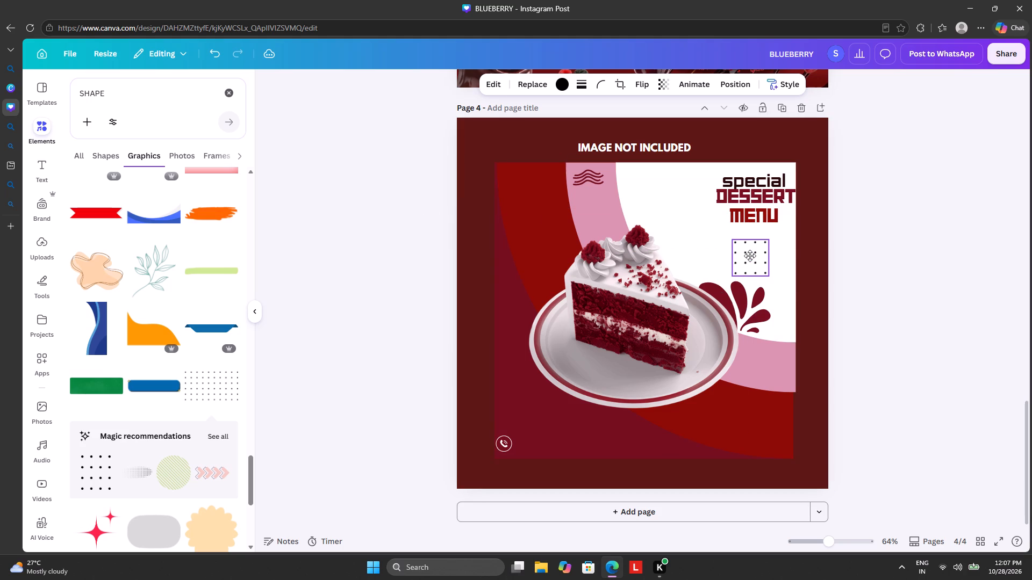
left_click_drag(750, 256, 751, 247)
left_click_drag(734, 228, 751, 256)
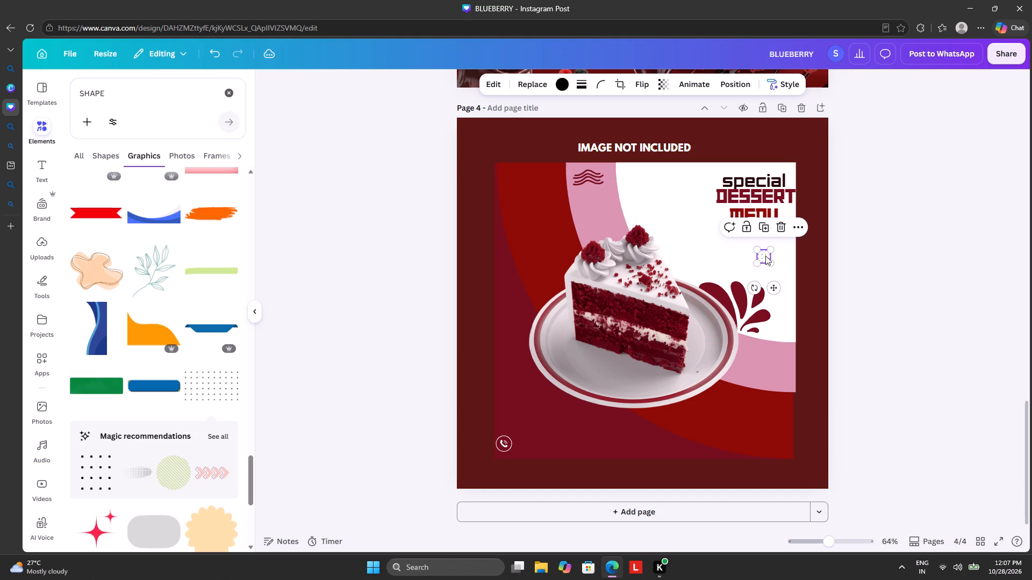
left_click_drag(776, 291, 764, 274)
left_click_drag(756, 247, 763, 259)
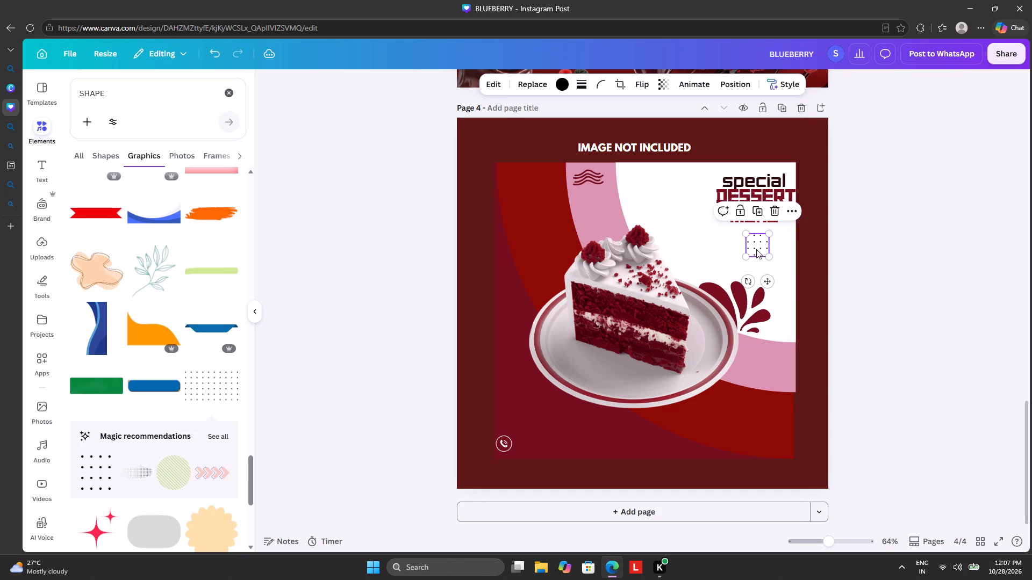
left_click_drag(756, 248, 750, 243)
left_click(924, 191)
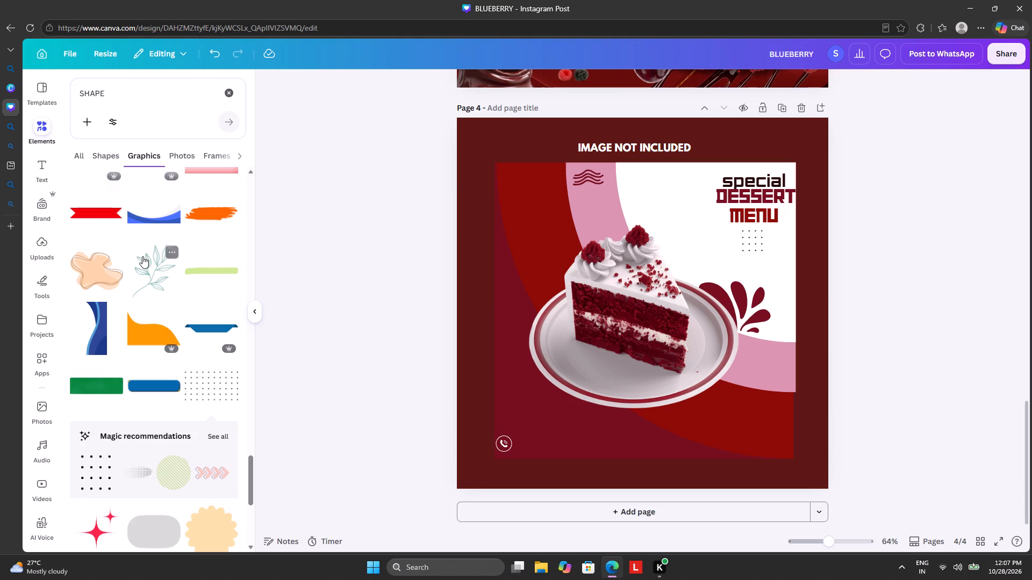
Add the pink-red sparkle graphic from the SHAPE graphics results to page 4 and shrink it to a small accent.
scroll(155, 252, "down", 4)
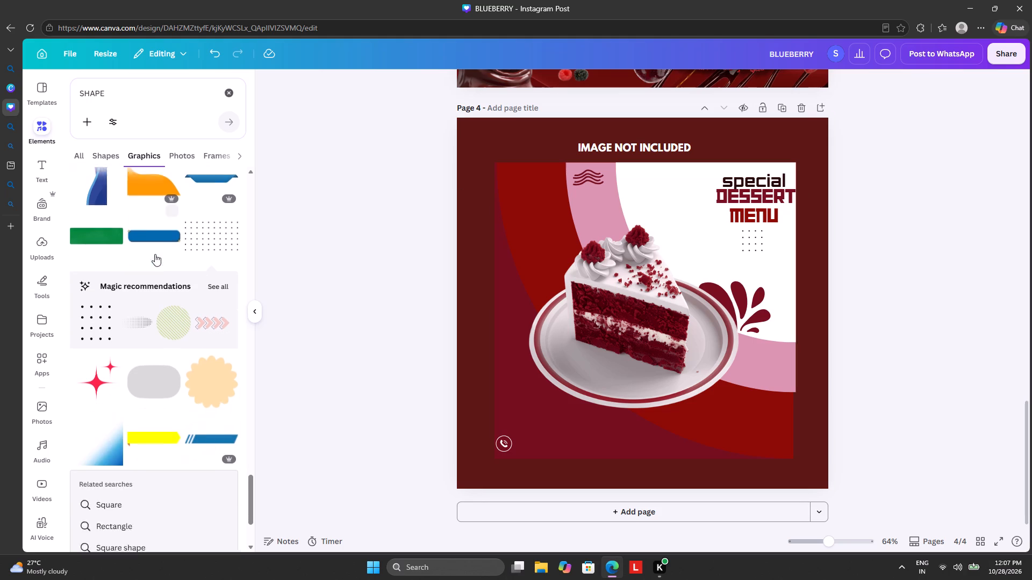
scroll(155, 254, "down", 1)
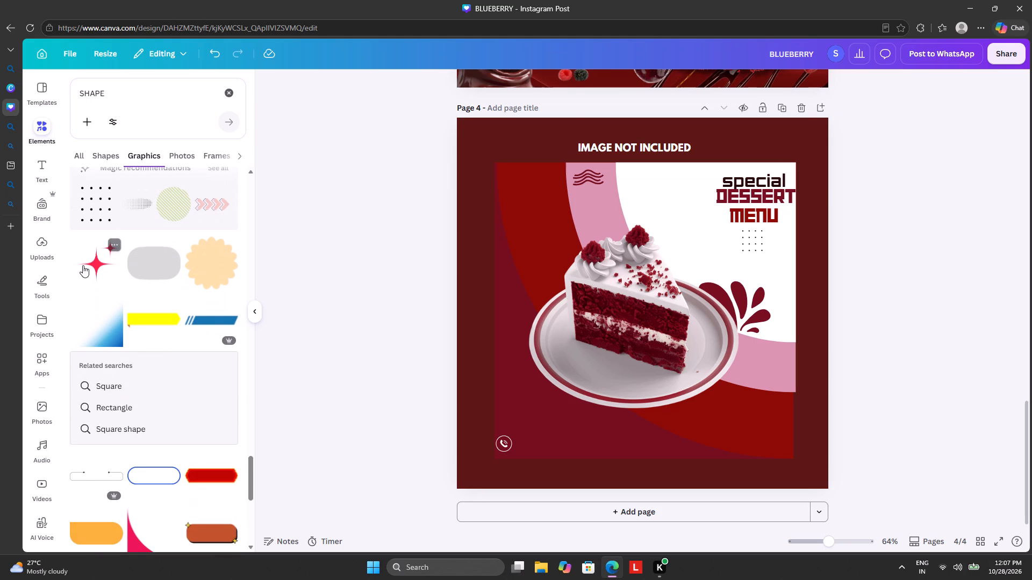
left_click(83, 265)
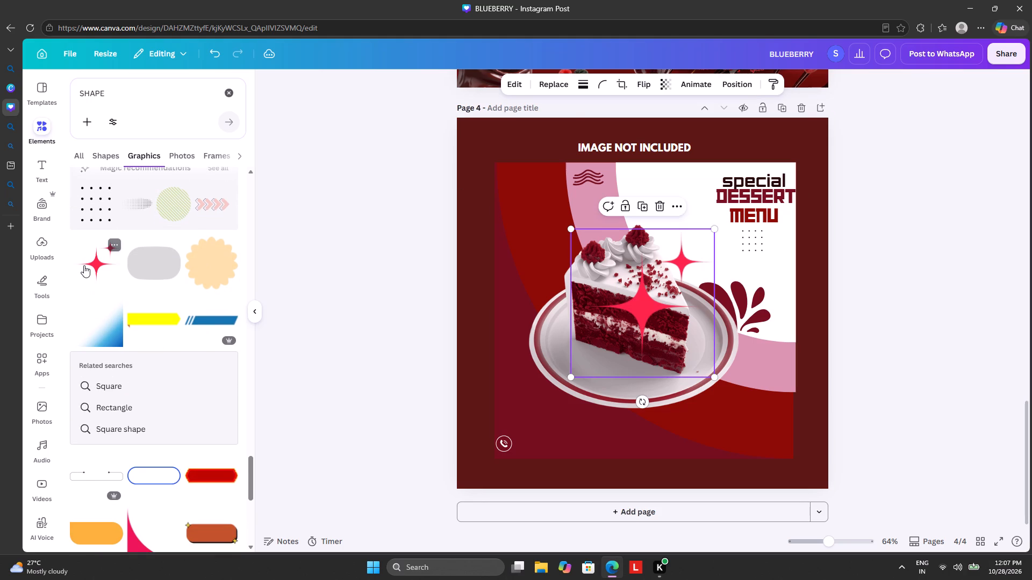
left_click_drag(572, 230, 585, 242)
left_click_drag(585, 242, 694, 350)
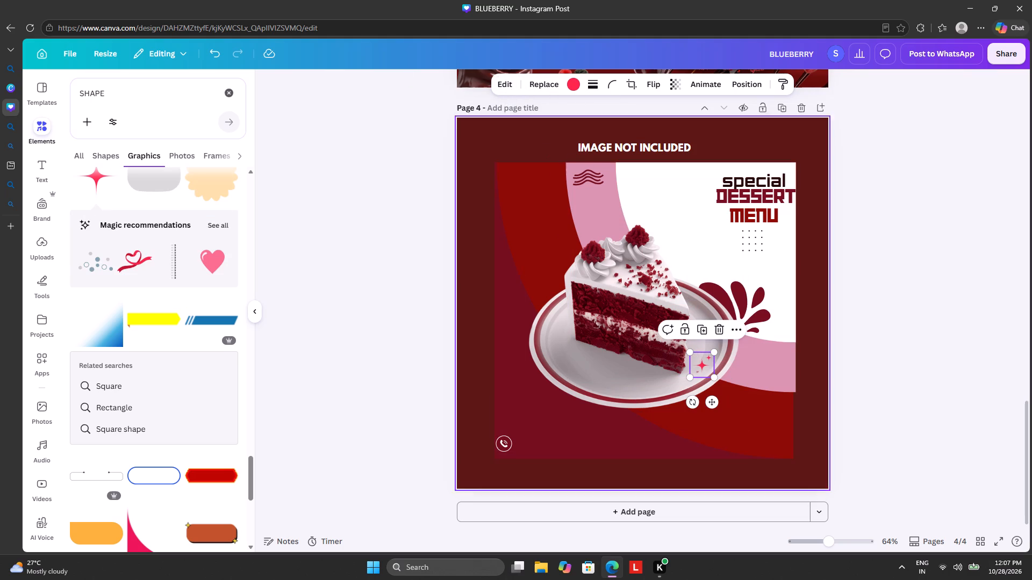
Recolour the sparkle to the design's dark plum and place it beside the dot grid, under the end of MENU.
left_click(578, 83)
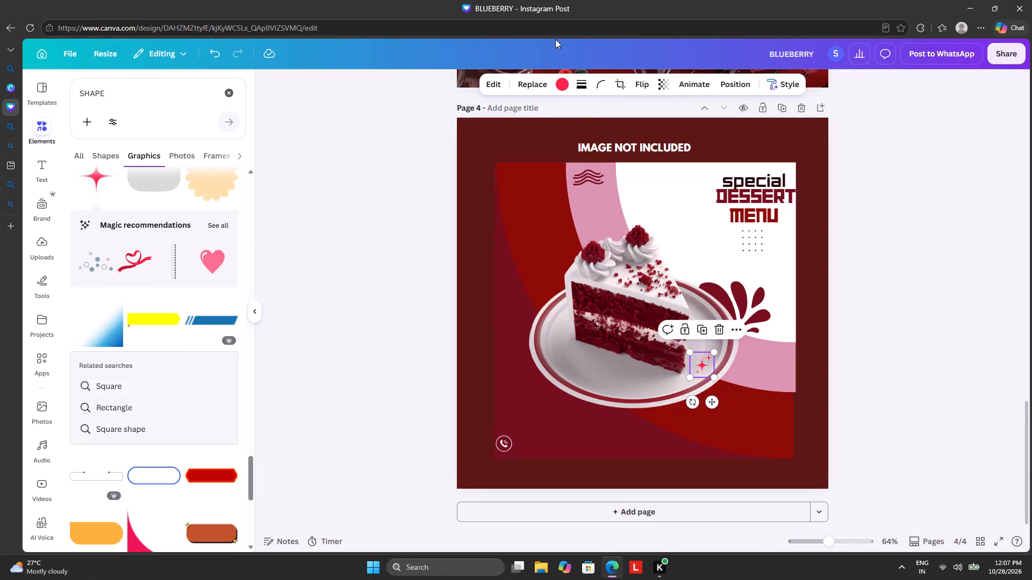
left_click(562, 77)
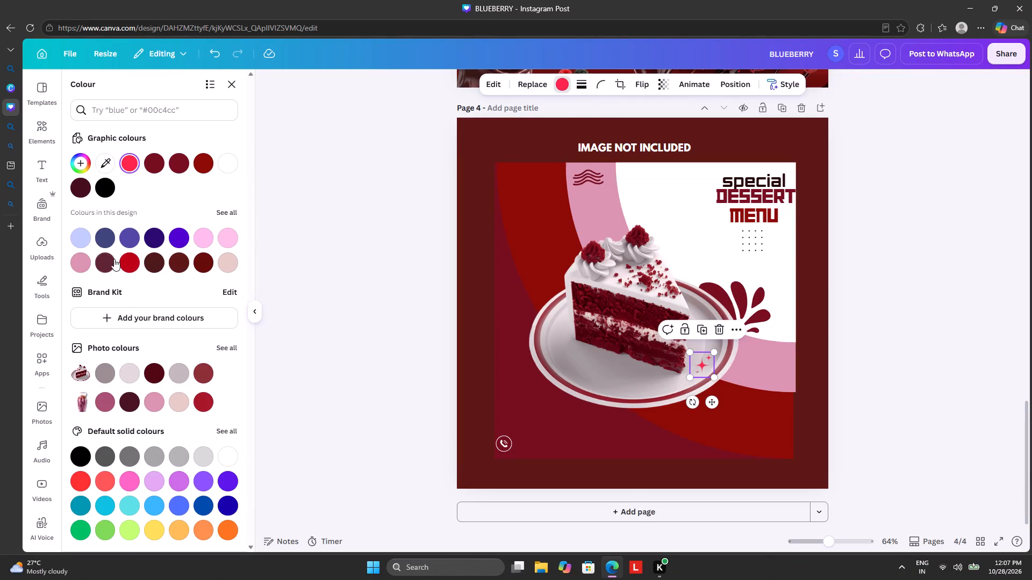
left_click(110, 264)
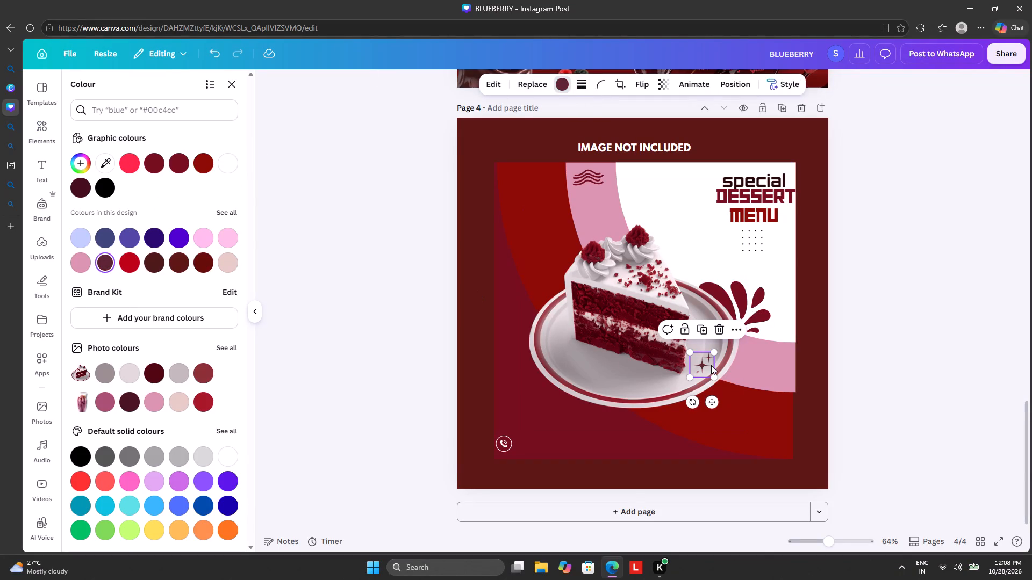
left_click_drag(701, 361, 778, 235)
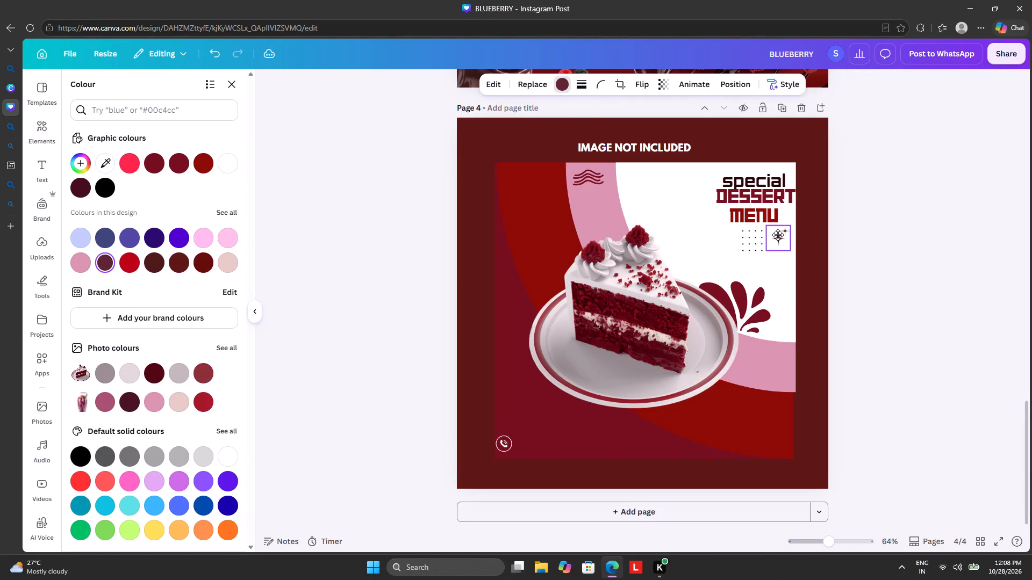
left_click_drag(778, 235, 778, 233)
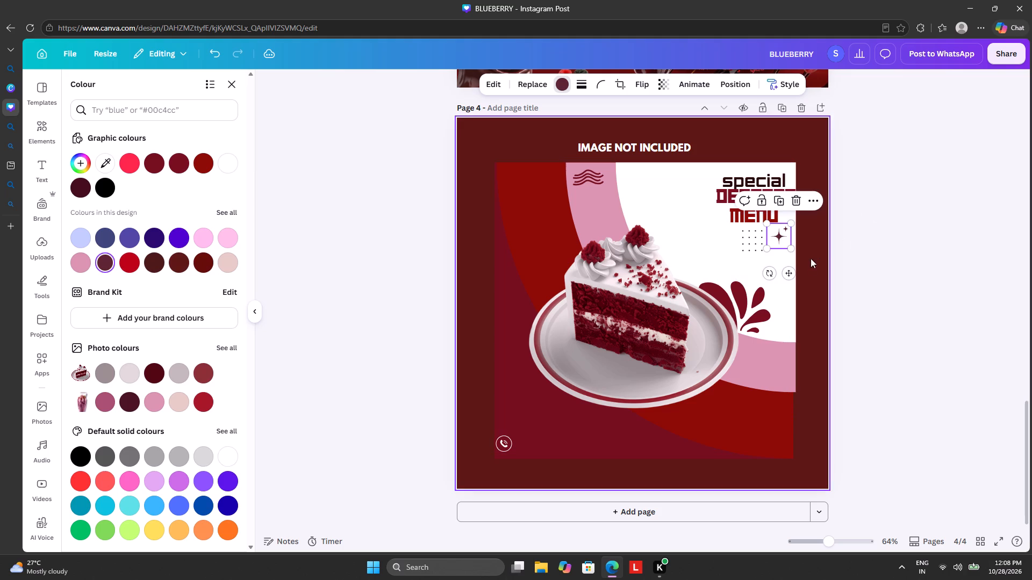
Duplicate the plum sparkle and place copies just before the words "special" and "MENU".
left_click(784, 202)
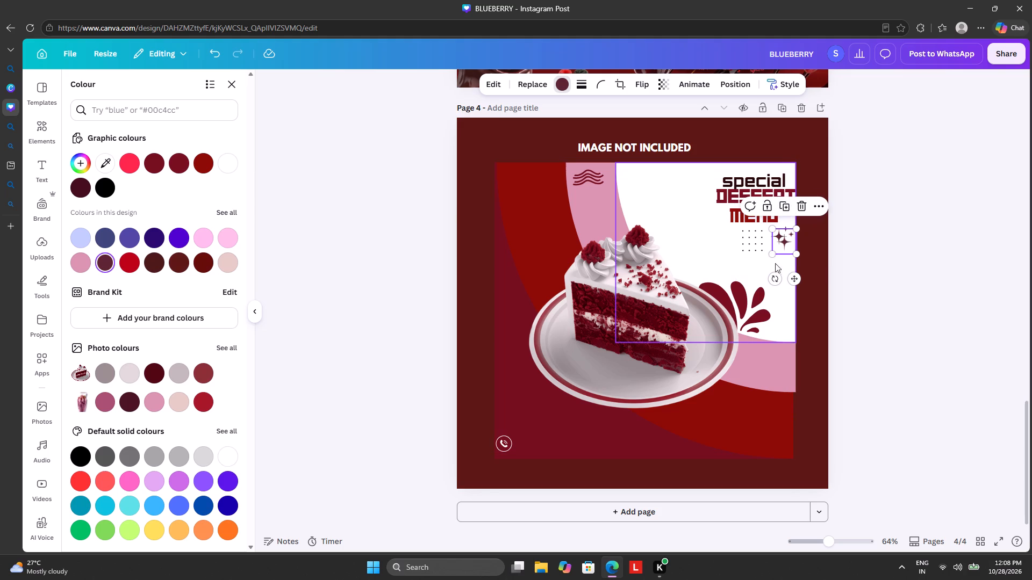
left_click_drag(781, 243, 704, 185)
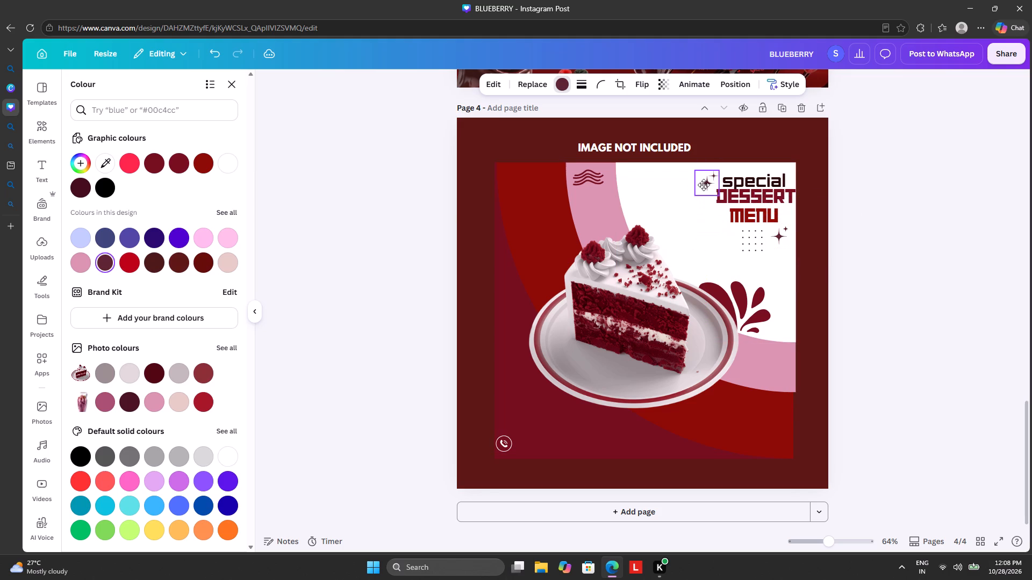
left_click_drag(704, 185, 706, 183)
left_click(707, 140)
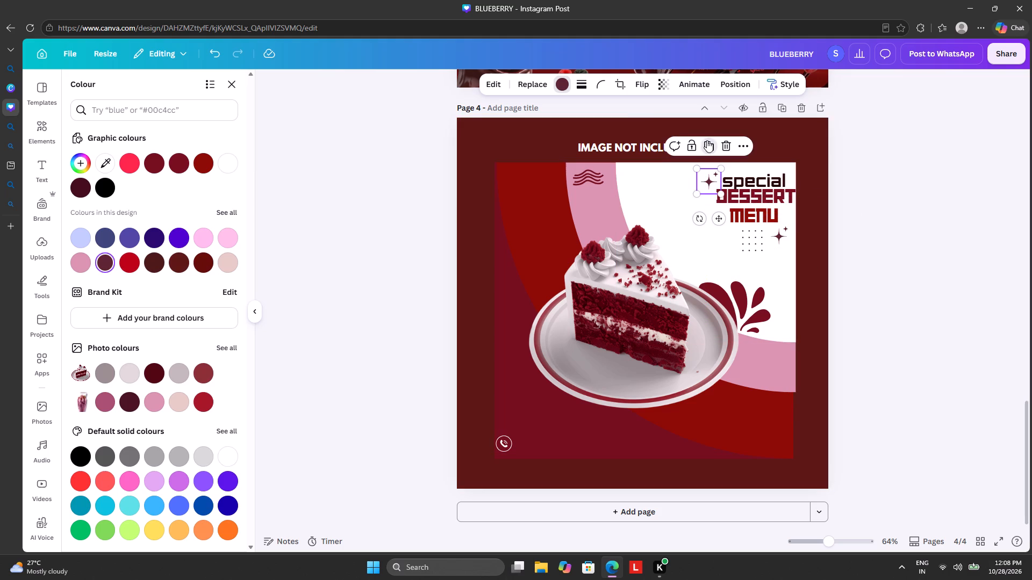
left_click(708, 184)
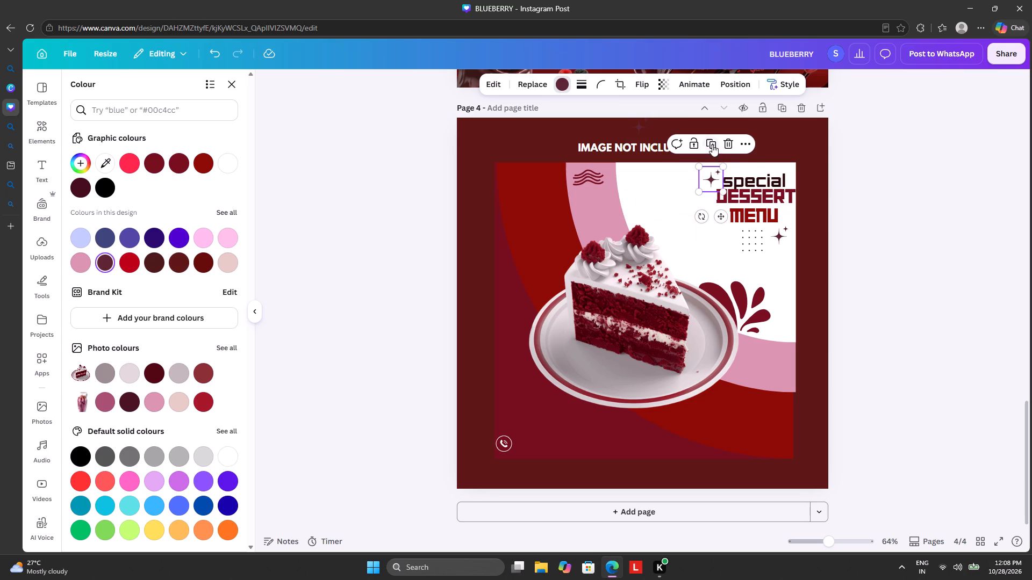
left_click(712, 146)
left_click_drag(715, 182, 641, 202)
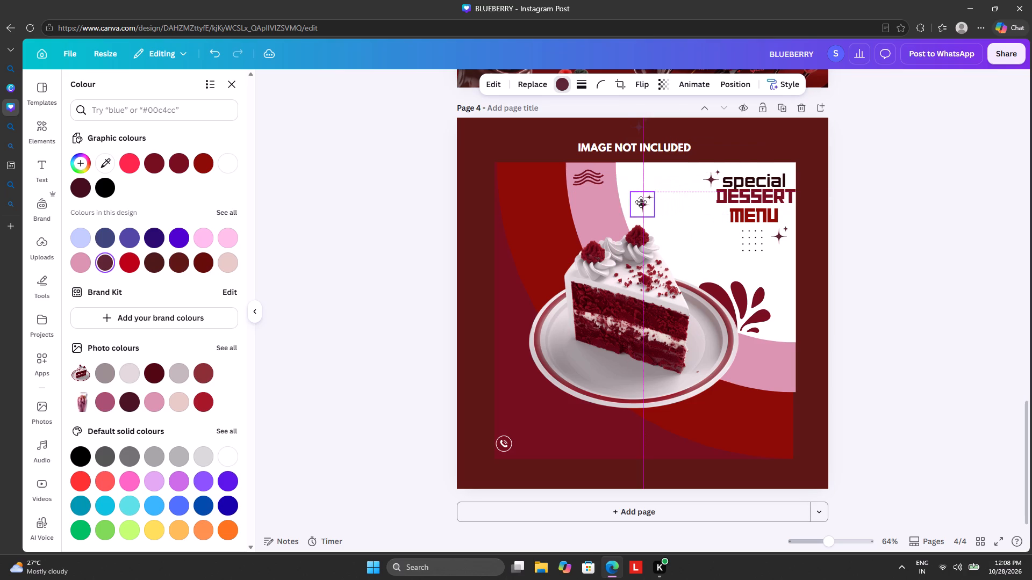
left_click_drag(641, 202, 715, 215)
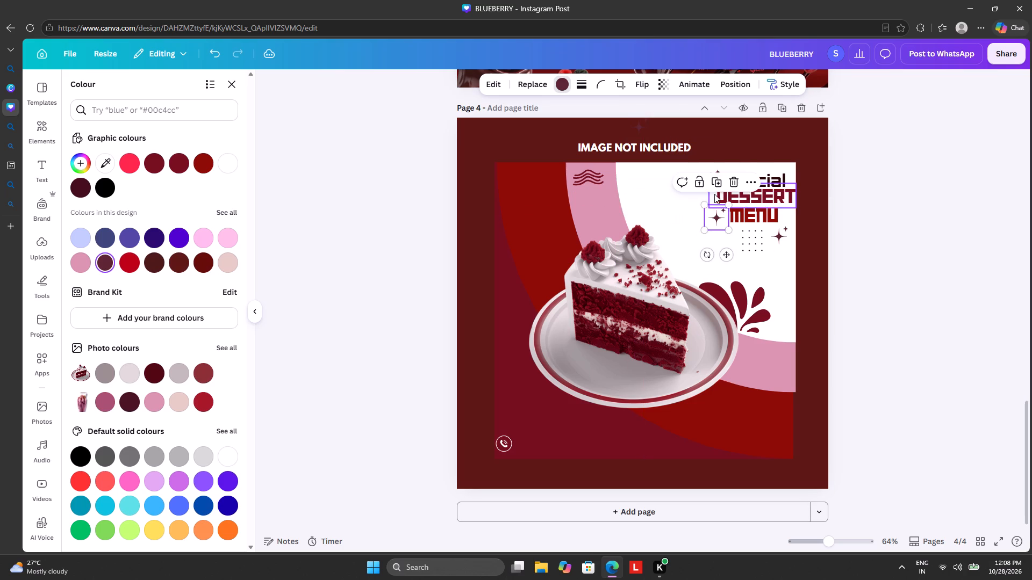
Duplicate the sparkle again and place the copy at the end of the word "special".
left_click(713, 184)
left_click_drag(715, 255, 616, 267)
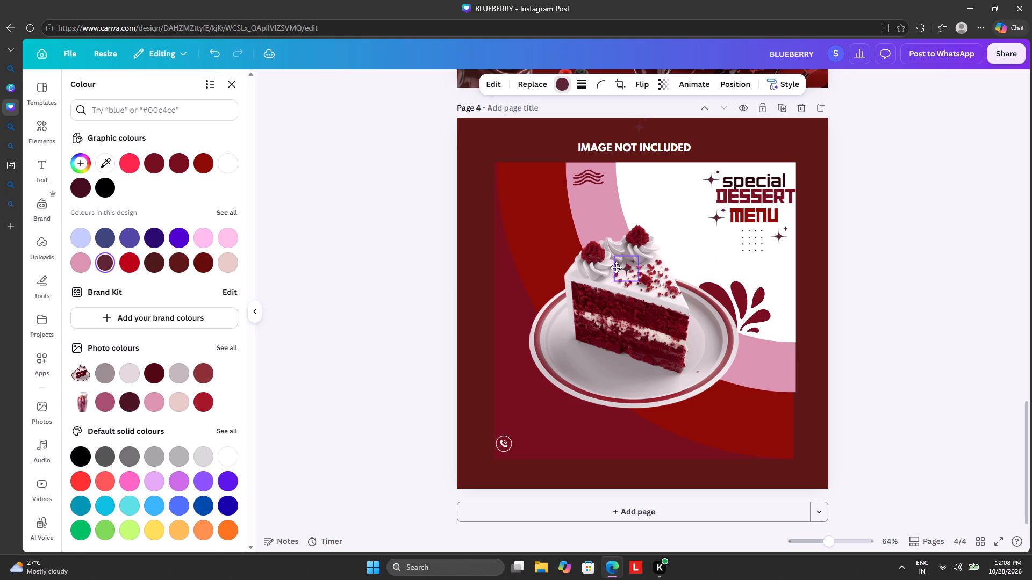
left_click_drag(616, 267, 786, 200)
left_click_drag(786, 200, 782, 177)
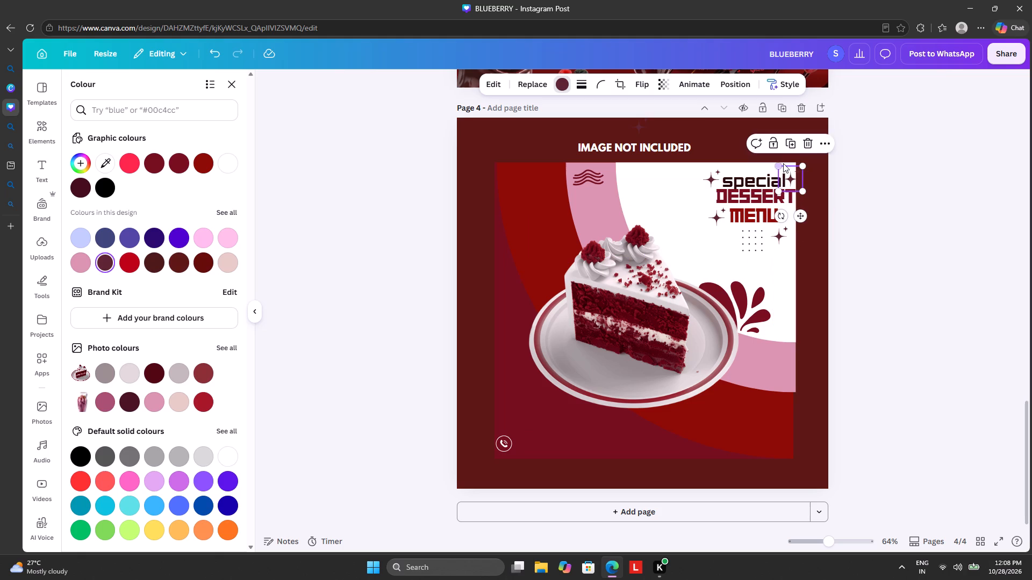
Duplicate the sparkle once more and place the copy over the outer petals of the maroon splash motif.
left_click(789, 141)
left_click_drag(801, 177, 575, 174)
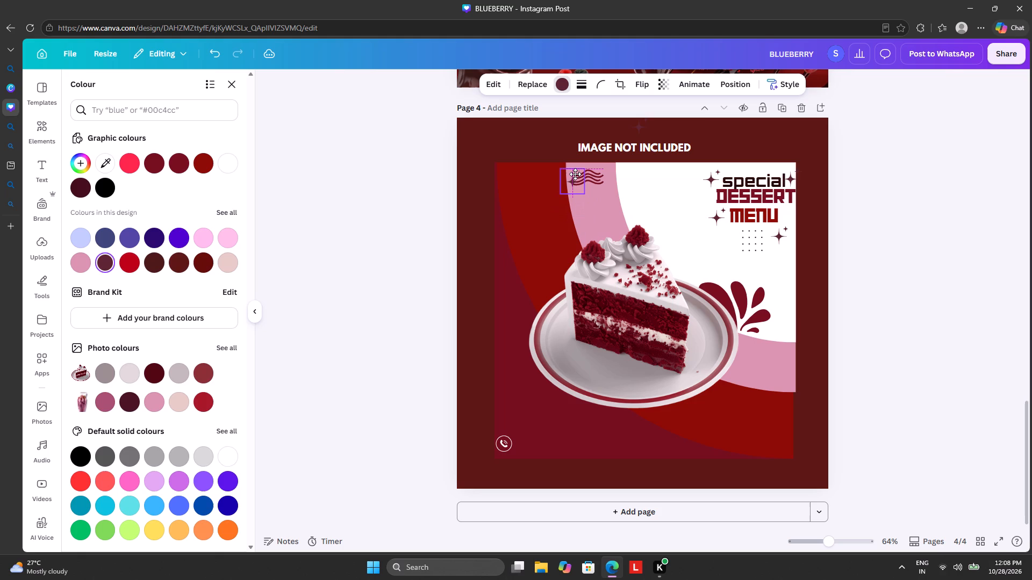
left_click_drag(575, 174, 763, 272)
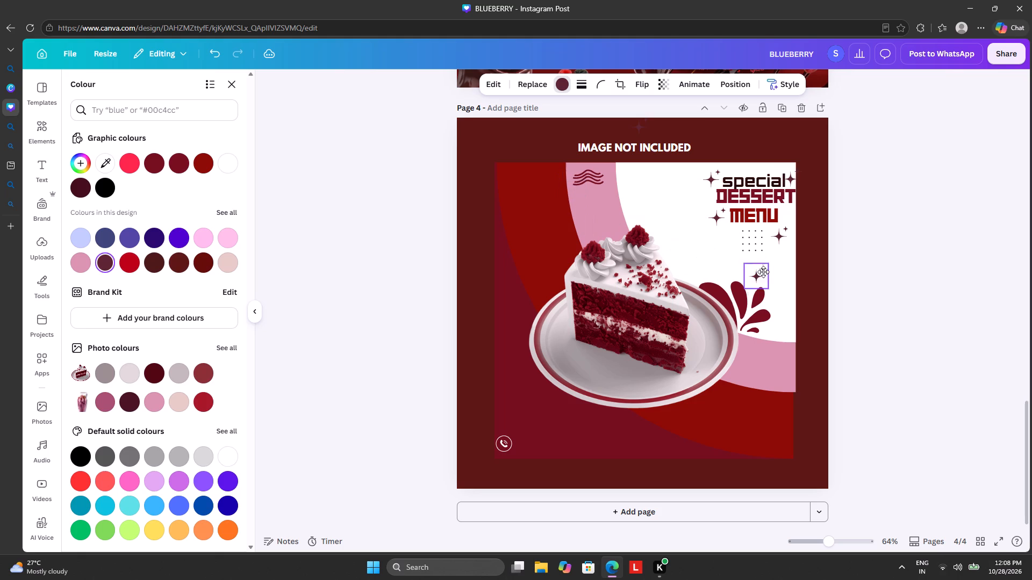
left_click_drag(763, 272, 773, 301)
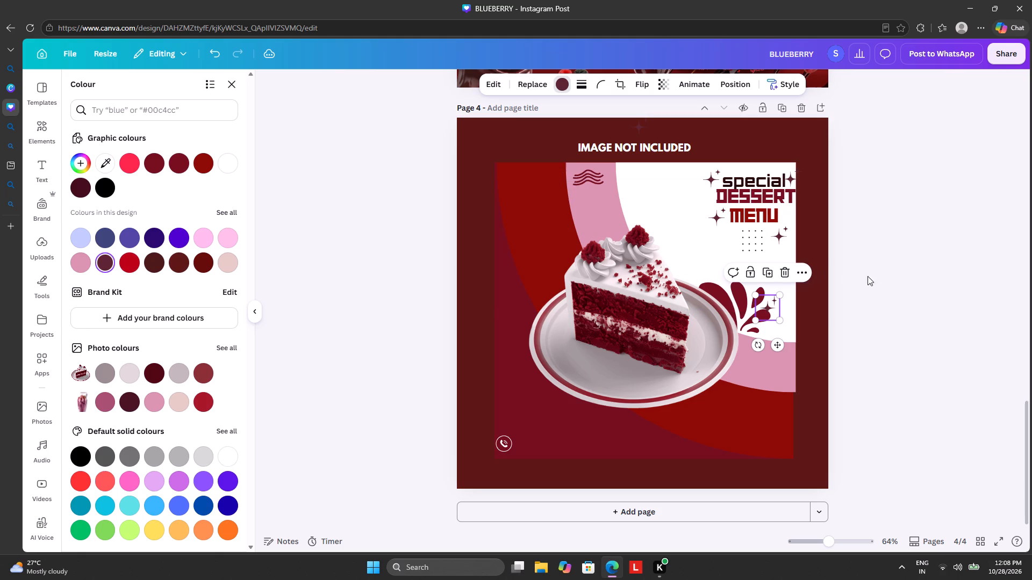
left_click(876, 276)
left_click(880, 288)
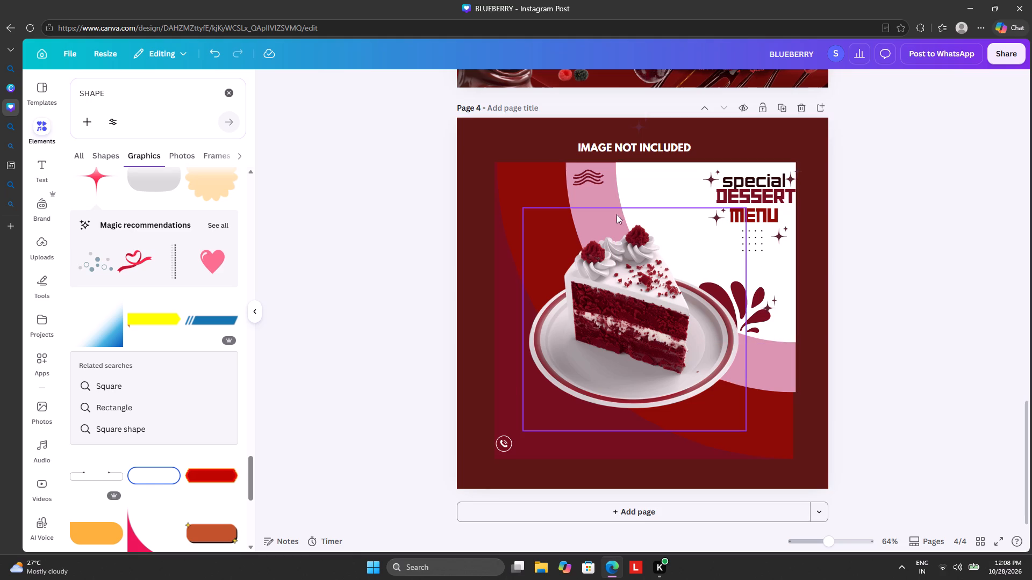
Duplicate the maroon wavy-line accent, place the copy just above the phone icon and recolour it white.
left_click(589, 172)
left_click(587, 139)
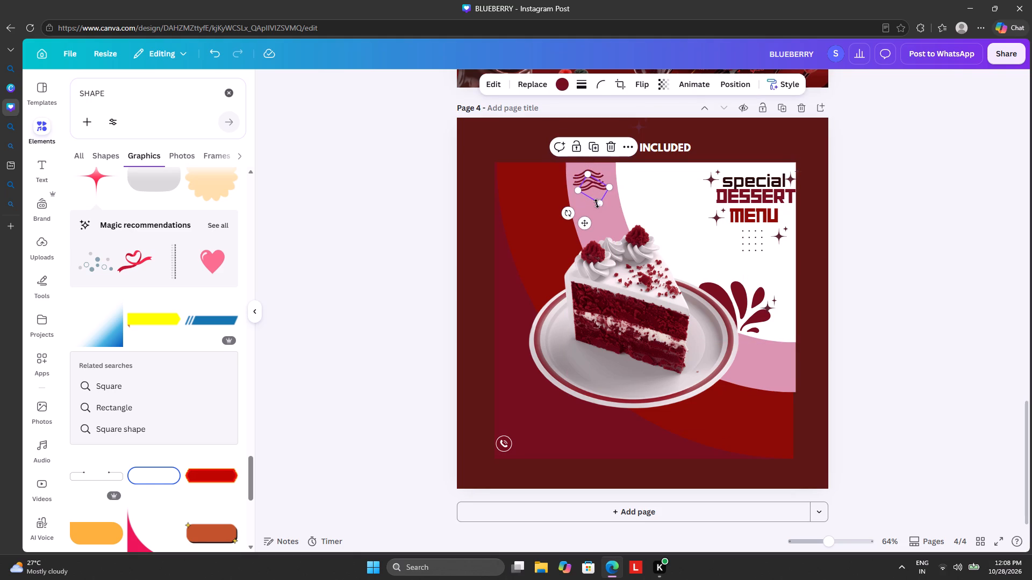
left_click_drag(597, 194, 492, 366)
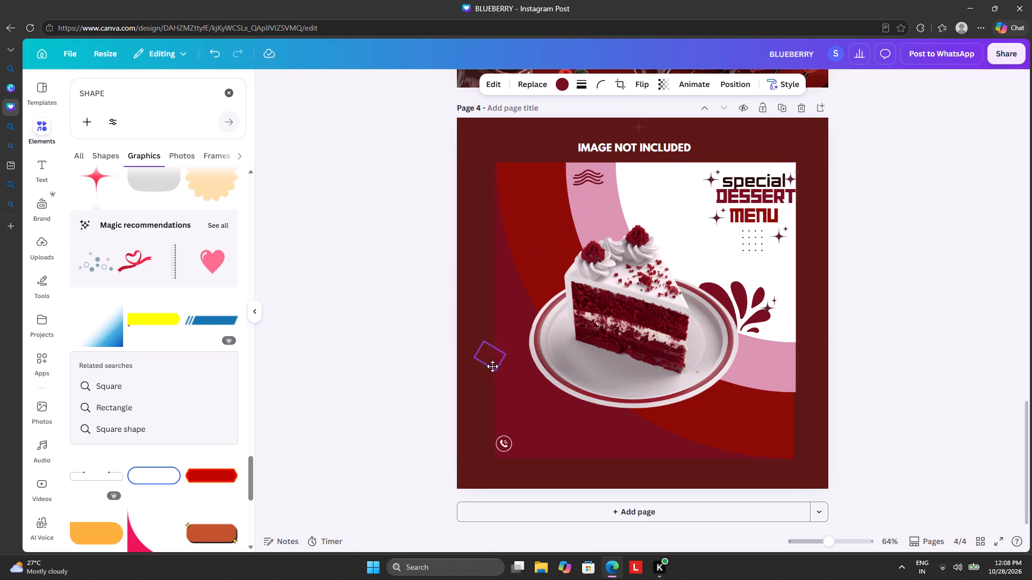
left_click_drag(492, 366, 525, 427)
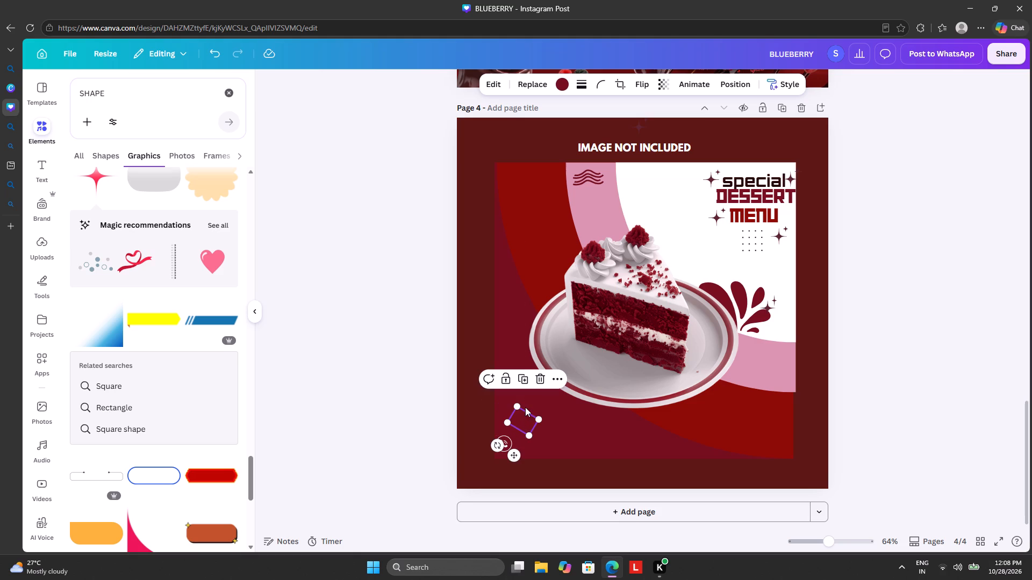
left_click(561, 85)
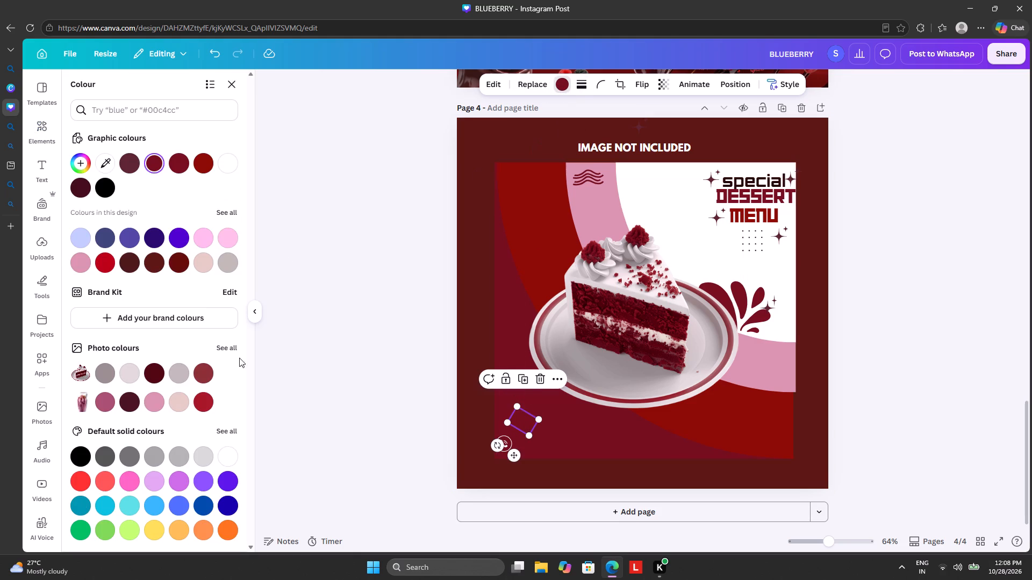
left_click(236, 159)
left_click(355, 187)
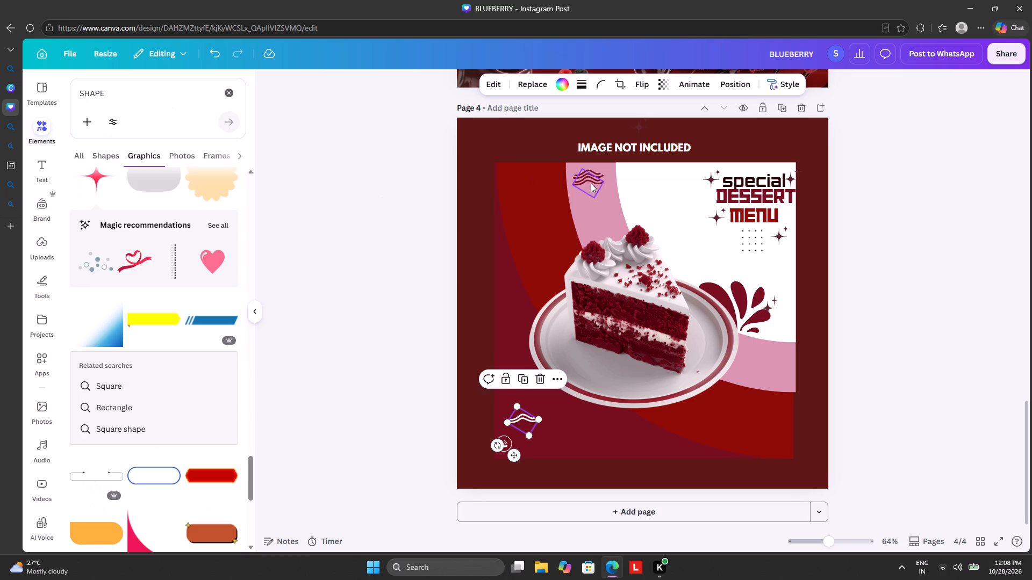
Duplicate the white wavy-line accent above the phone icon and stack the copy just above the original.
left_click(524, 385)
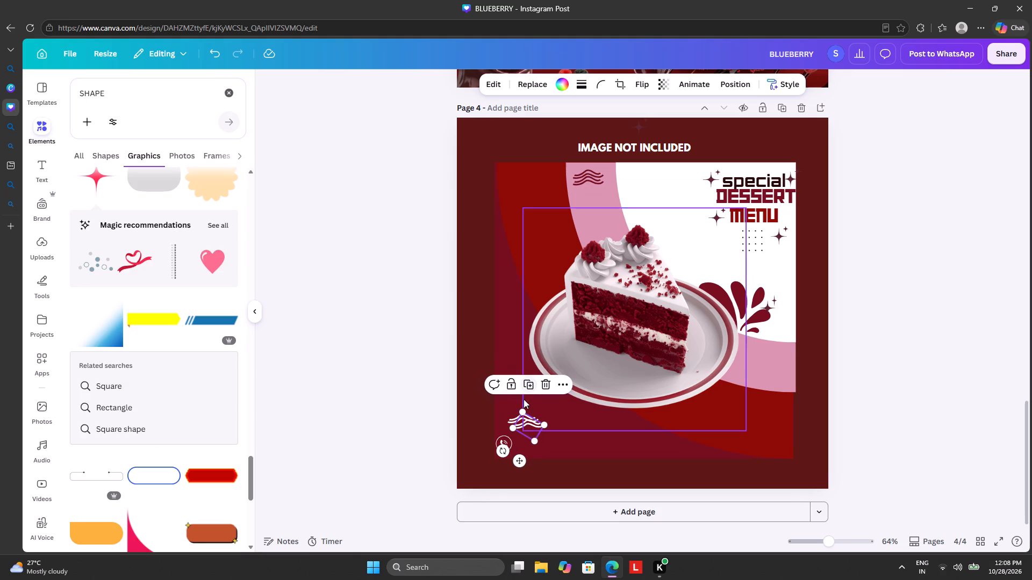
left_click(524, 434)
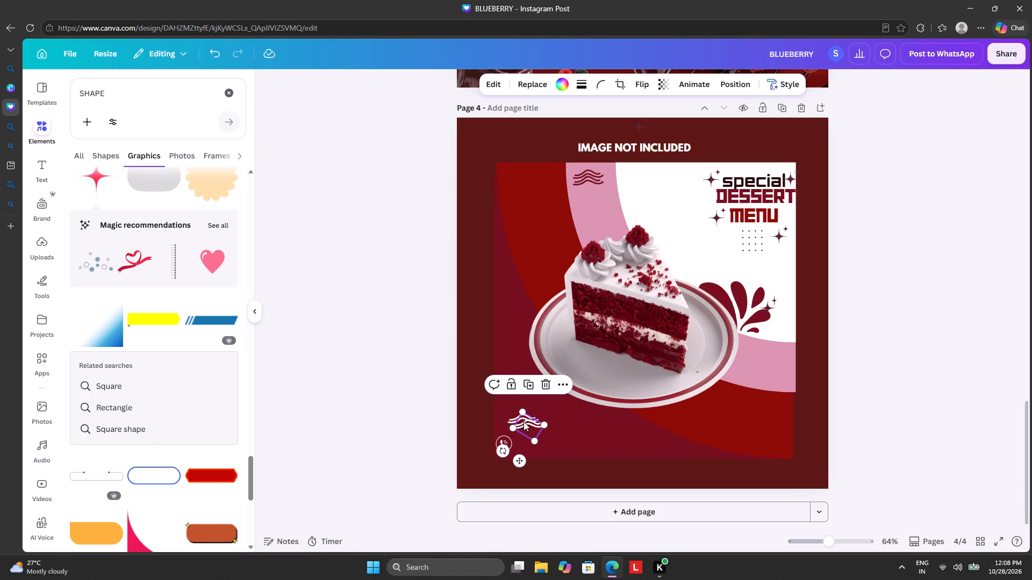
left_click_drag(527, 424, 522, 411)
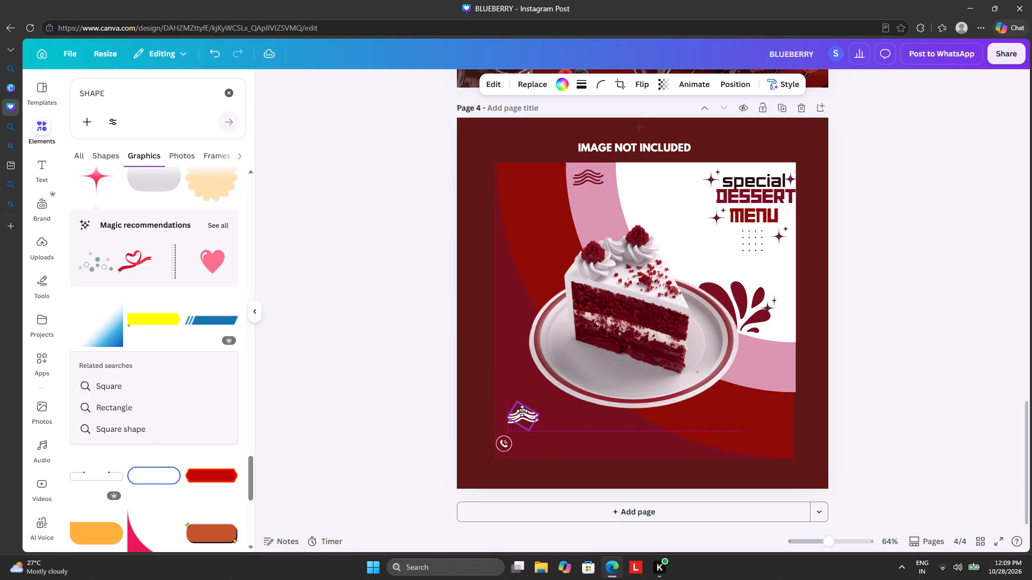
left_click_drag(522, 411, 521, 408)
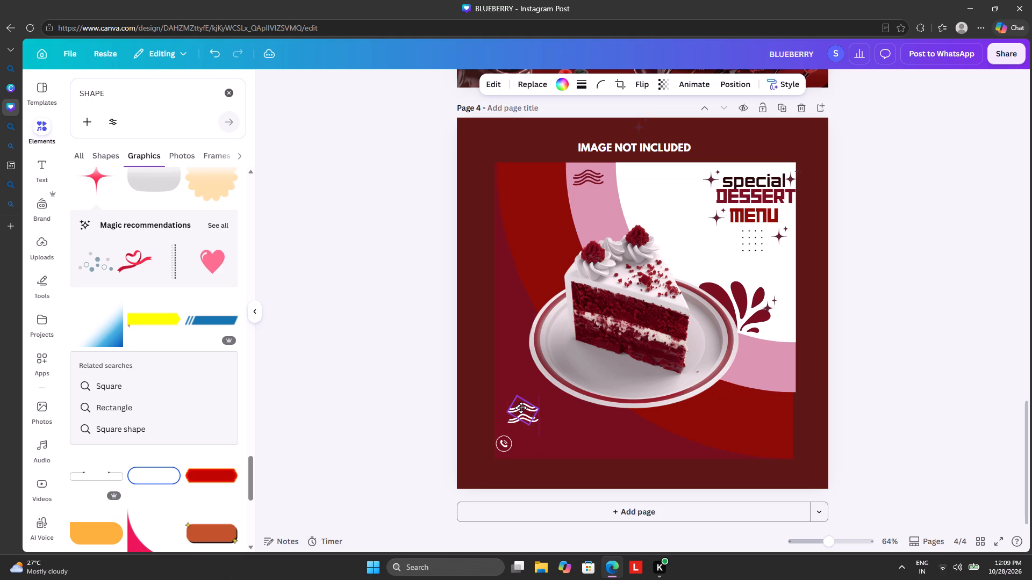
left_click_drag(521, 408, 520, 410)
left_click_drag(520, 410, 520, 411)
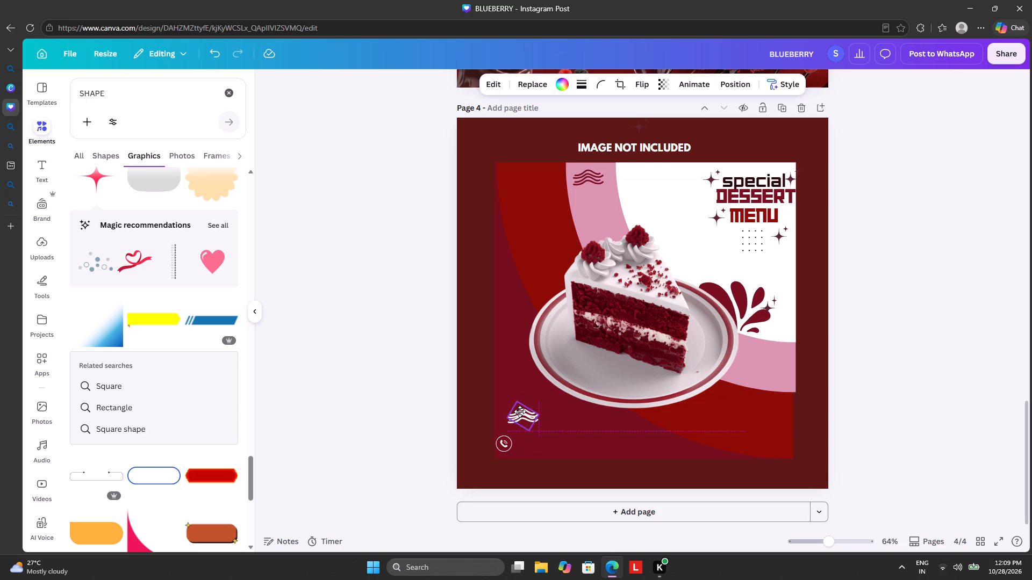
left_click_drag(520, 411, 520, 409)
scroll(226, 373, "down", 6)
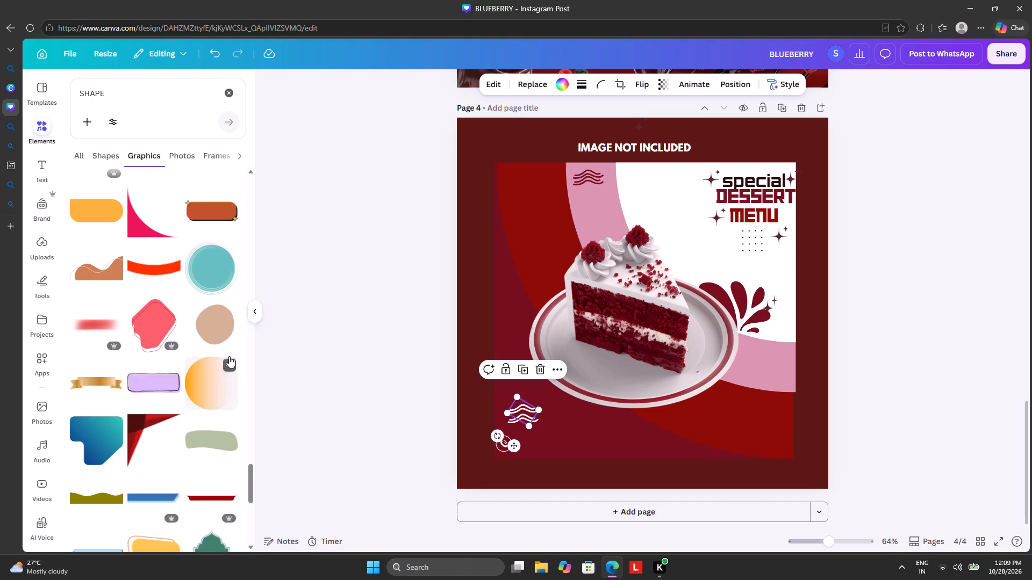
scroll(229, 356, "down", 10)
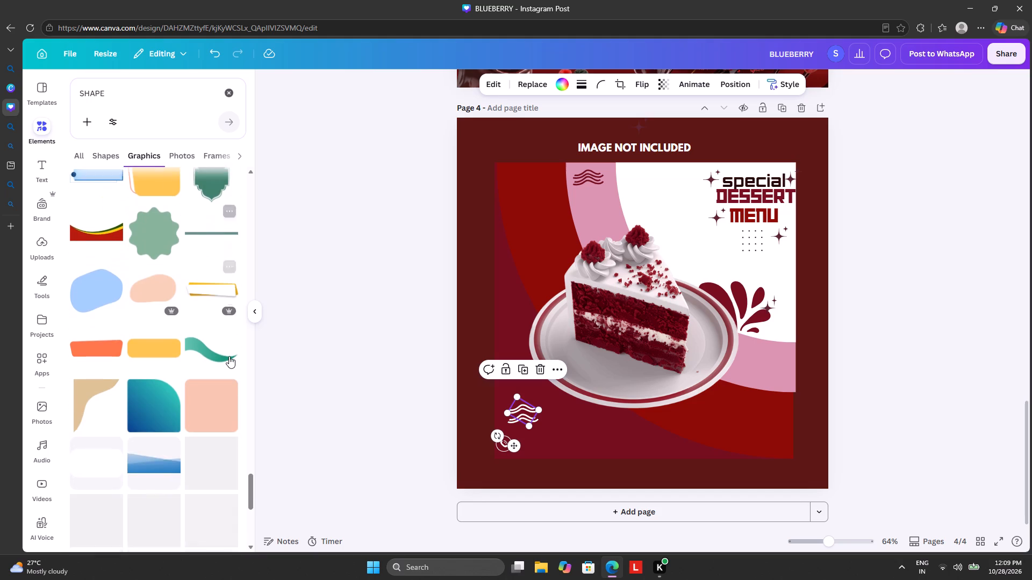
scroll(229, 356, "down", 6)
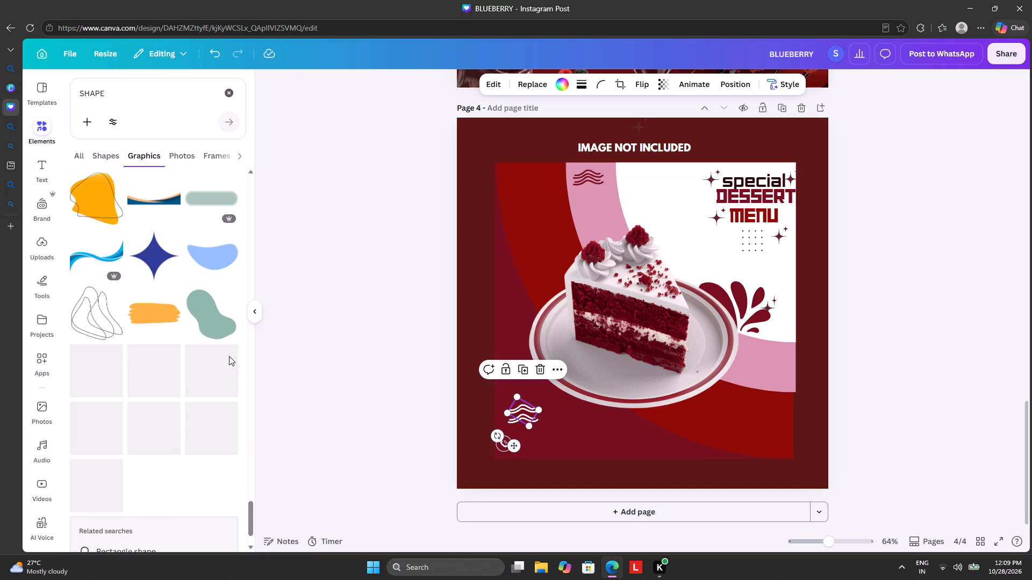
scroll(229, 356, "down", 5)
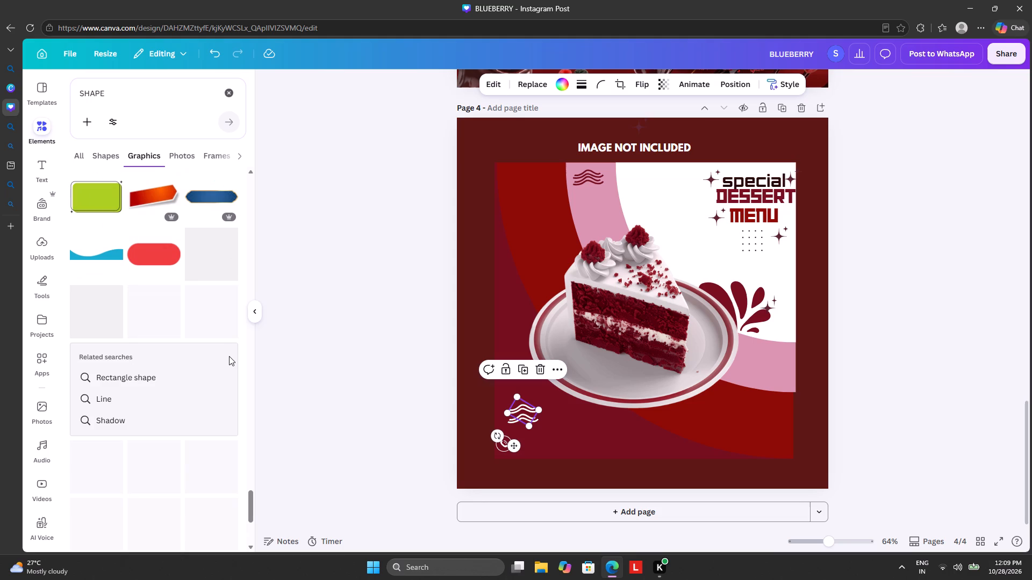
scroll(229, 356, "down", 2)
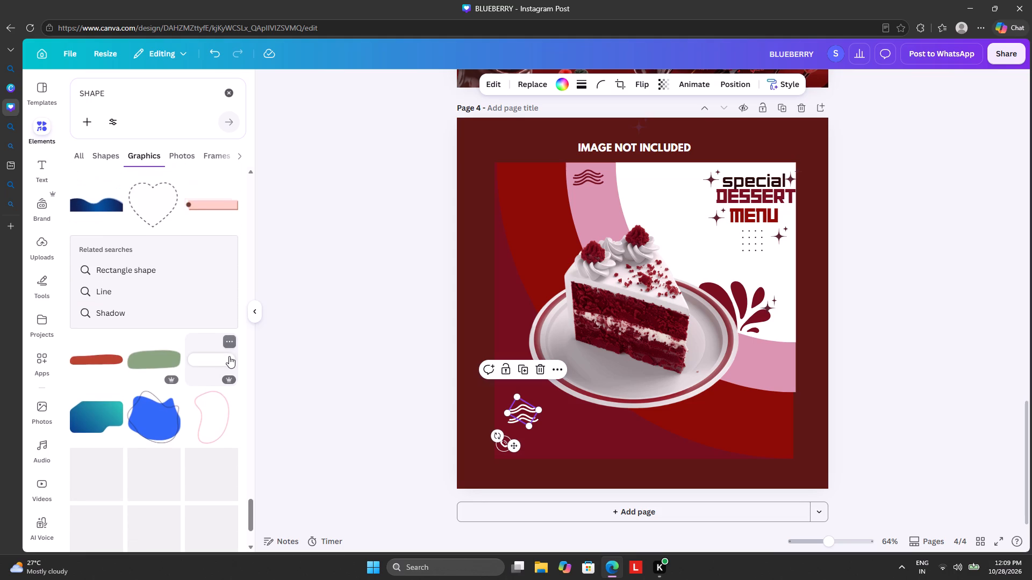
Delete both white wavy-line accents above the phone icon.
left_click(525, 406)
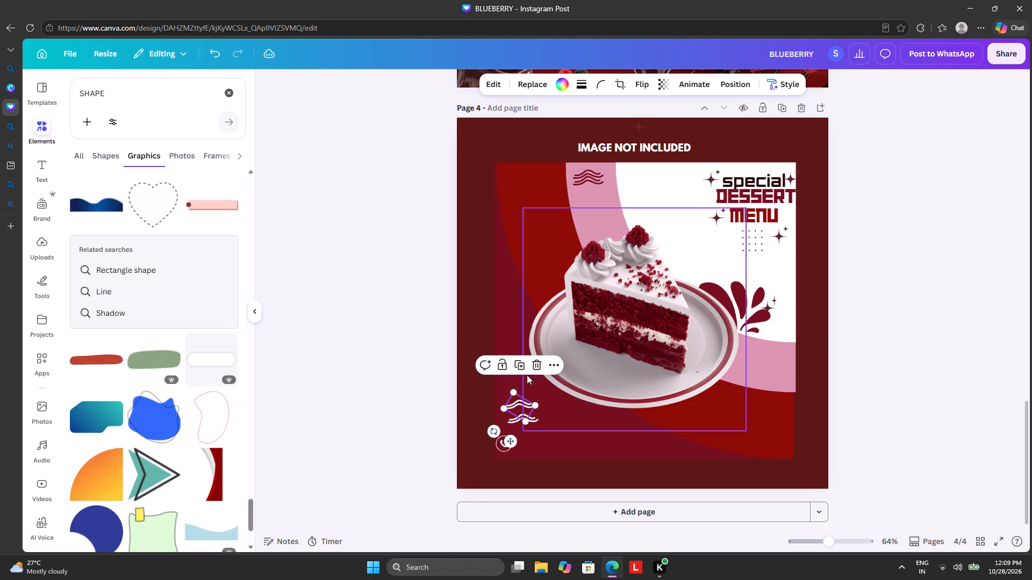
left_click(535, 363)
left_click(518, 417)
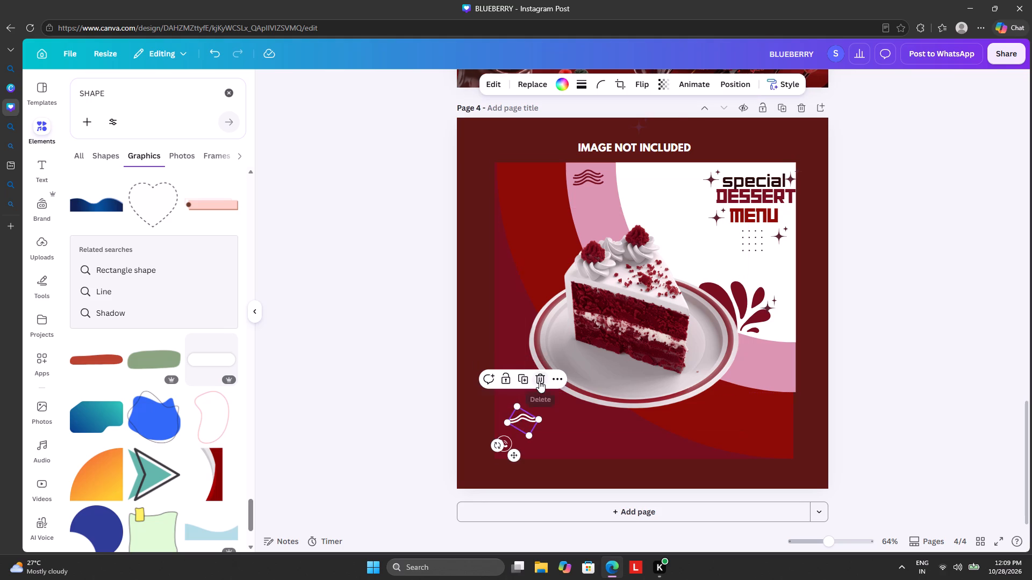
left_click(539, 381)
Browse further through the shape graphics for another decorative accent to suit the dessert post.
scroll(290, 396, "down", 5)
scroll(188, 394, "down", 15)
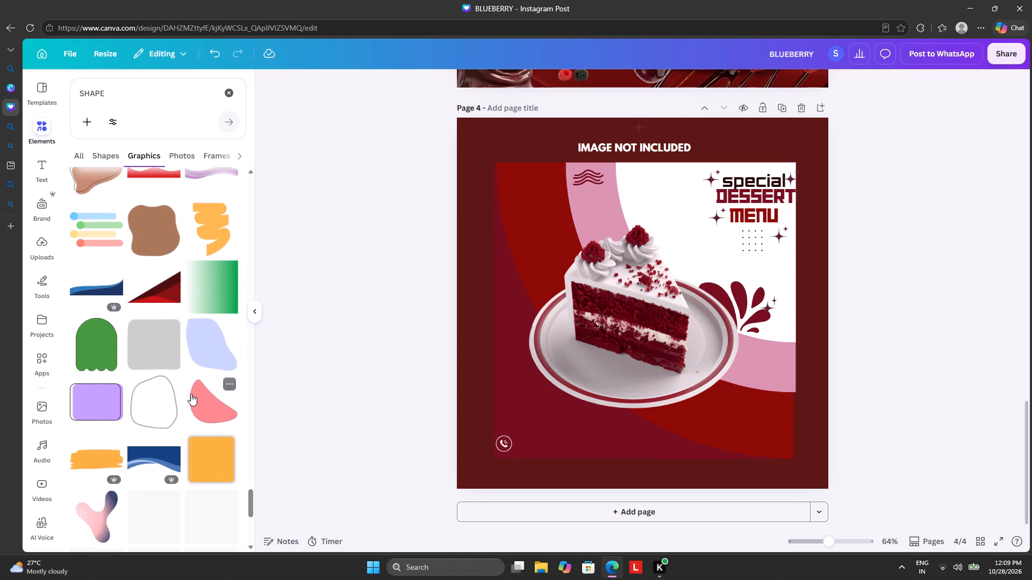
scroll(191, 394, "down", 5)
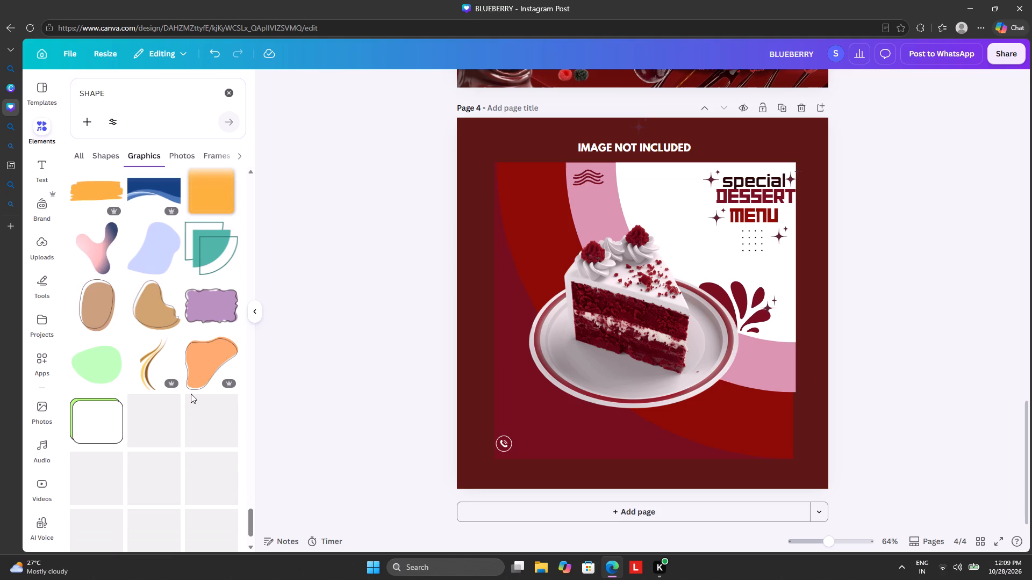
scroll(191, 394, "down", 4)
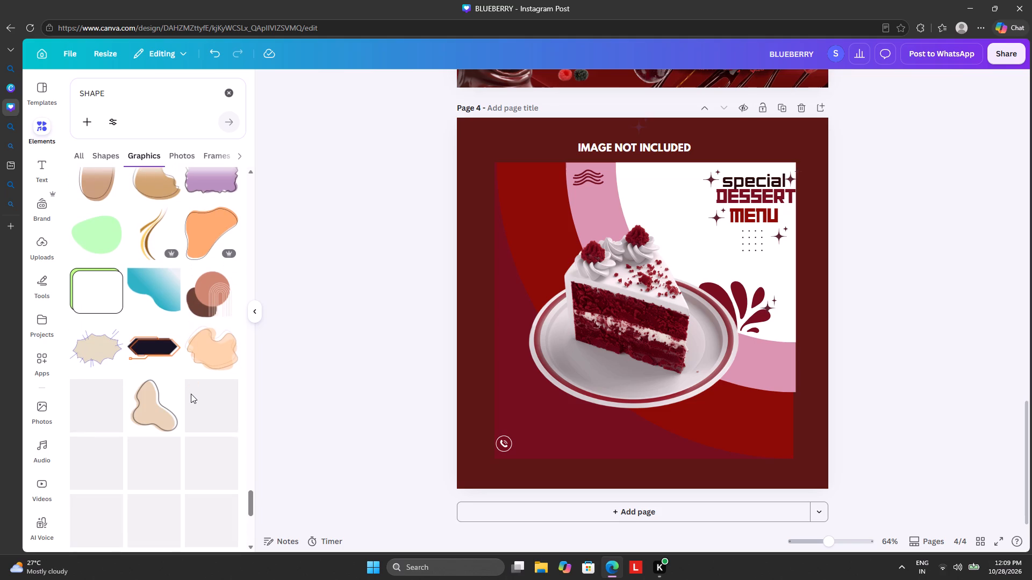
scroll(191, 394, "down", 3)
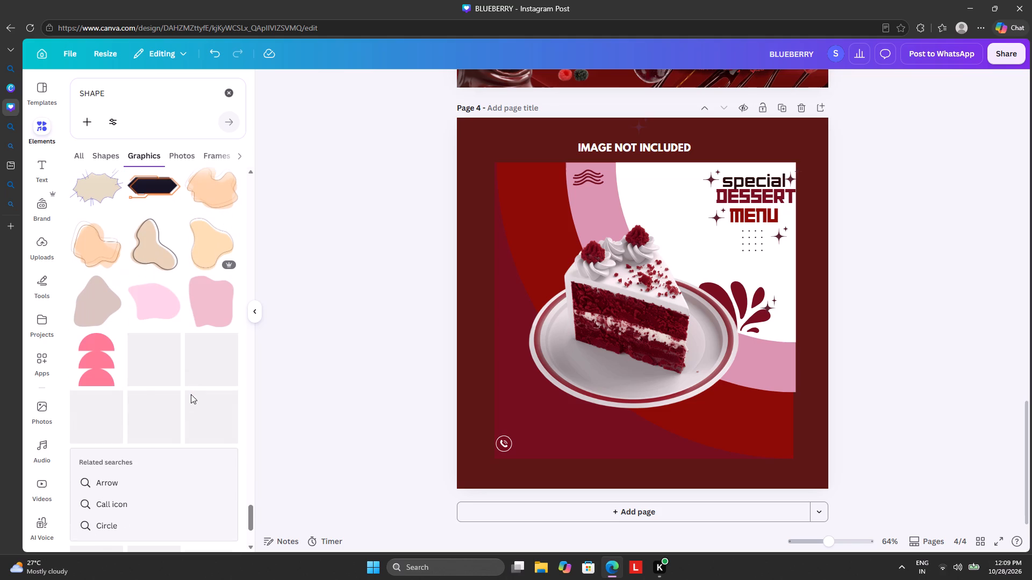
scroll(191, 394, "down", 2)
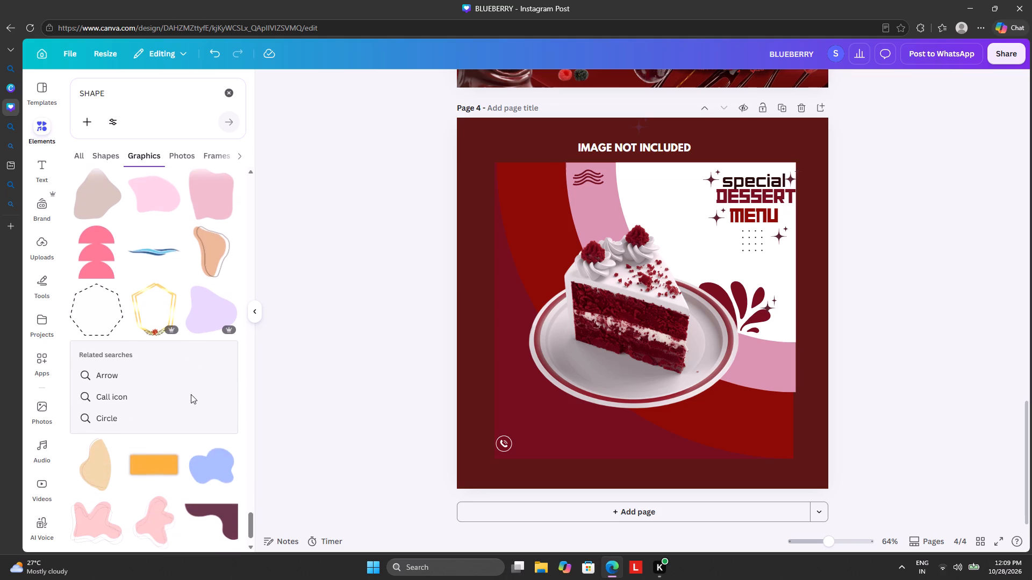
scroll(191, 394, "down", 4)
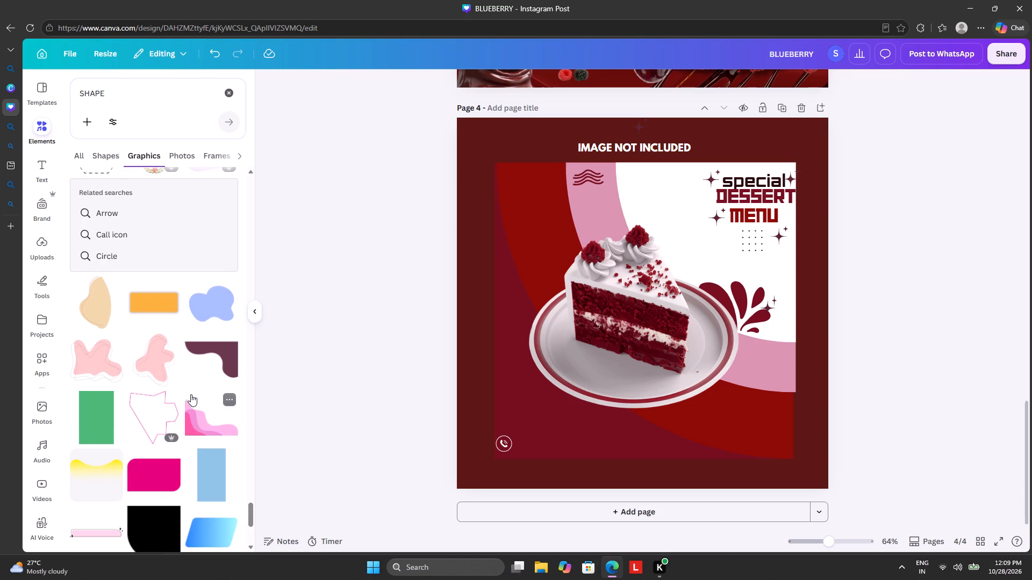
scroll(191, 394, "down", 4)
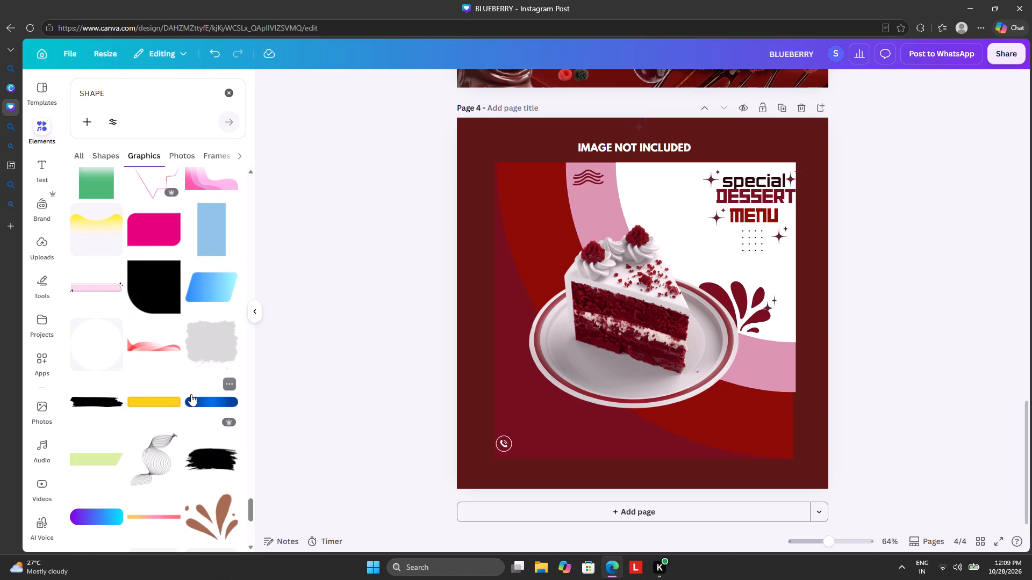
scroll(191, 394, "down", 4)
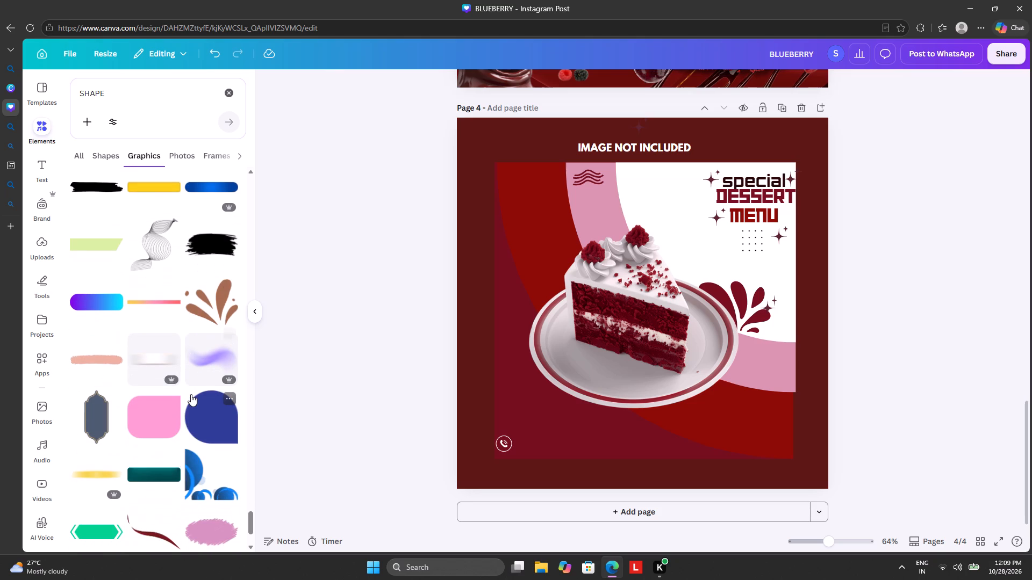
scroll(191, 394, "down", 5)
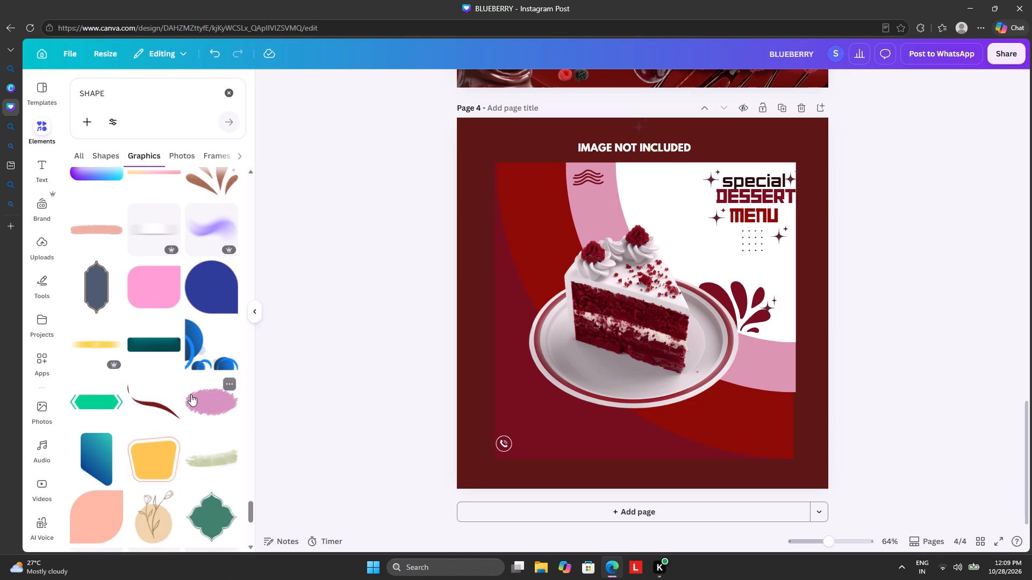
scroll(191, 394, "down", 6)
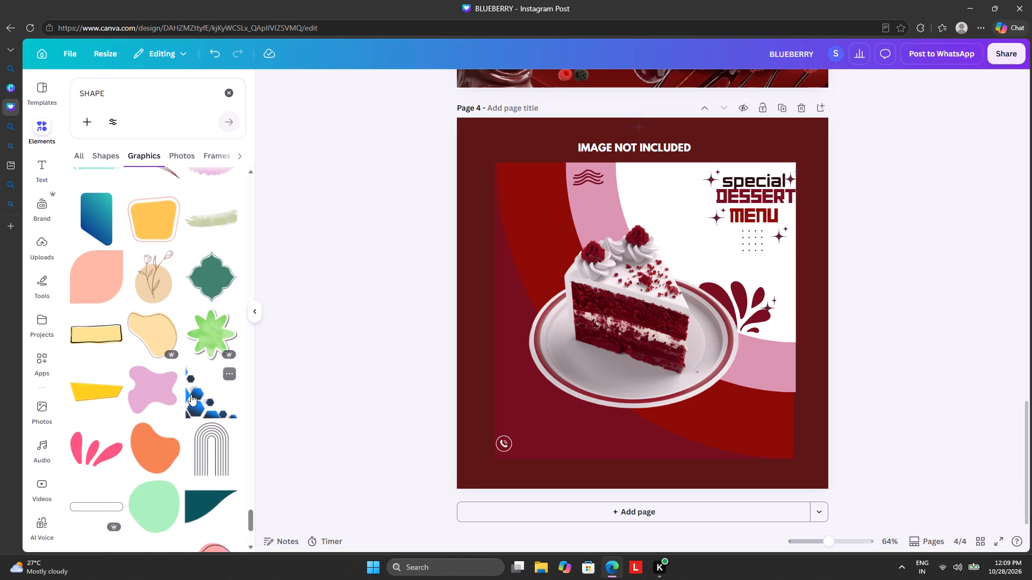
scroll(191, 394, "down", 1)
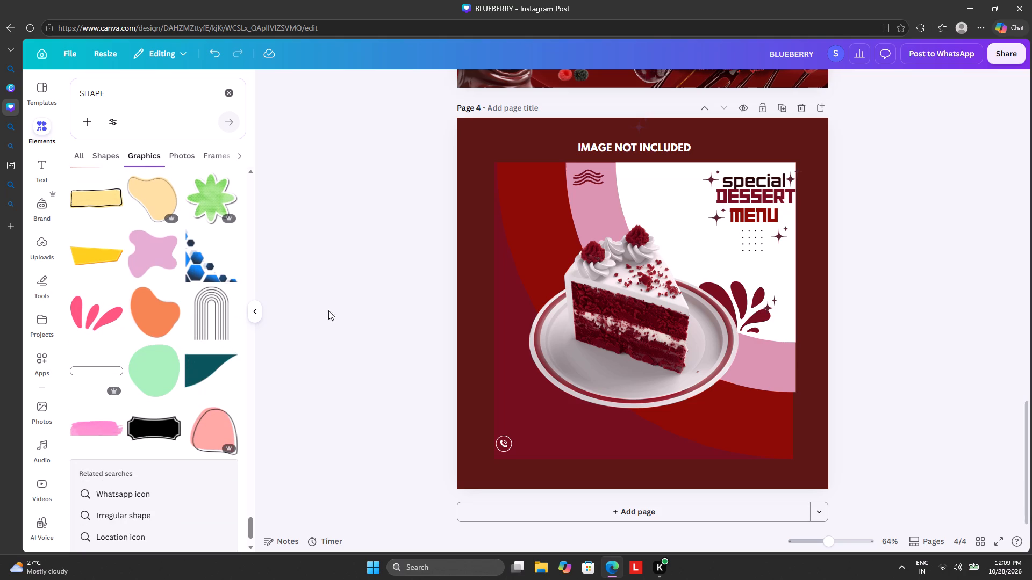
left_click(354, 305)
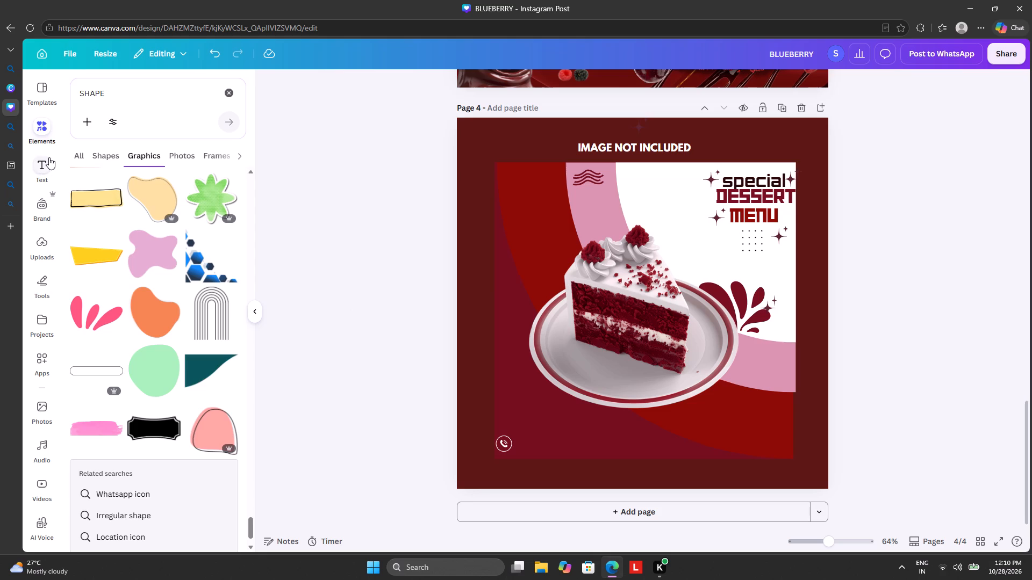
Add a new text box to page 4 and replace its placeholder with "SAVE UP TO".
left_click(49, 157)
left_click(178, 131)
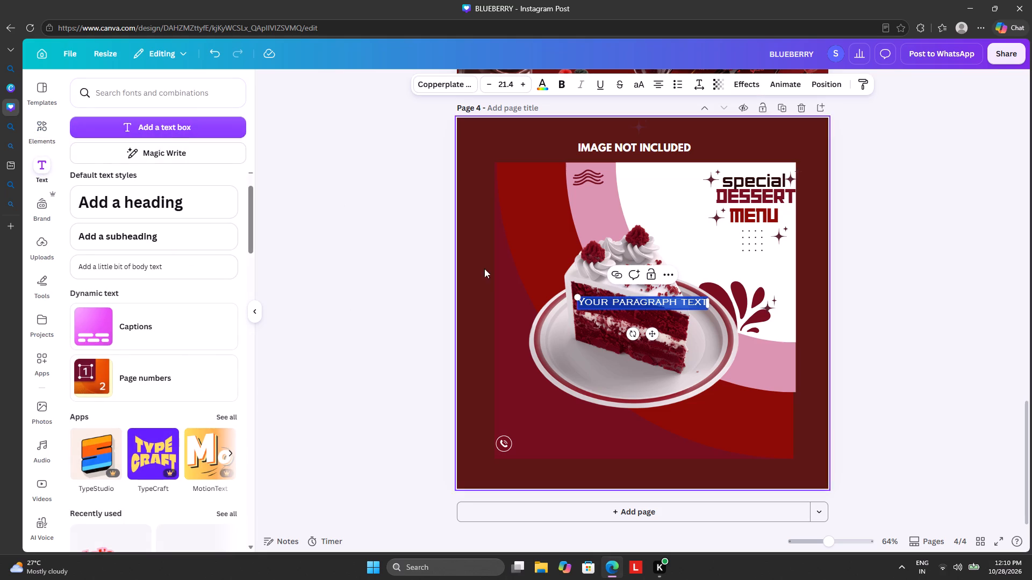
left_click(705, 301)
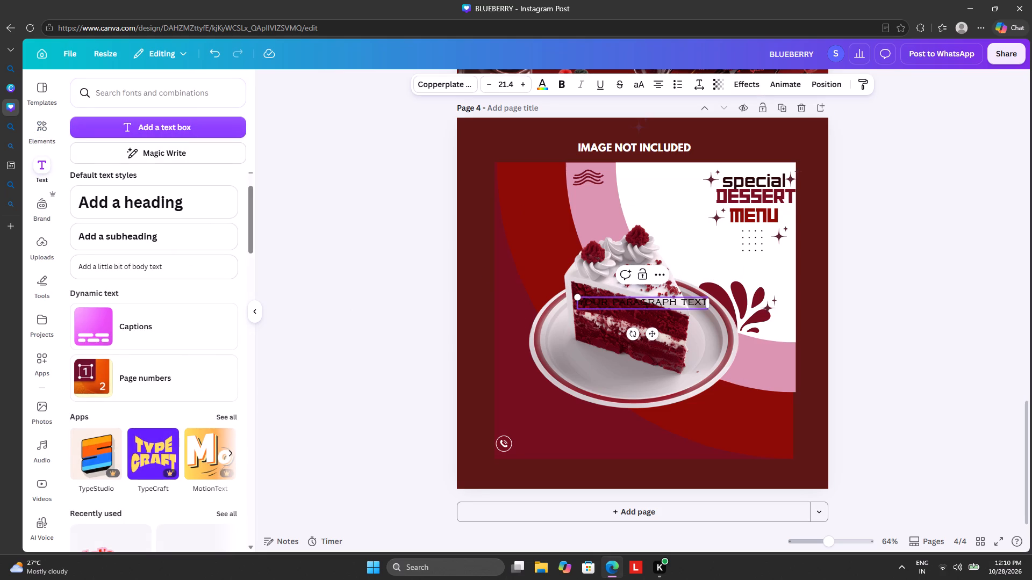
key("BackSpace")
key("BackSpace")
key("BackSpace")
key("BackSpace")
key("BackSpace")
key("BackSpace")
key("BackSpace")
key("BackSpace")
key("BackSpace")
key("BackSpace")
key("BackSpace")
key("BackSpace")
key("BackSpace")
key("BackSpace")
key("BackSpace")
key("BackSpace")
key("BackSpace")
key("BackSpace")
key("BackSpace")
key("BackSpace")
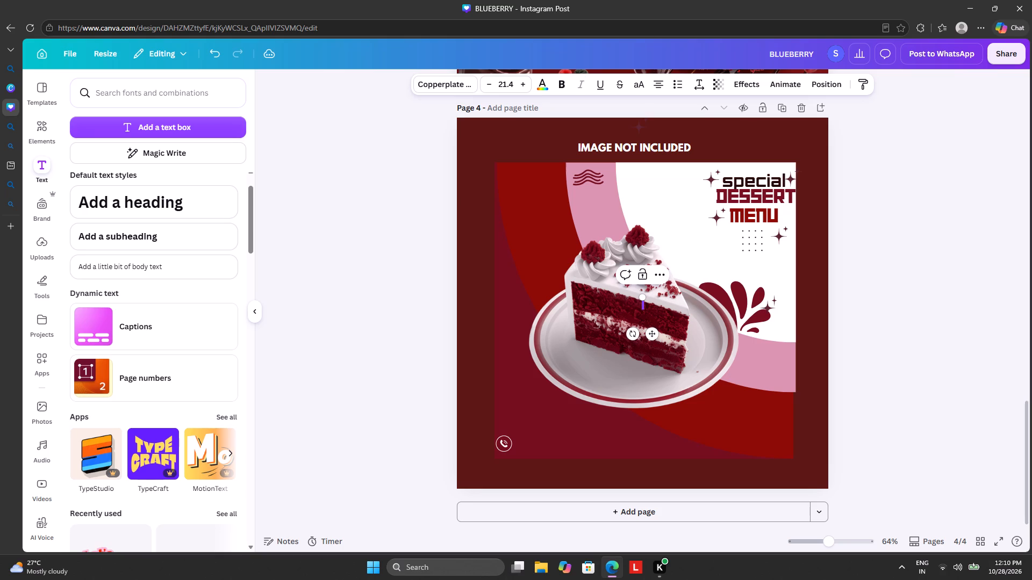
key("s")
type("ave")
key("space")
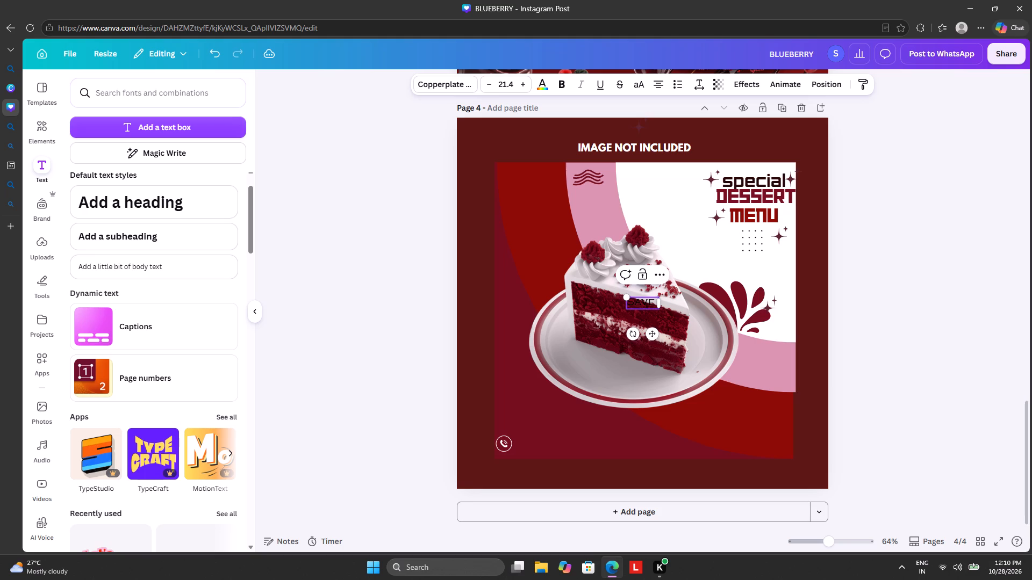
key("BackSpace")
key("BackSpace")
key("BackSpace")
key("BackSpace")
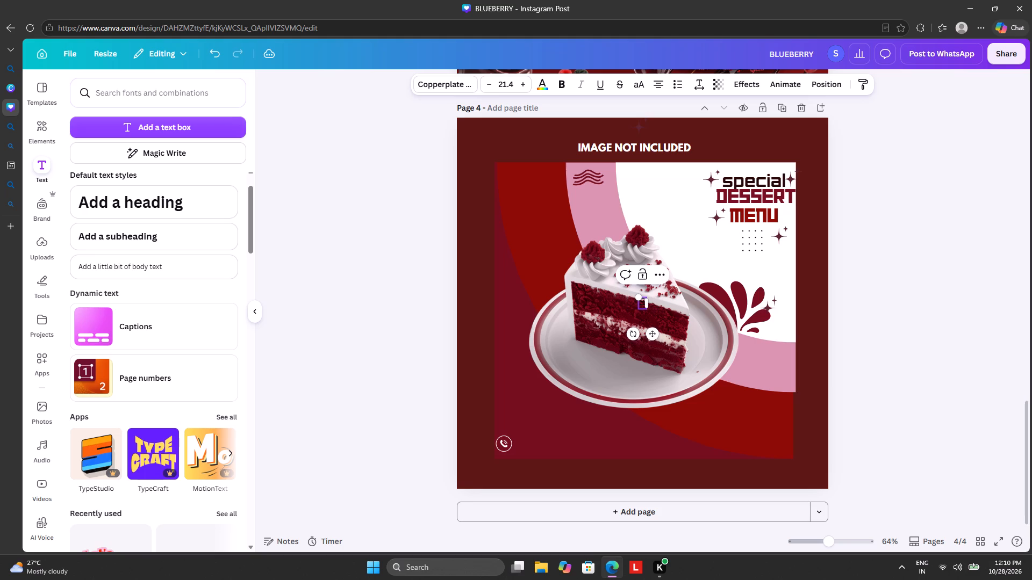
type("AVE")
key("space")
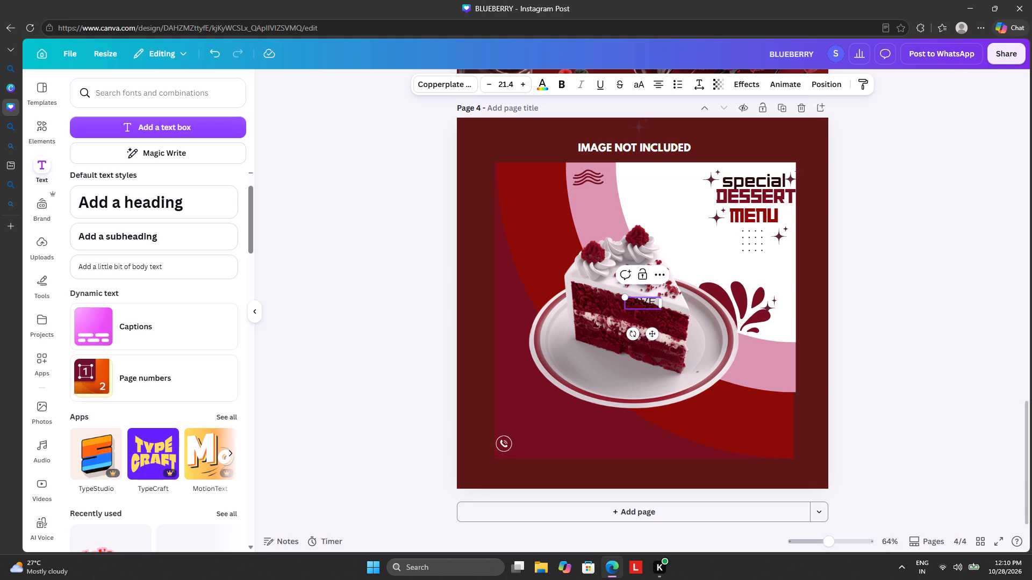
type("UP")
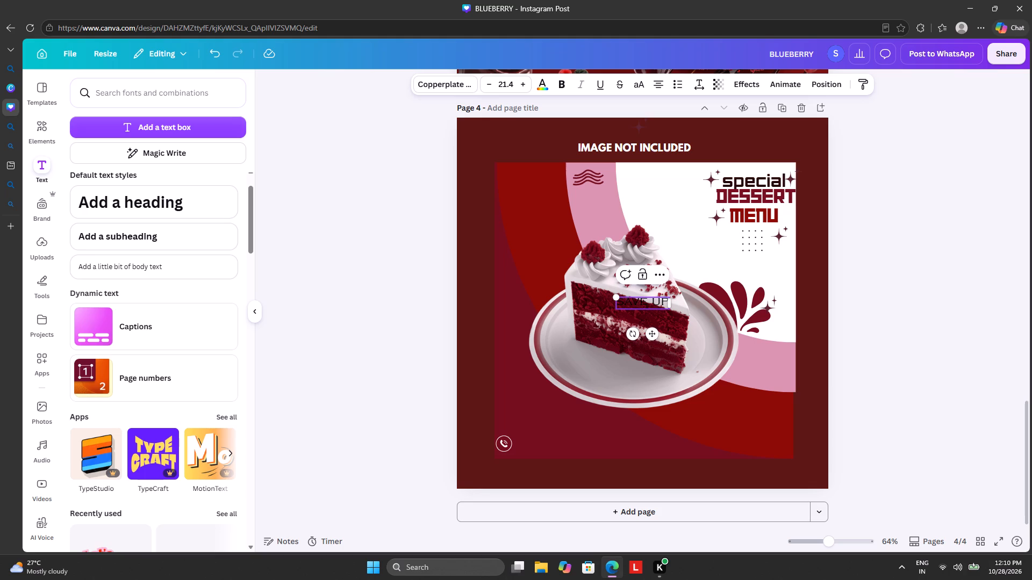
key("space")
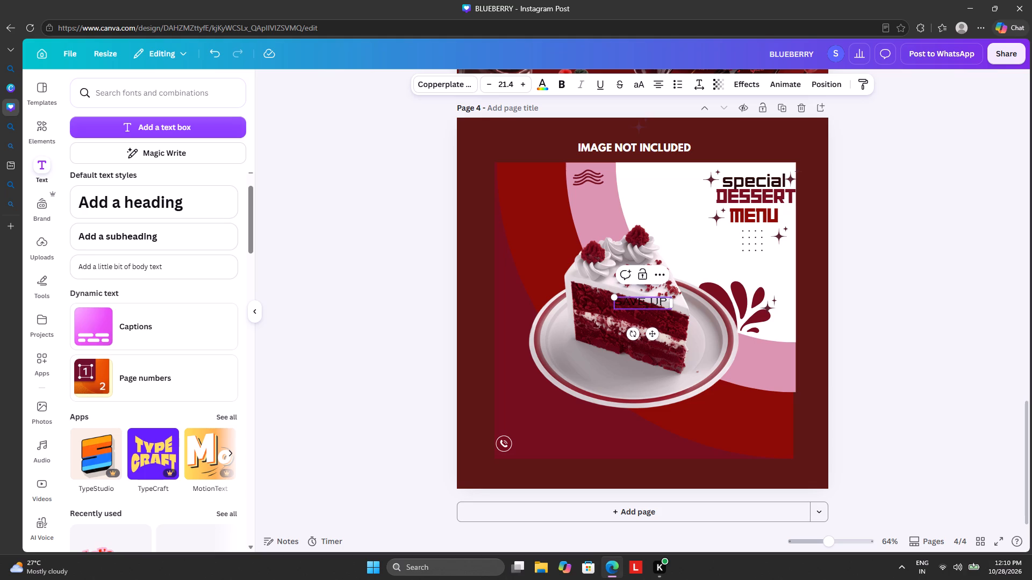
type("TO")
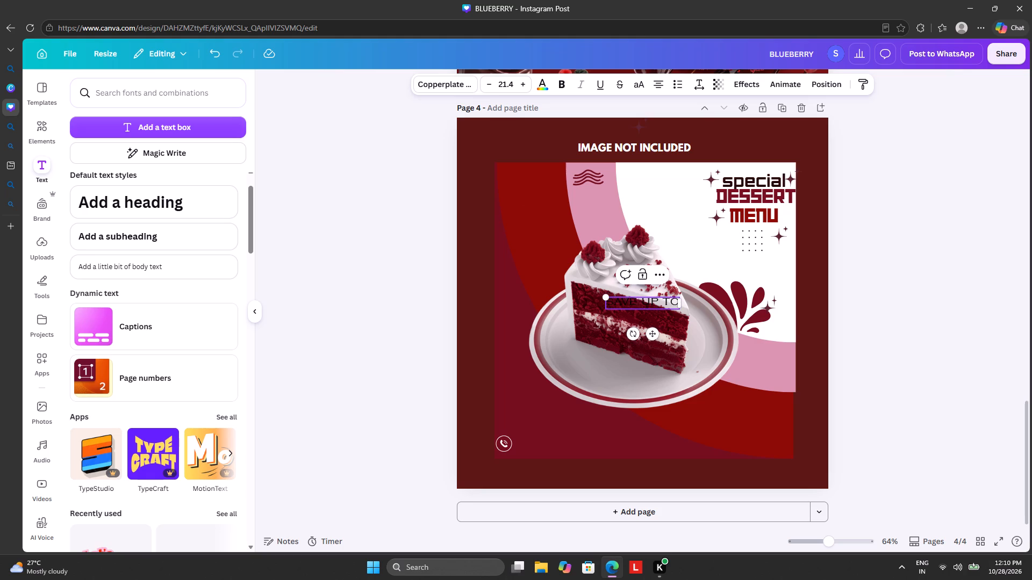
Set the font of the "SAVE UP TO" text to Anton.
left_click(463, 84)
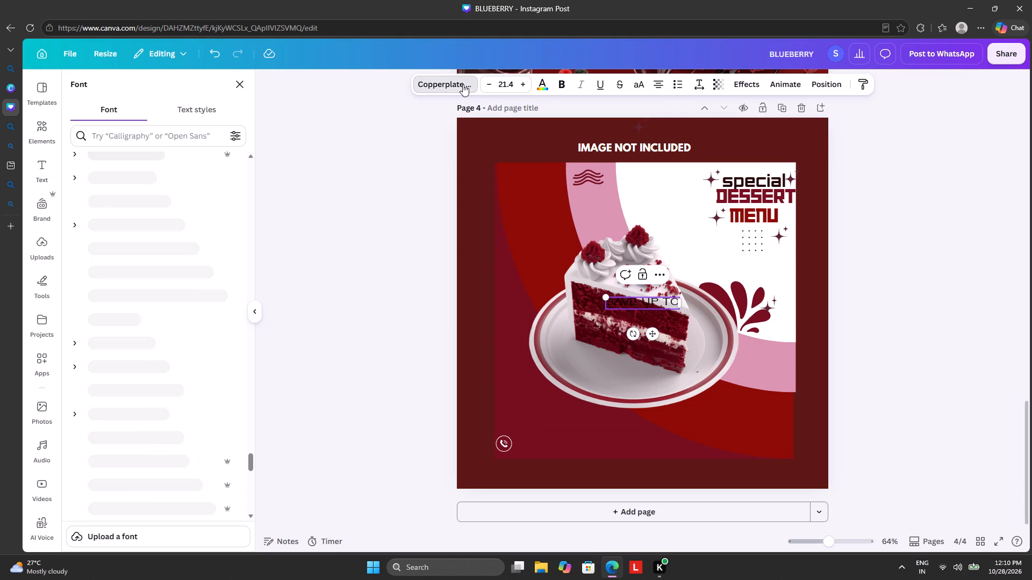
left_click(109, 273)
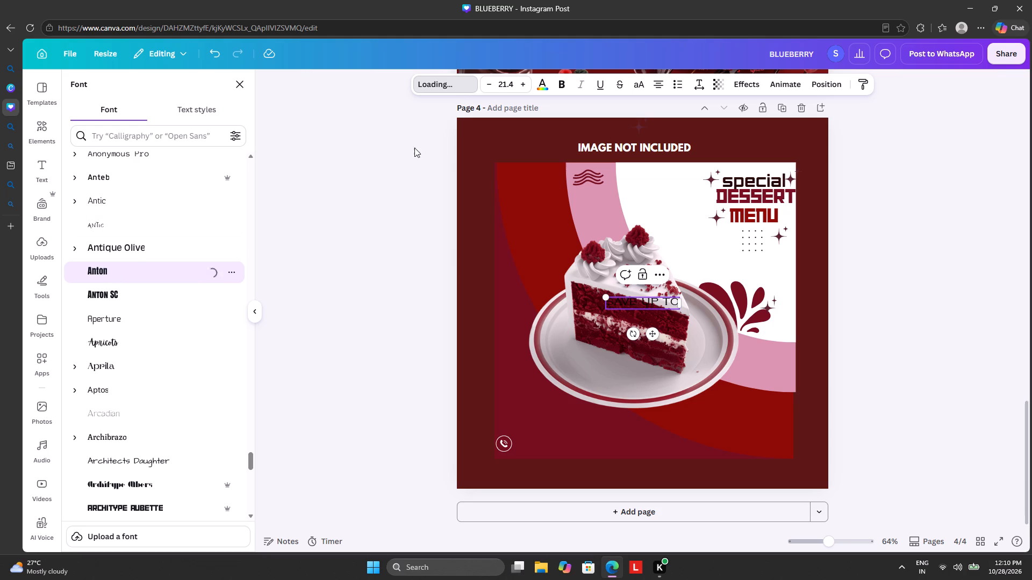
Try white for the "SAVE UP TO" text and move it off the cake onto the maroon area to its left.
left_click(537, 82)
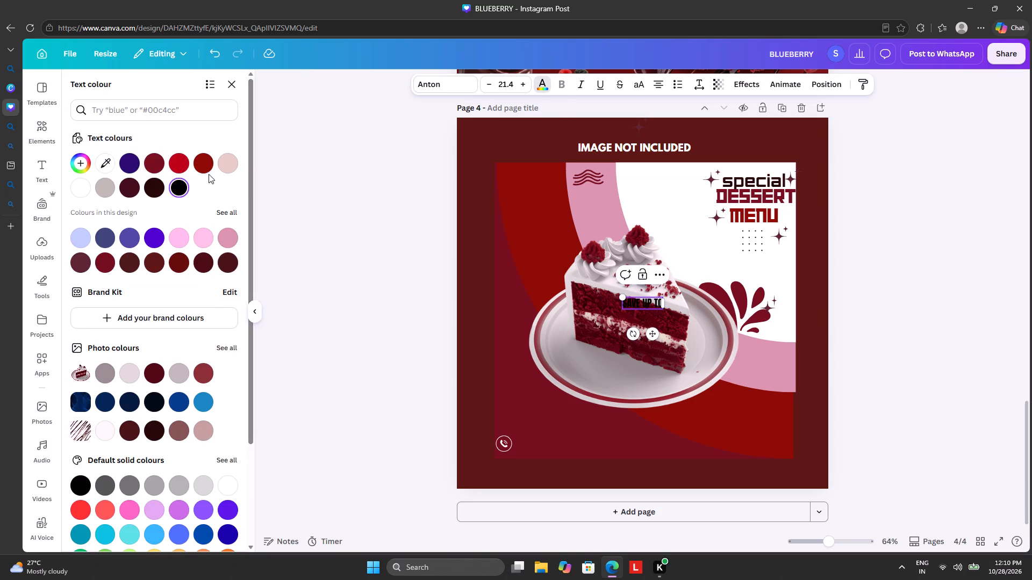
left_click(78, 197)
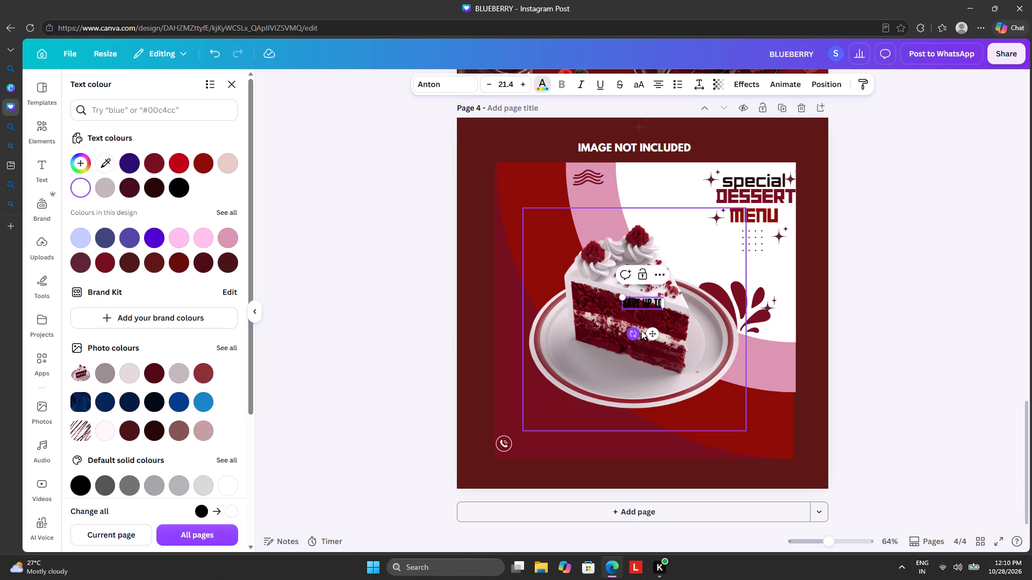
left_click_drag(652, 334, 539, 321)
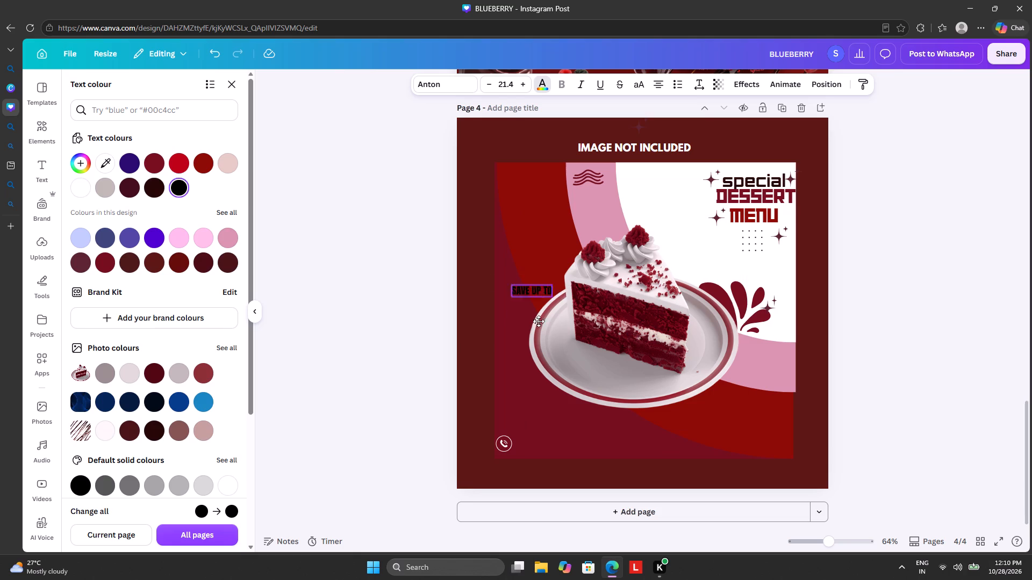
left_click_drag(539, 321, 535, 298)
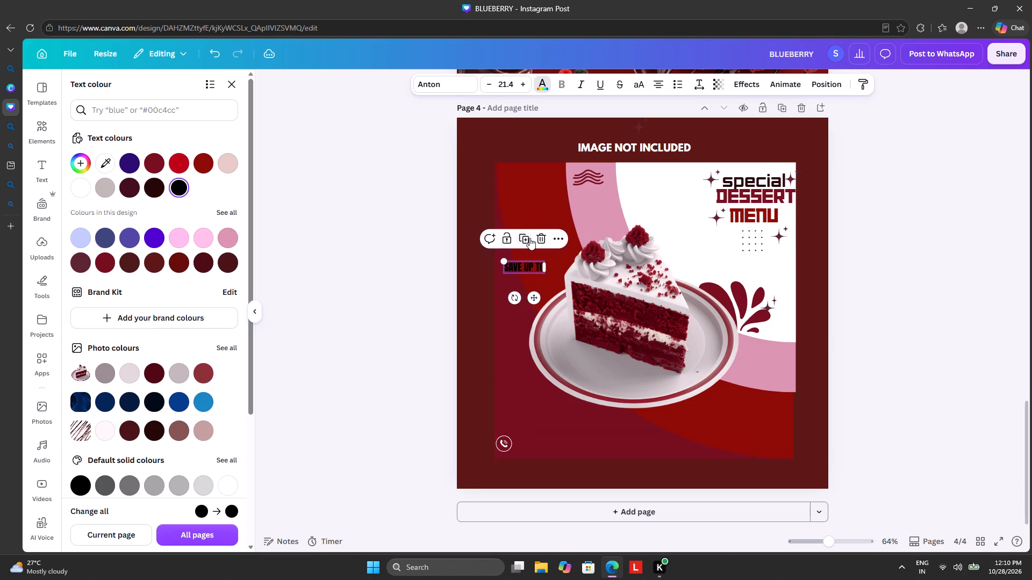
Enlarge the "SAVE UP TO" text to about size 63.7 and recolour all of its letters white.
left_click(524, 268)
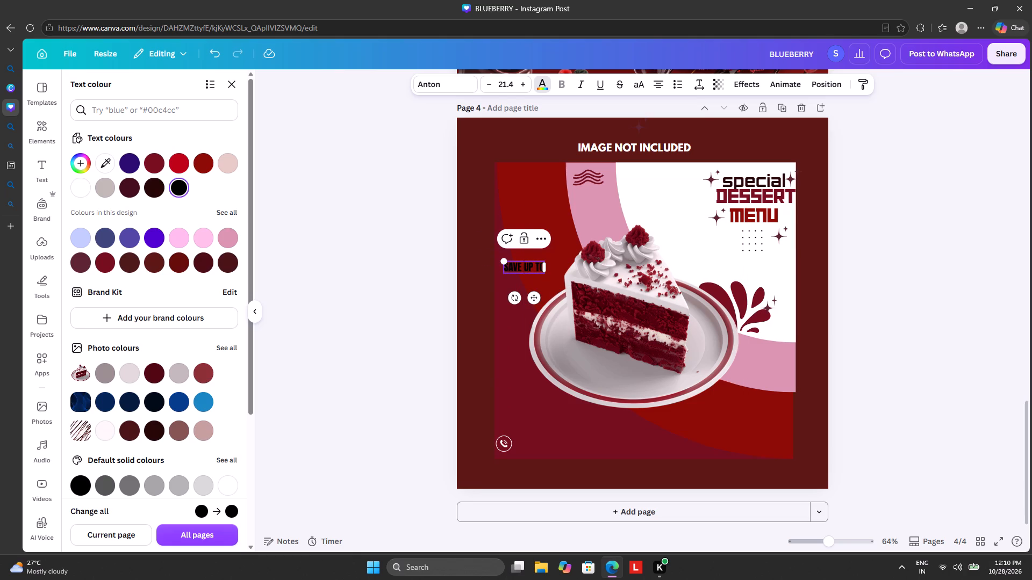
left_click_drag(539, 267, 491, 262)
left_click(79, 182)
double_click(79, 182)
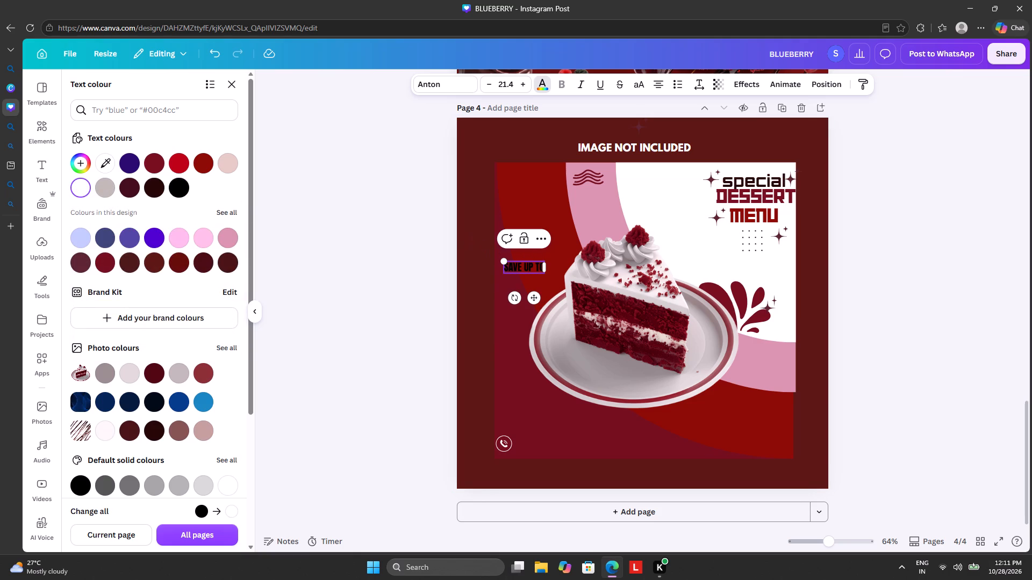
left_click_drag(503, 261, 427, 259)
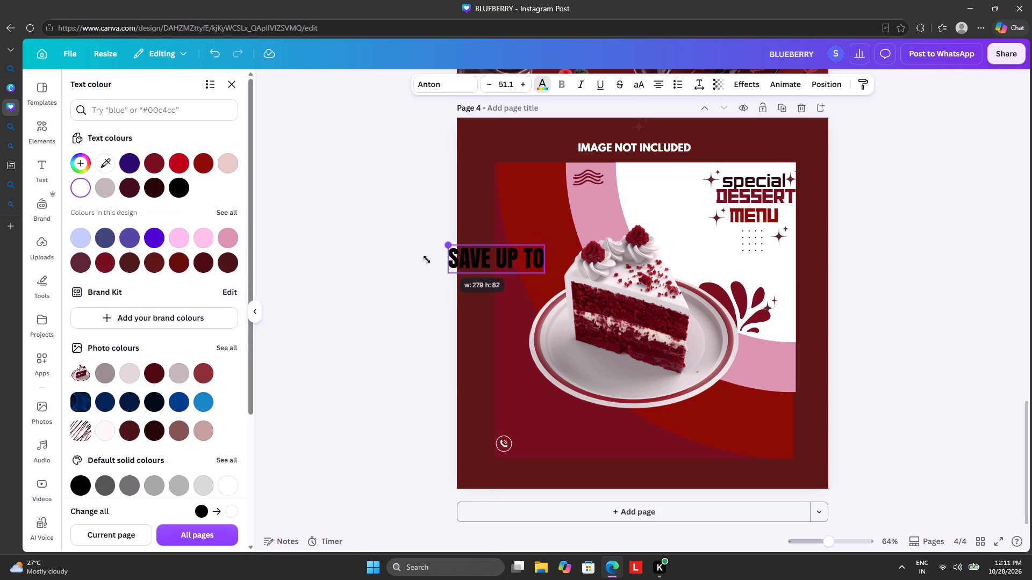
left_click_drag(427, 259, 417, 260)
left_click_drag(427, 251, 429, 251)
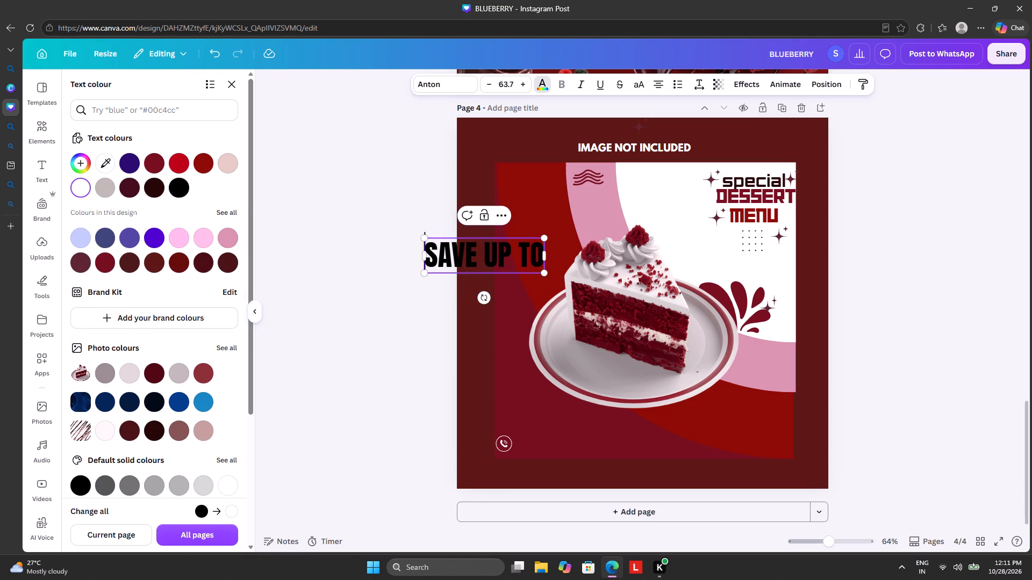
left_click_drag(429, 251, 538, 265)
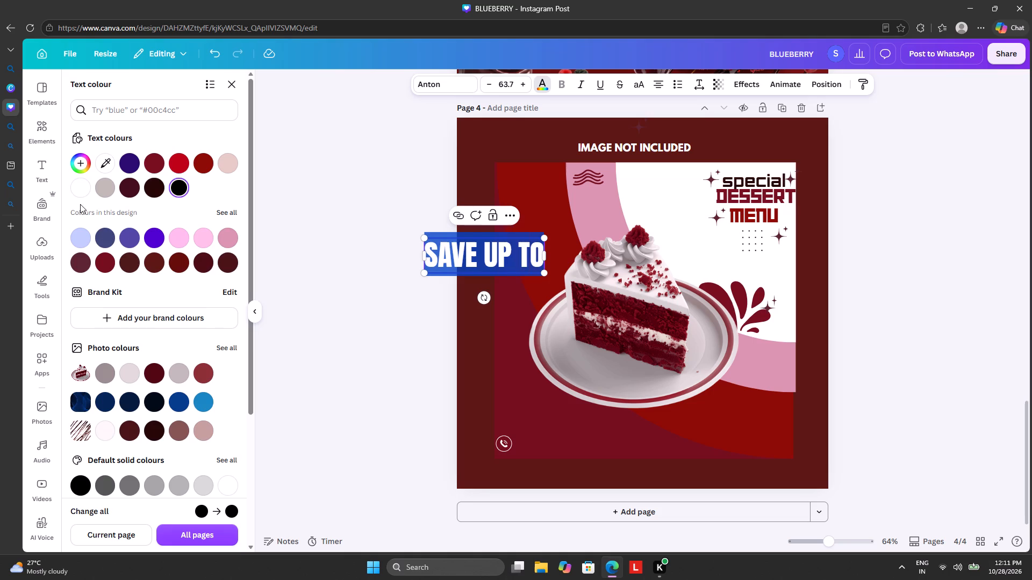
left_click(75, 193)
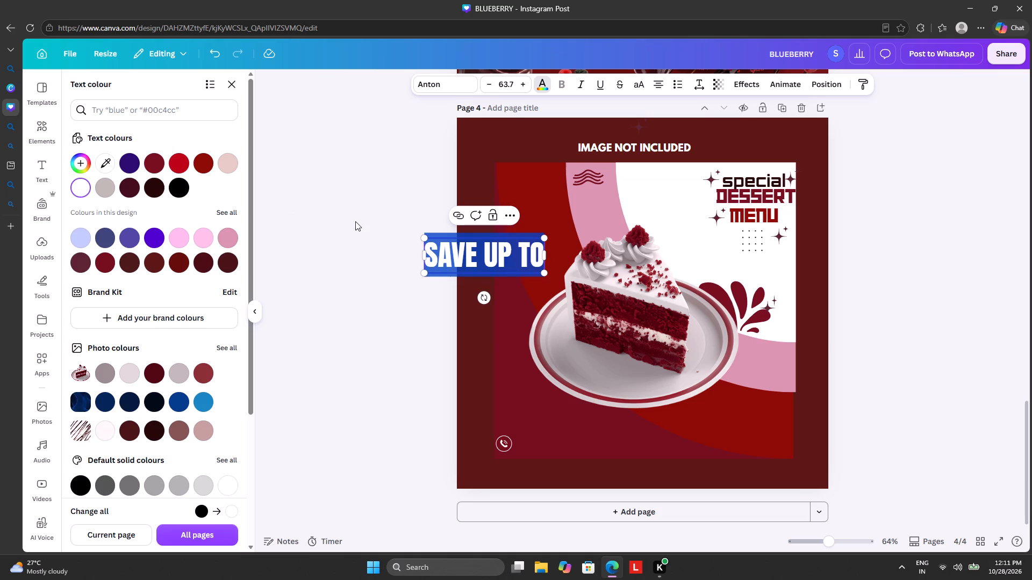
left_click(355, 221)
left_click(355, 221)
Shrink the "SAVE UP TO" text to about size 19.4 and place it on the red band to the left of the cake's cream topping.
left_click_drag(515, 259, 518, 259)
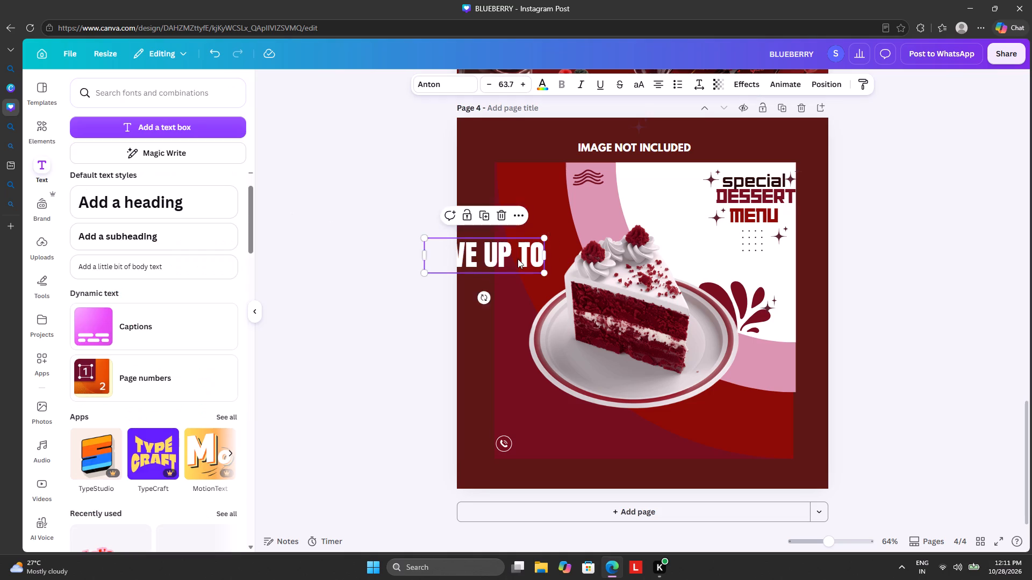
left_click_drag(518, 259, 564, 249)
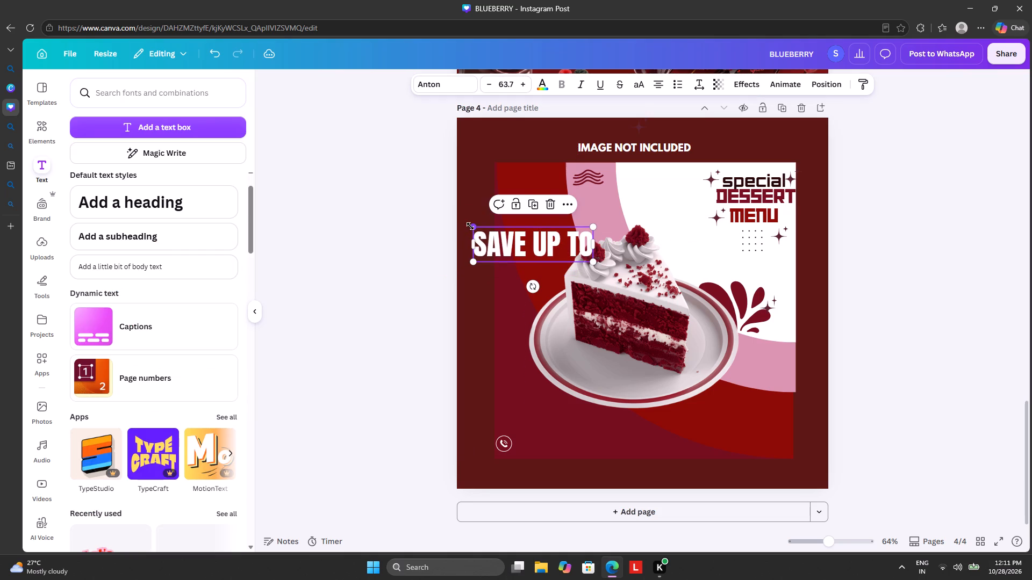
left_click_drag(472, 226, 526, 254)
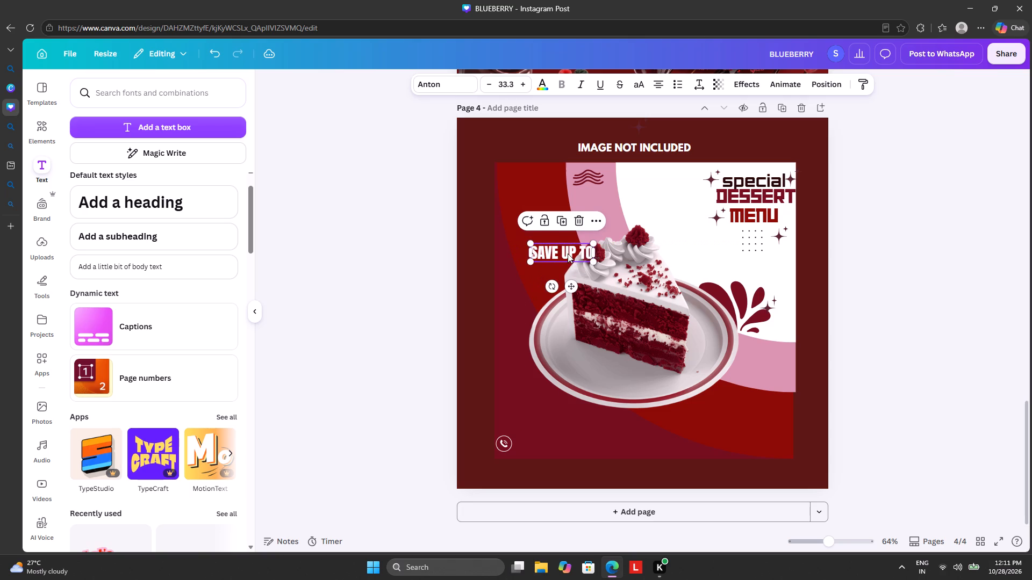
left_click_drag(568, 253, 535, 242)
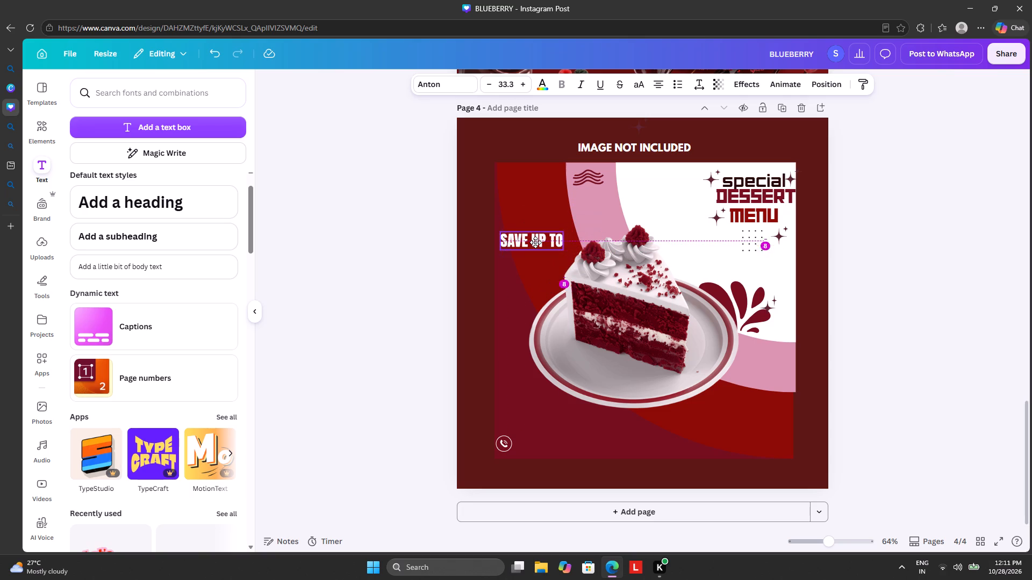
left_click_drag(535, 242, 535, 242)
left_click_drag(497, 228, 518, 238)
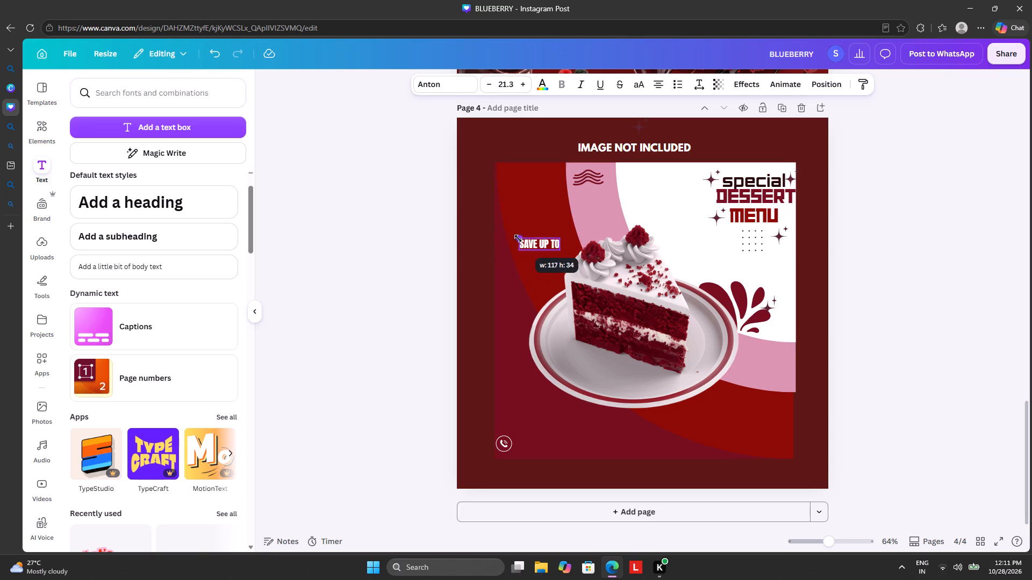
left_click_drag(518, 238, 520, 239)
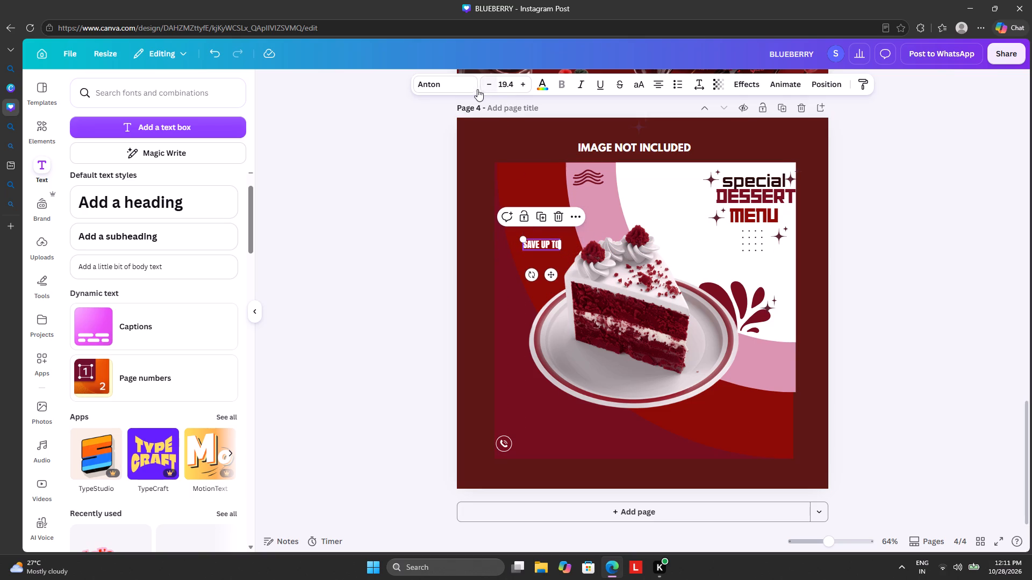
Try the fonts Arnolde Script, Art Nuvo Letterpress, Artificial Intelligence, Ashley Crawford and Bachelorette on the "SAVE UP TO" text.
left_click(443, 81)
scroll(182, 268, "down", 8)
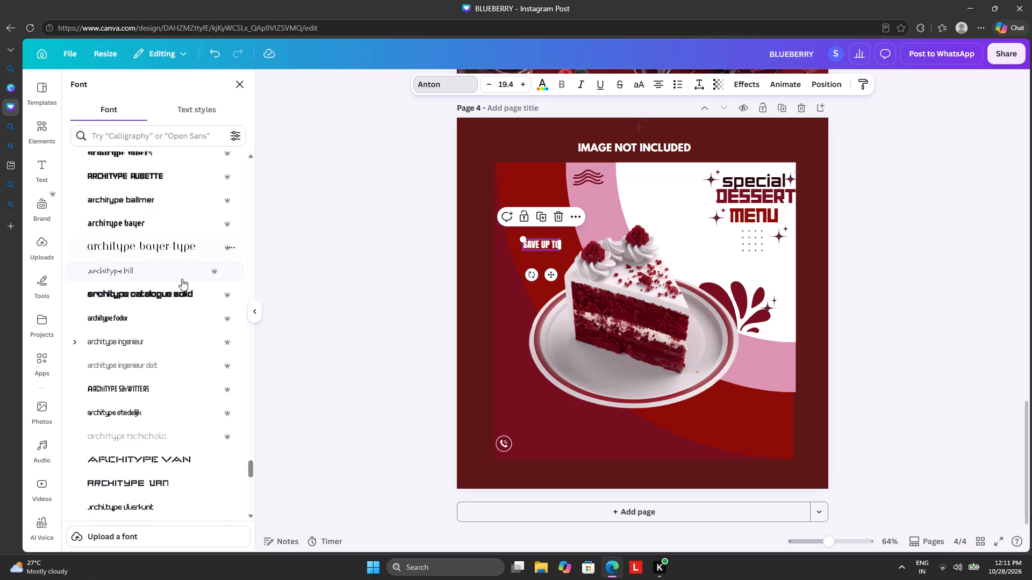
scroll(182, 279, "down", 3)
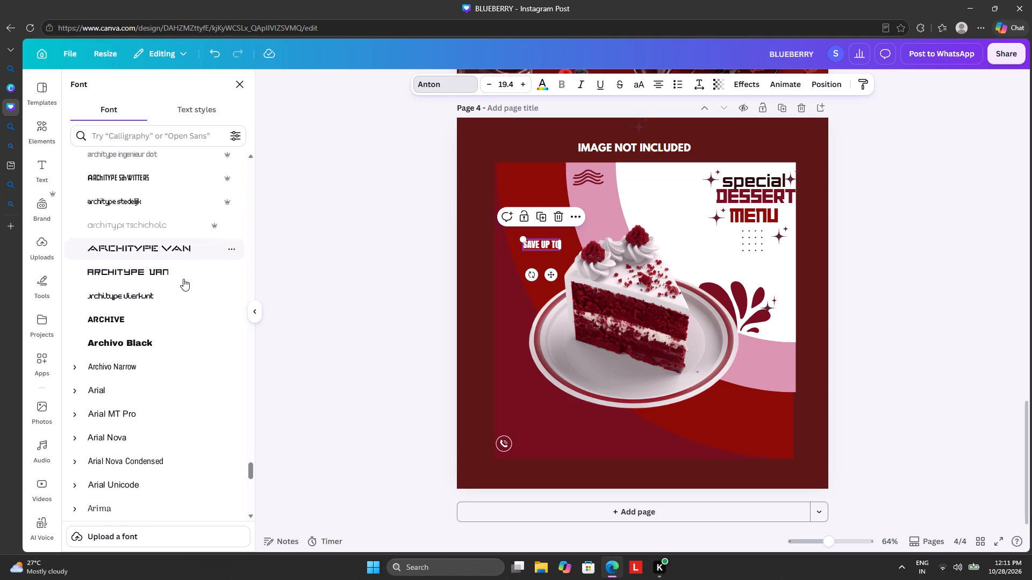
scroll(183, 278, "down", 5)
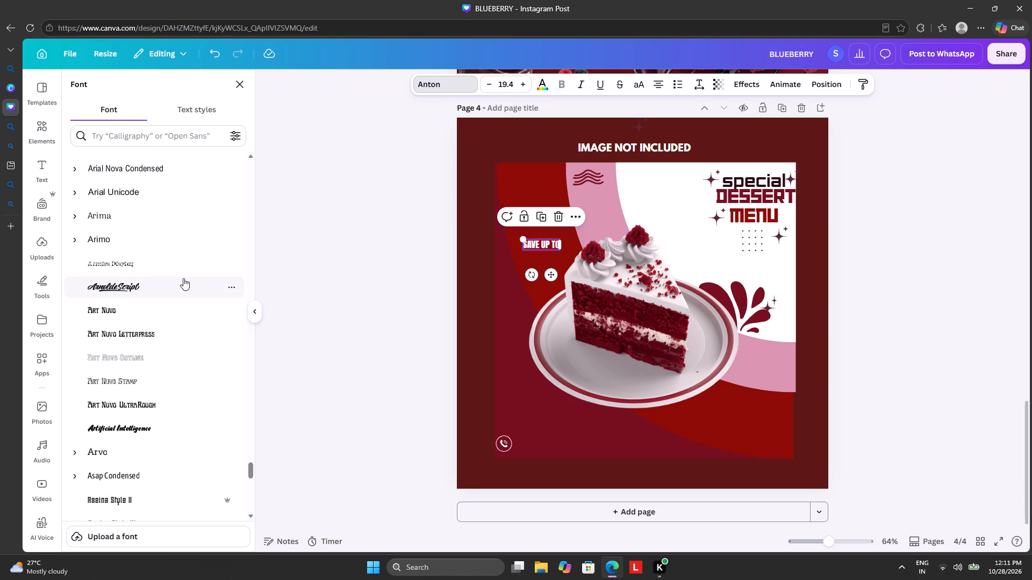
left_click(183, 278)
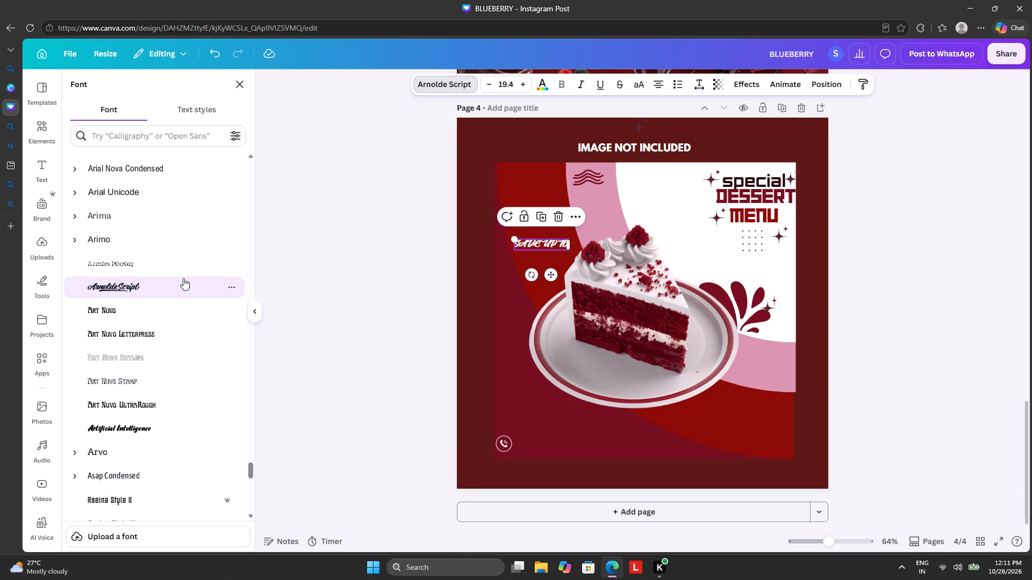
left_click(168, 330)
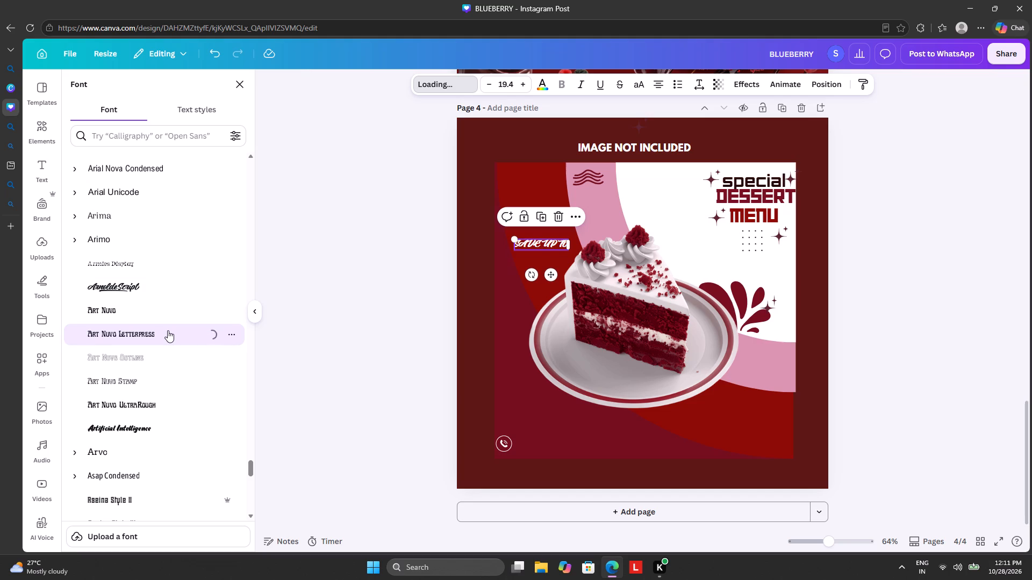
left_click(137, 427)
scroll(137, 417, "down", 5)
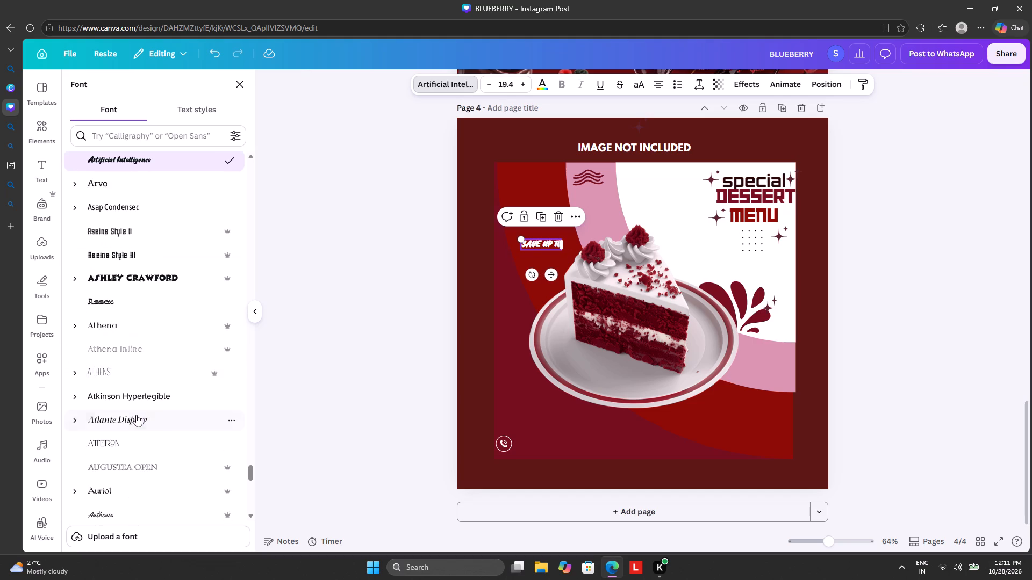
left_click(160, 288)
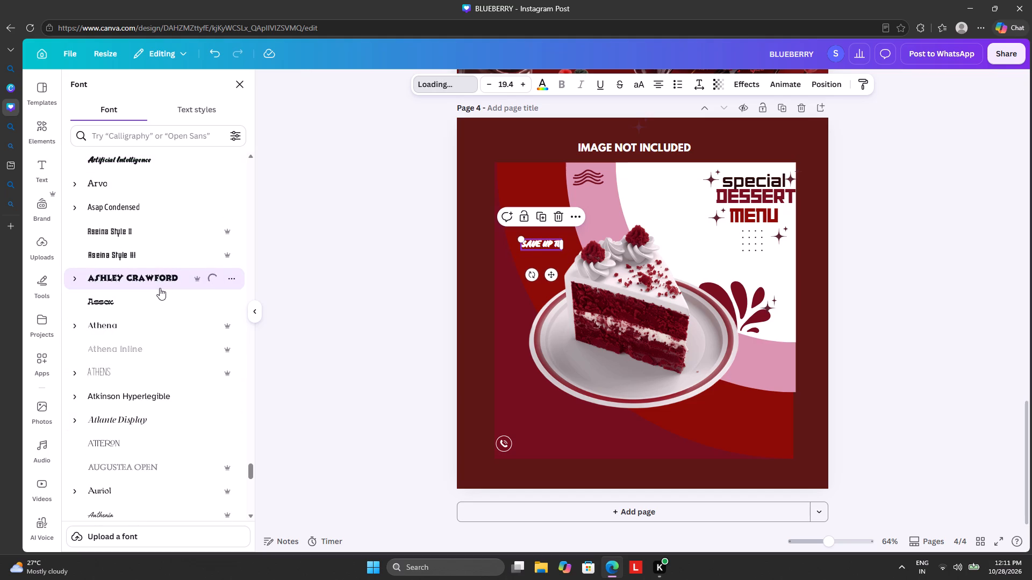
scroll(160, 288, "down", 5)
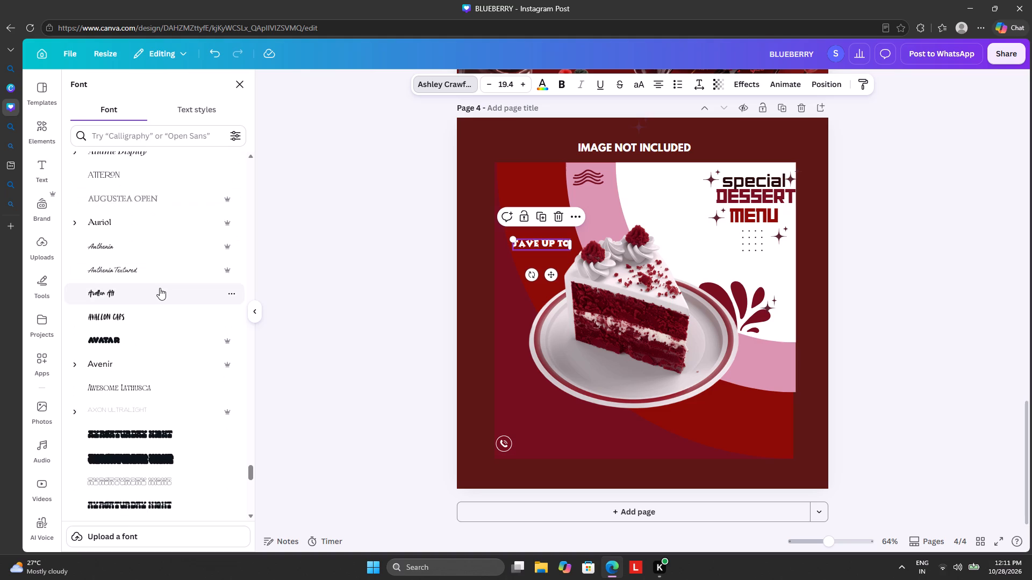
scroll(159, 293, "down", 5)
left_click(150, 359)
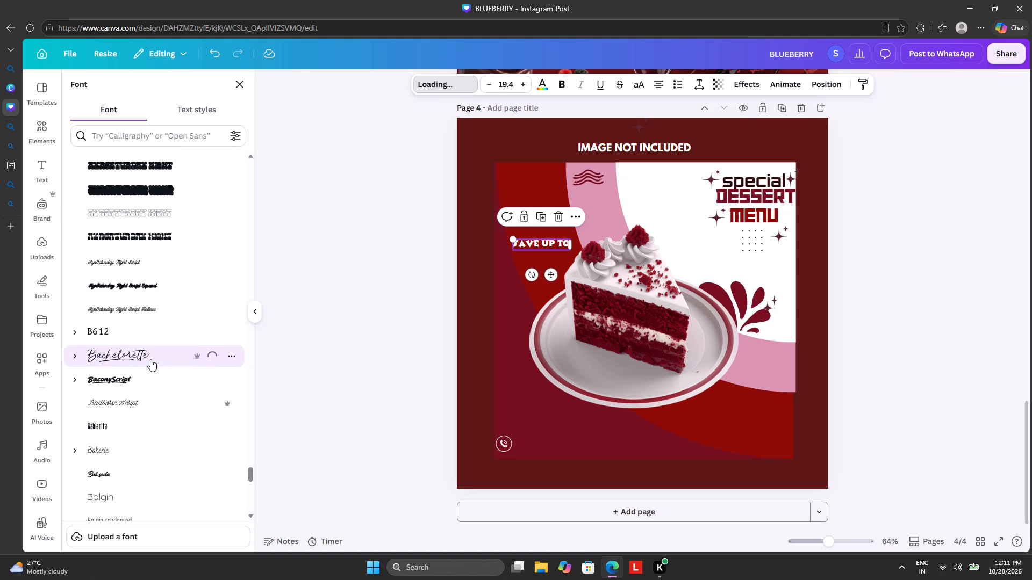
Set the font of the "SAVE UP TO" text to Balloon Extra Bold.
scroll(150, 359, "down", 4)
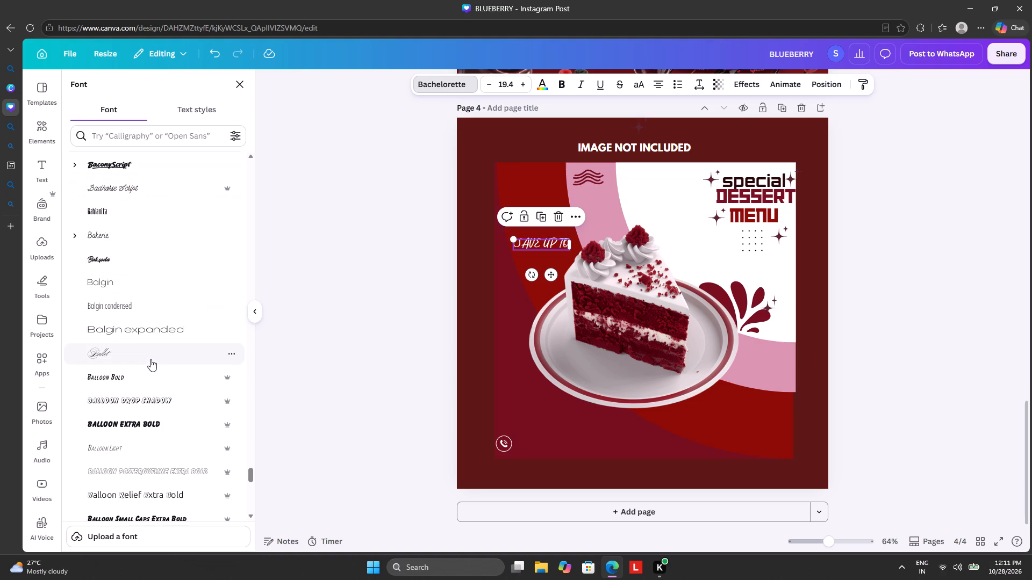
scroll(150, 355, "down", 2)
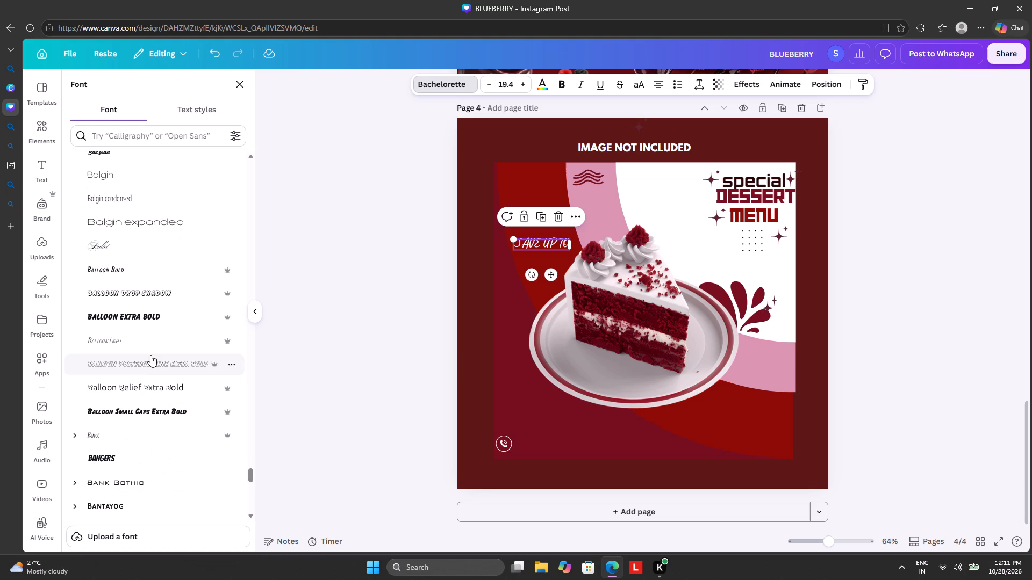
left_click(158, 318)
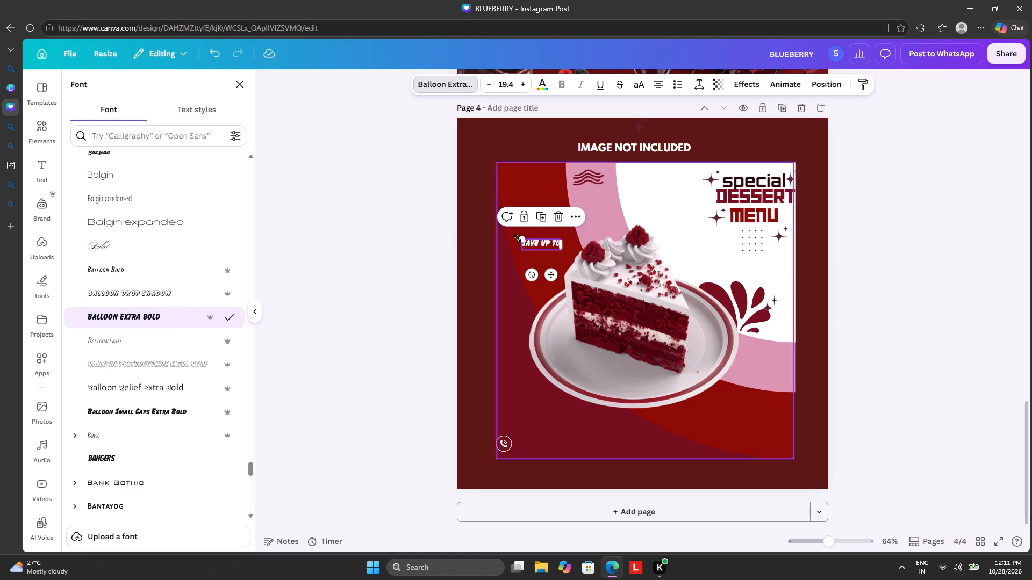
Enlarge the "SAVE UP TO" text slightly to about size 22.6, keeping it beside the cake's cream topping.
left_click_drag(522, 237, 503, 240)
left_click(400, 236)
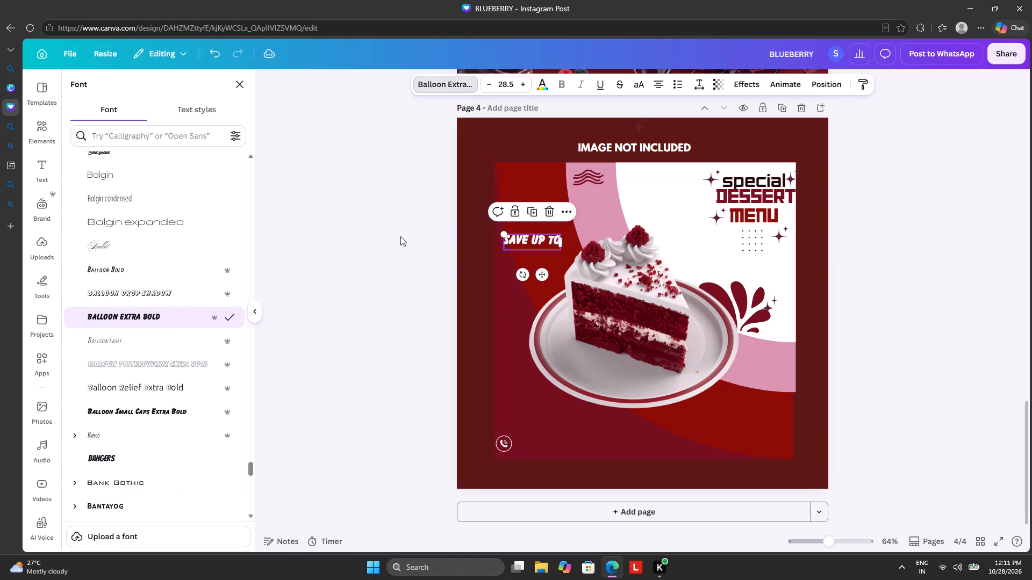
left_click(400, 236)
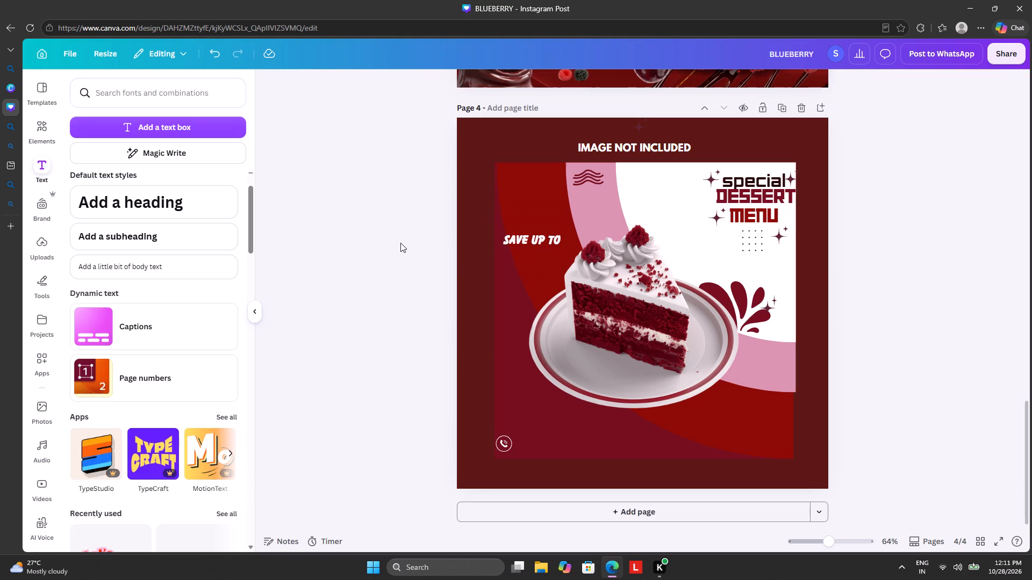
left_click(528, 240)
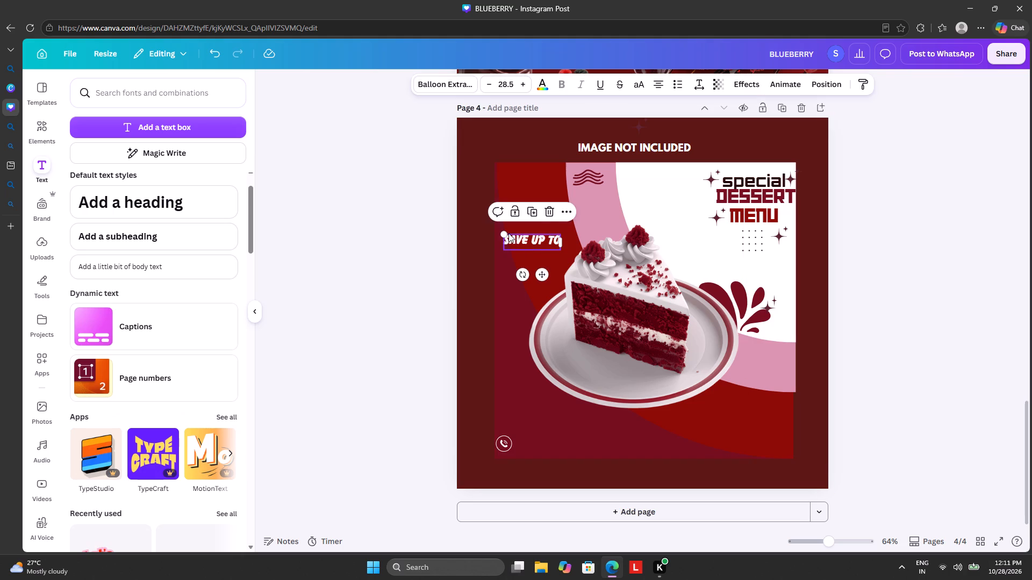
left_click_drag(502, 232, 513, 237)
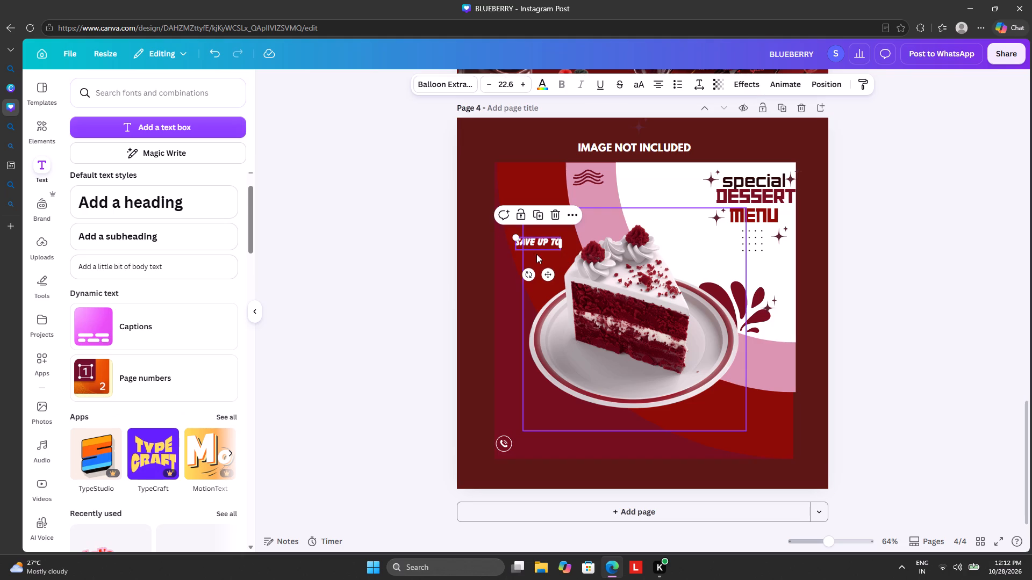
Duplicate the "SAVE UP TO" text, place the copy just below it and change the copy's wording to "50%".
left_click(536, 213)
left_click_drag(540, 248, 541, 273)
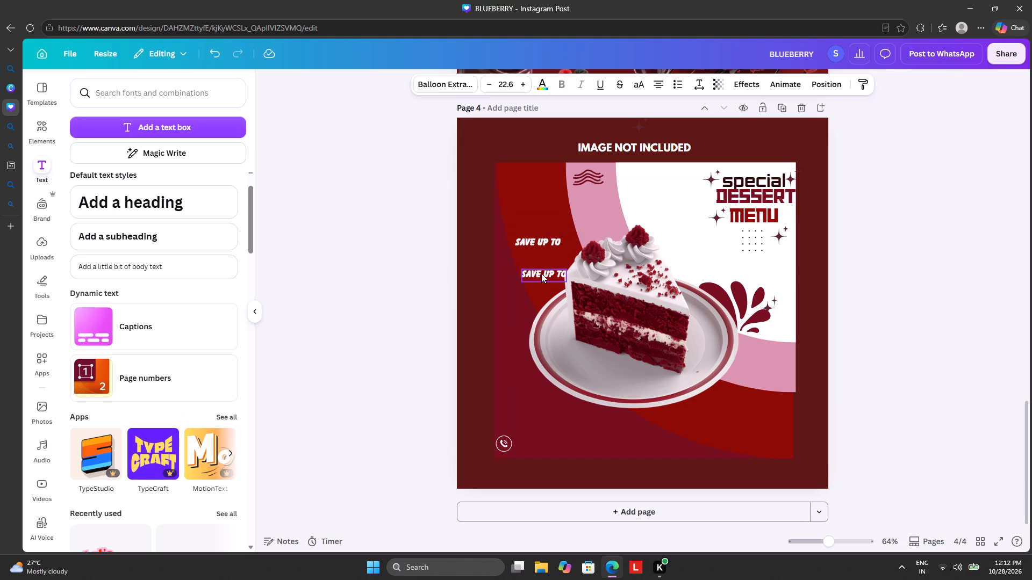
left_click(565, 269)
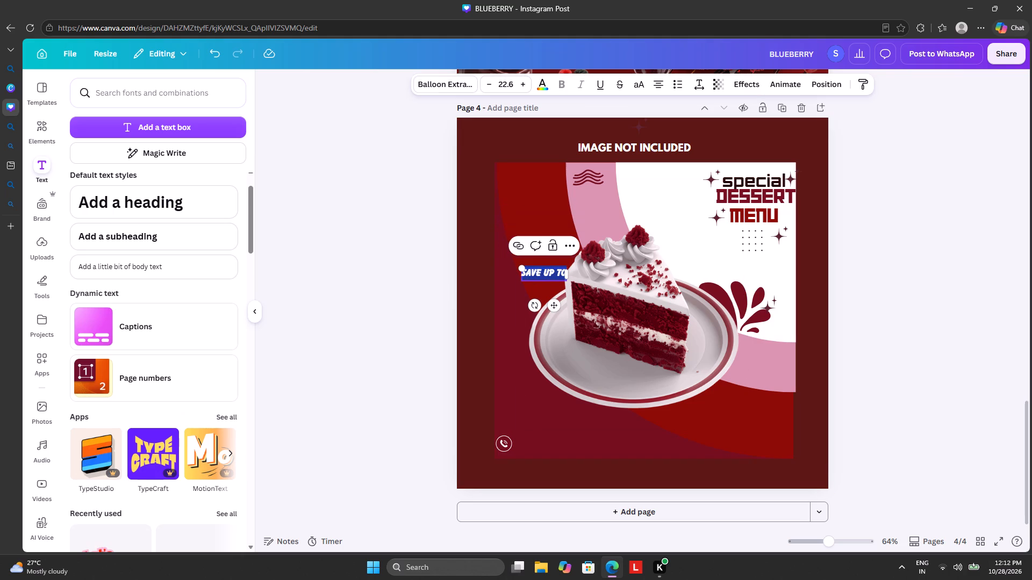
key("BackSpace")
key("5")
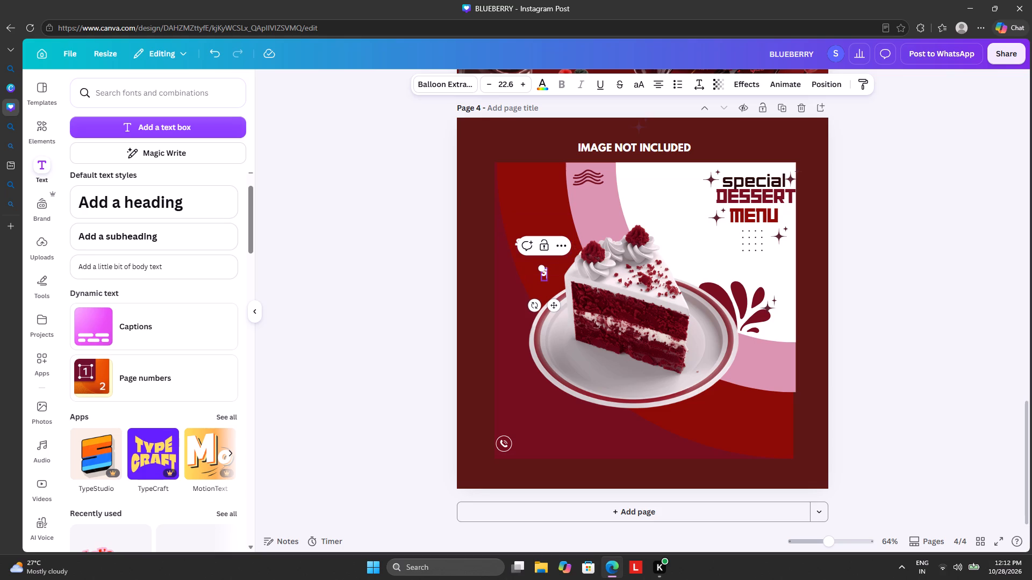
key("0")
key("Return")
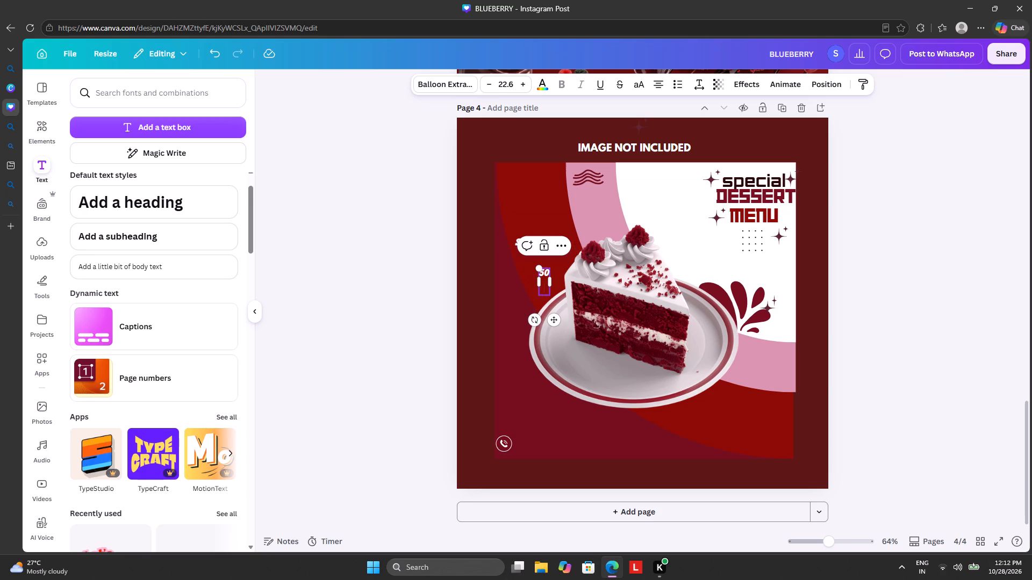
key("BackSpace")
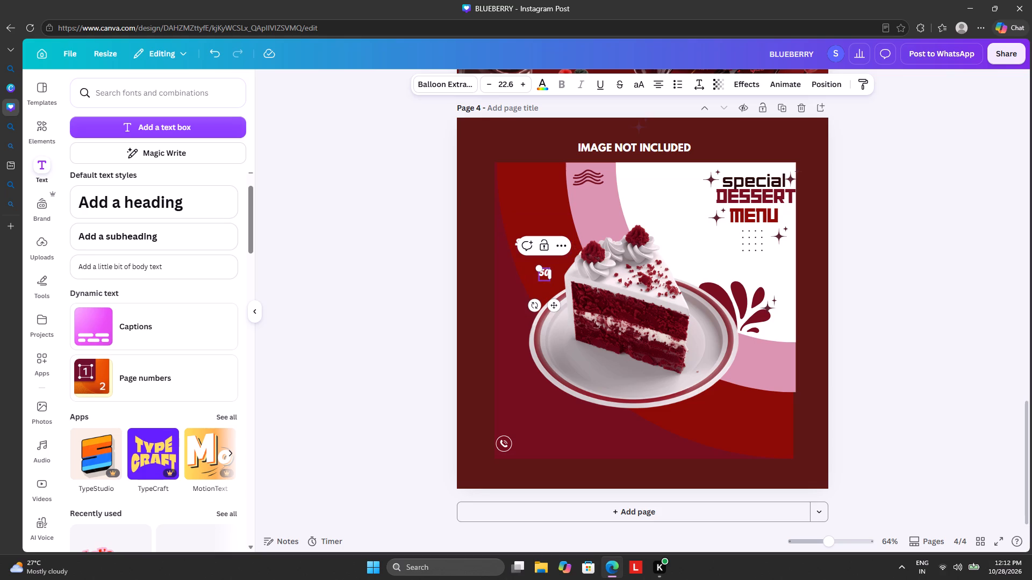
key("shift+percent")
Enlarge the "50%" text to about size 44.6 and position it directly beneath "SAVE UP TO", aligned with its first letter.
left_click_drag(538, 267, 507, 258)
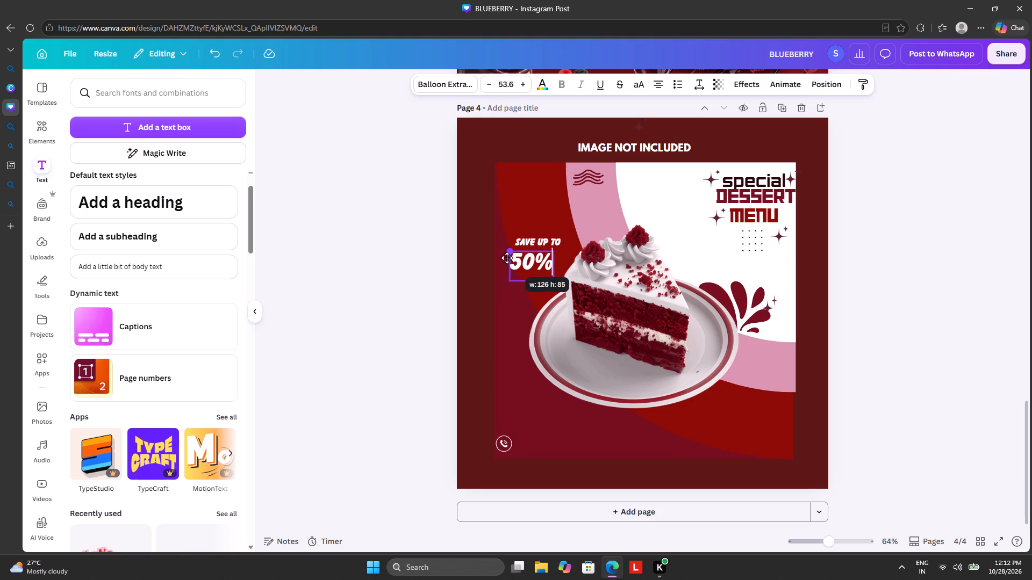
left_click_drag(507, 258, 504, 258)
left_click_drag(535, 259, 546, 257)
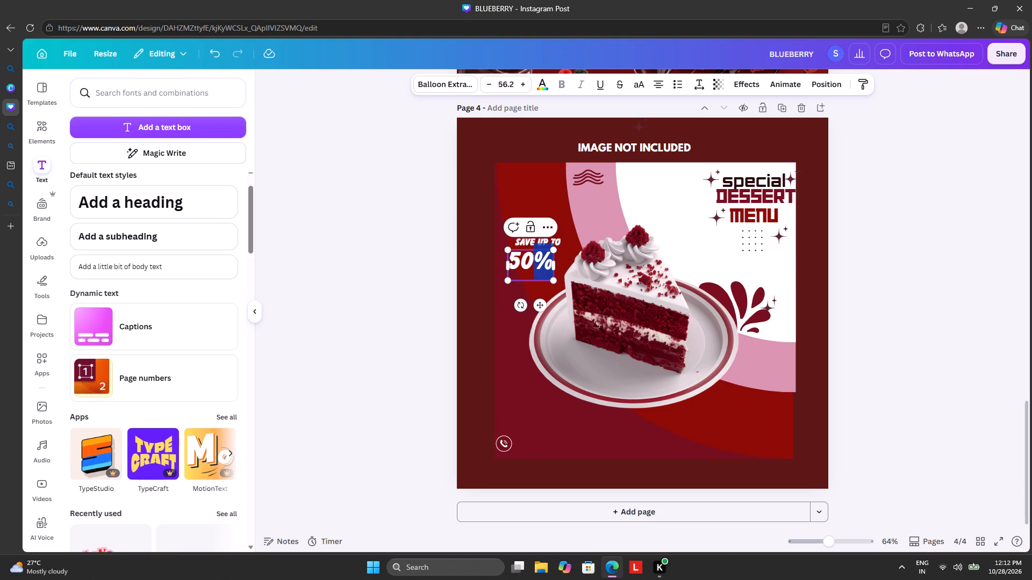
left_click(524, 263)
left_click_drag(507, 250, 516, 257)
left_click_drag(545, 305, 546, 296)
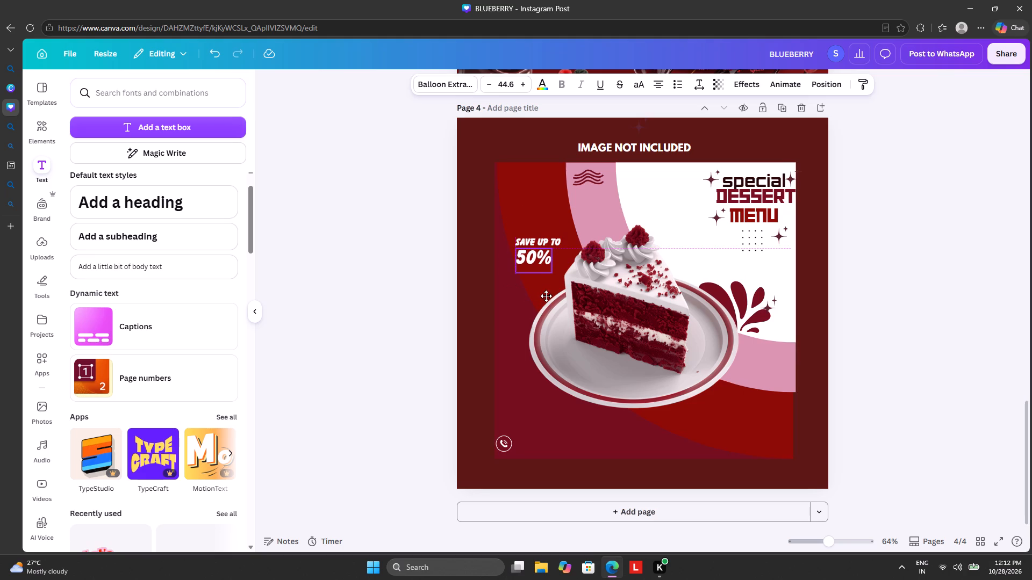
left_click_drag(546, 296, 543, 295)
left_click(367, 262)
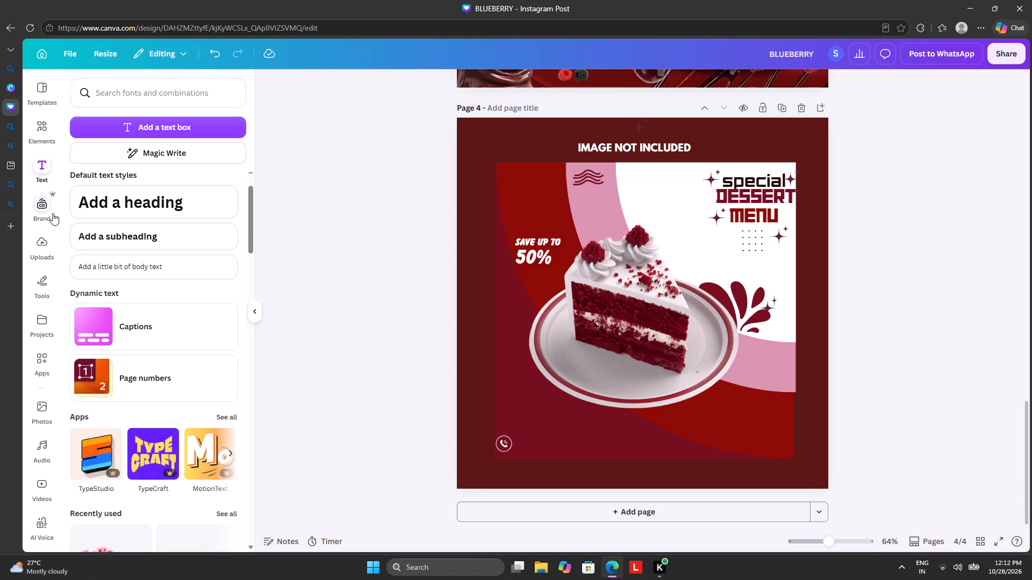
Replace the old photo library search with a search for "STOBERRY".
left_click(42, 403)
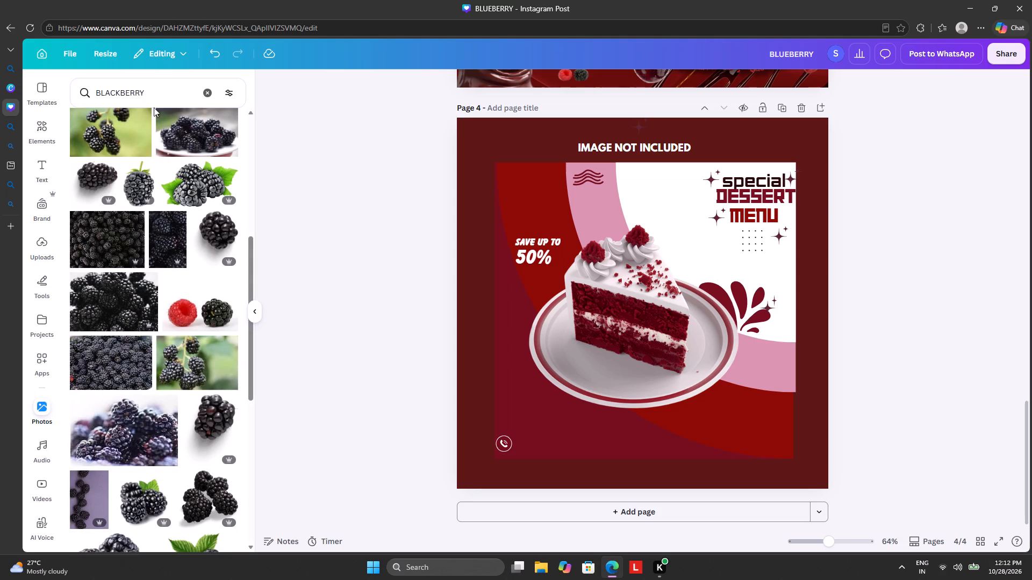
left_click(214, 92)
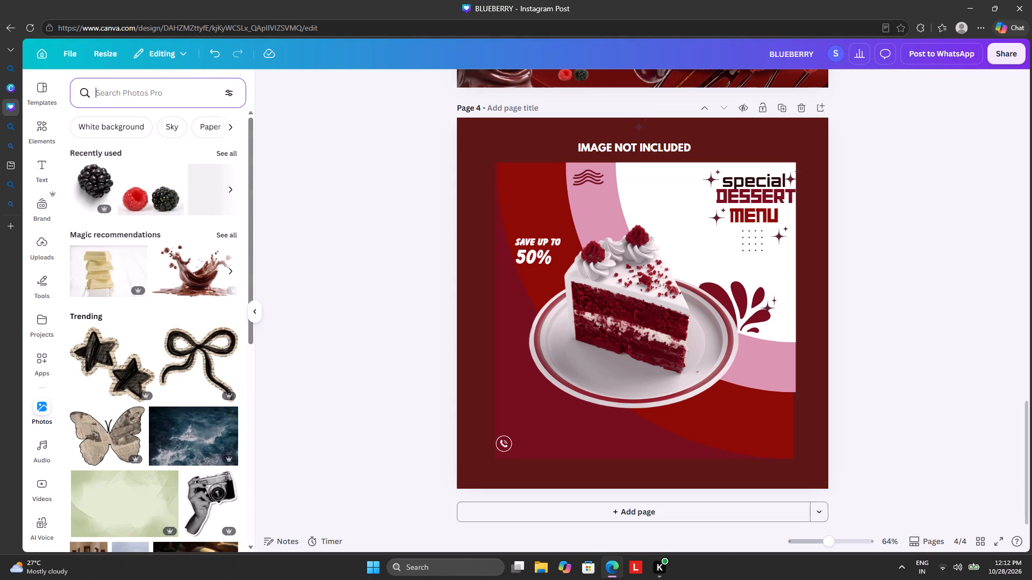
type("STOBERRY")
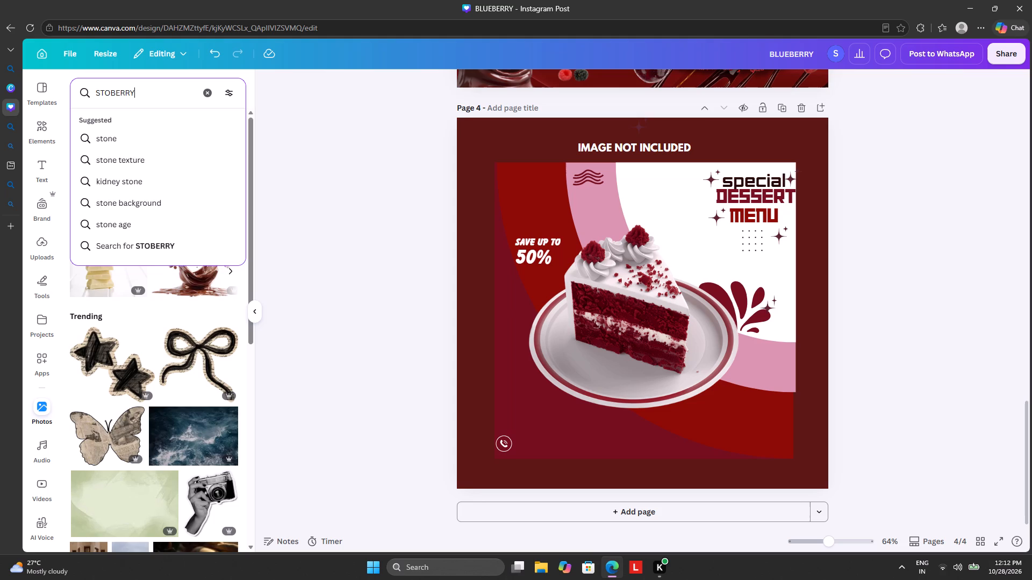
key("Return")
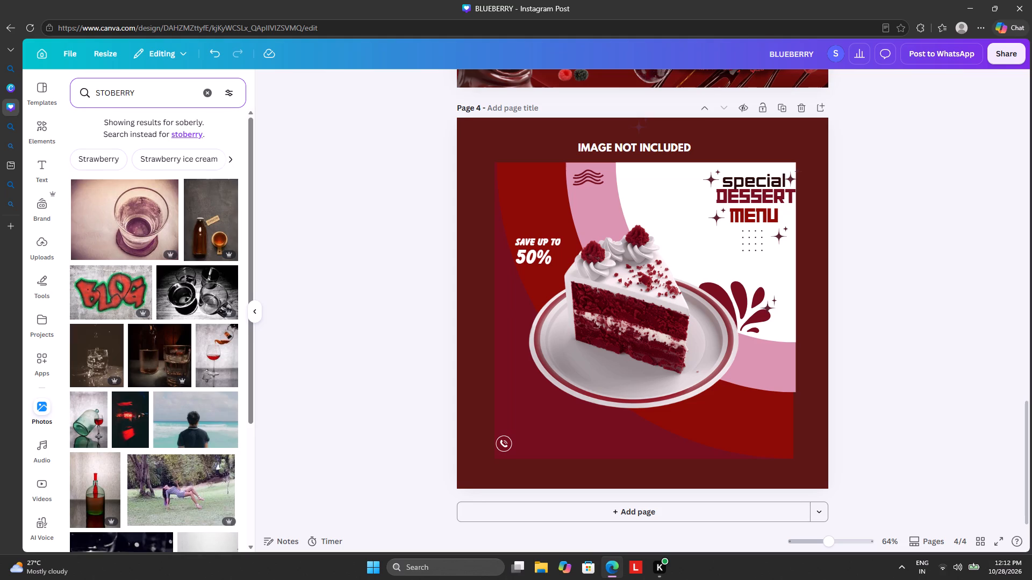
Clear the photo search and search the photo library again for "STOBERRY".
key("BackSpace")
key("BackSpace")
key("BackSpace")
key("BackSpace")
key("BackSpace")
key("BackSpace")
key("BackSpace")
key("BackSpace")
left_click(139, 90)
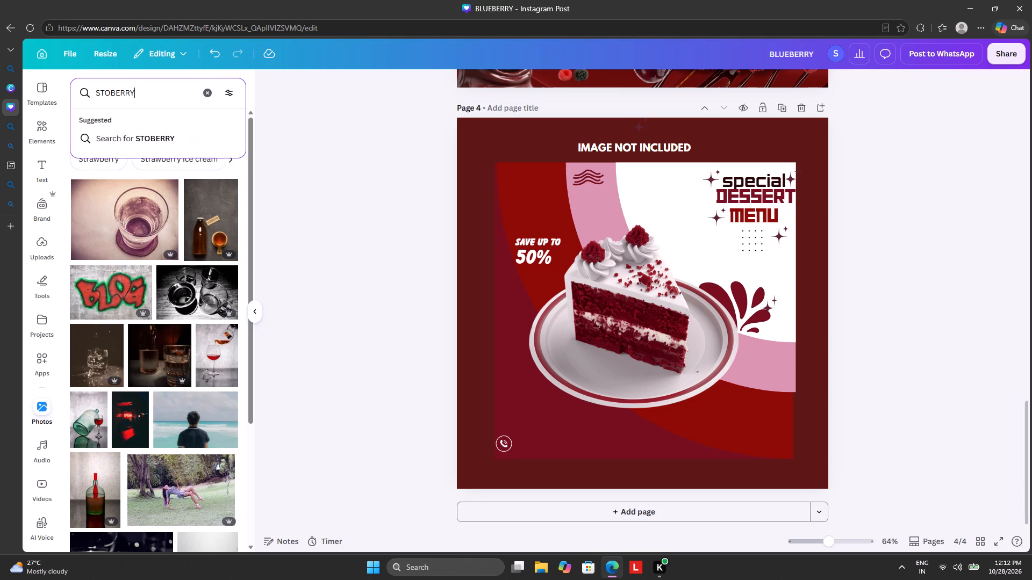
left_click(208, 94)
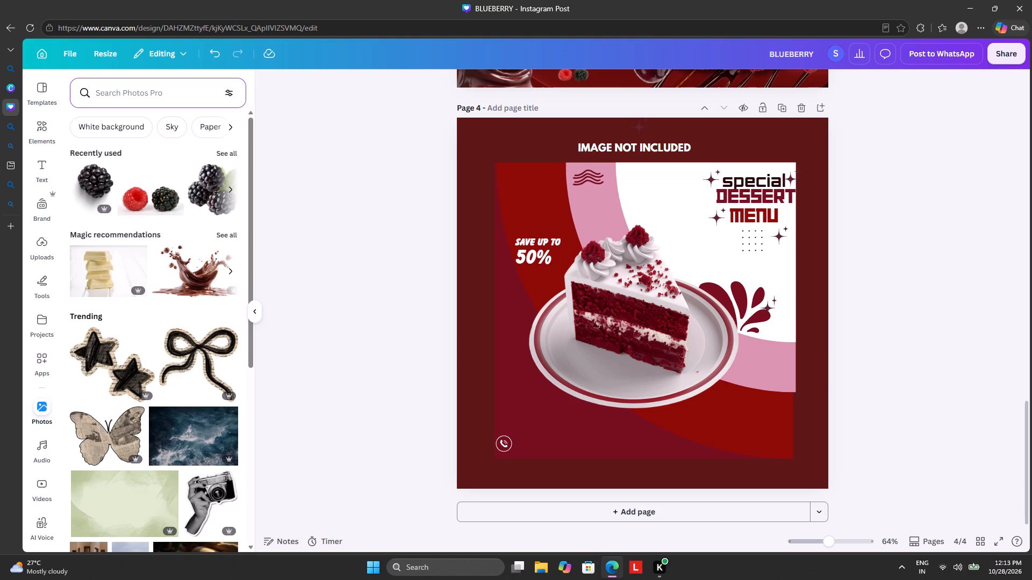
type("STO")
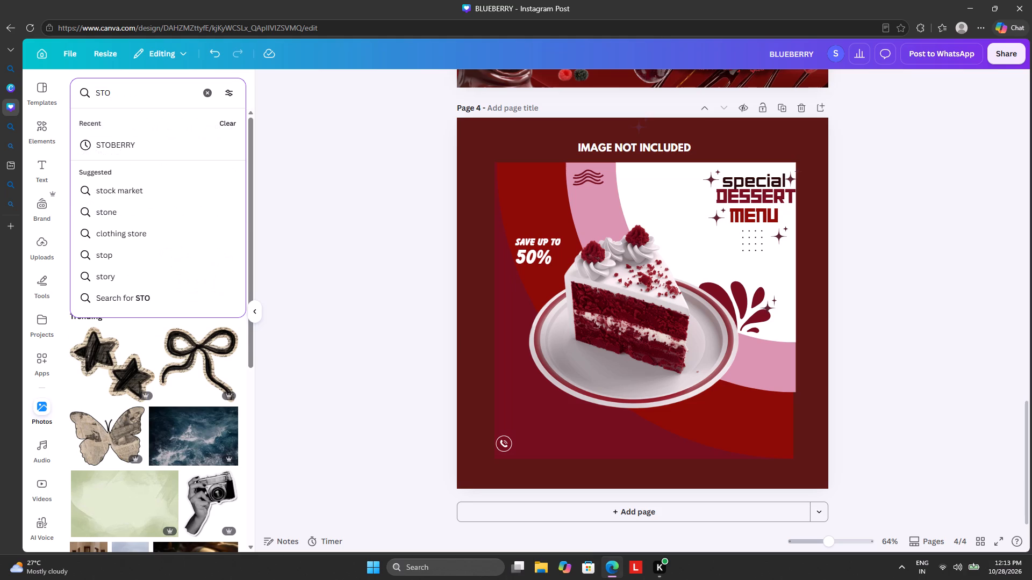
type("BERRY")
key("Return")
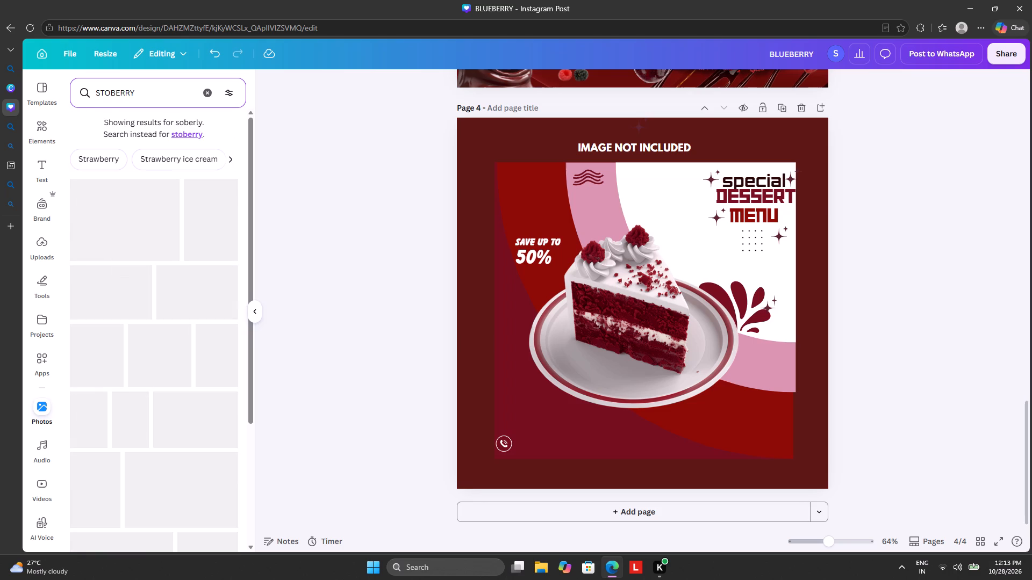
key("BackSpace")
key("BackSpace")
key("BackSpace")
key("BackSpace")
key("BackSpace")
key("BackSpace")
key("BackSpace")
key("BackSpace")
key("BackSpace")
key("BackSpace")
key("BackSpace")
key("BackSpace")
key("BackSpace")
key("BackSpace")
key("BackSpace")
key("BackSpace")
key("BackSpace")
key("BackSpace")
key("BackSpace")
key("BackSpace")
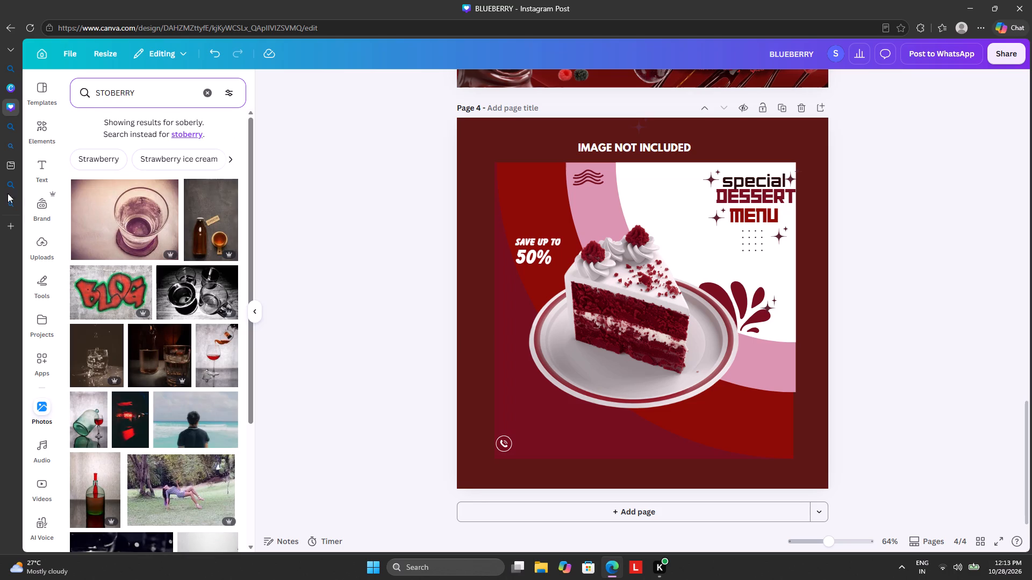
Replace the old "SHAPE" search in the elements library with a search for "STOBERRY".
left_click(46, 95)
left_click(44, 124)
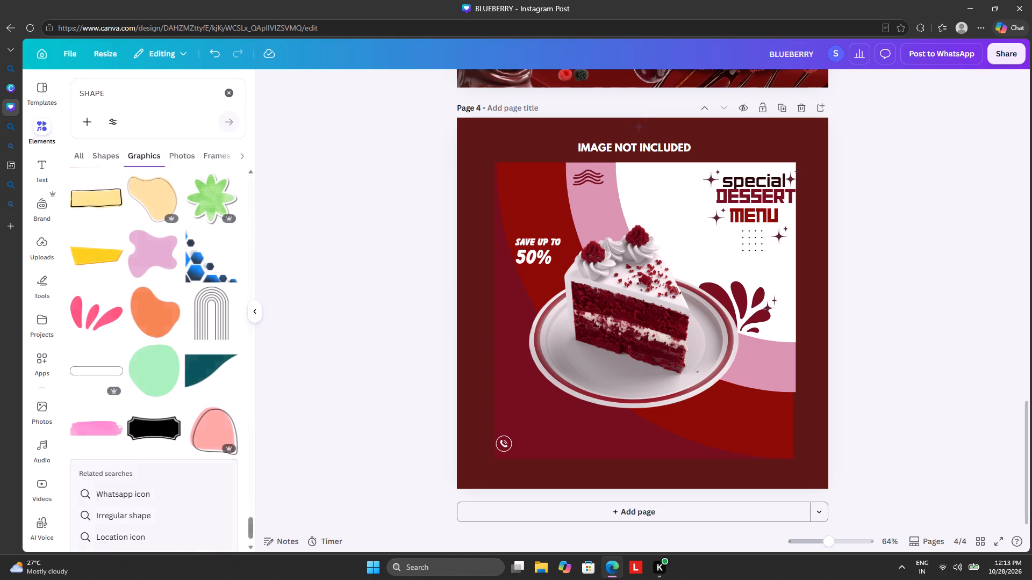
left_click(223, 90)
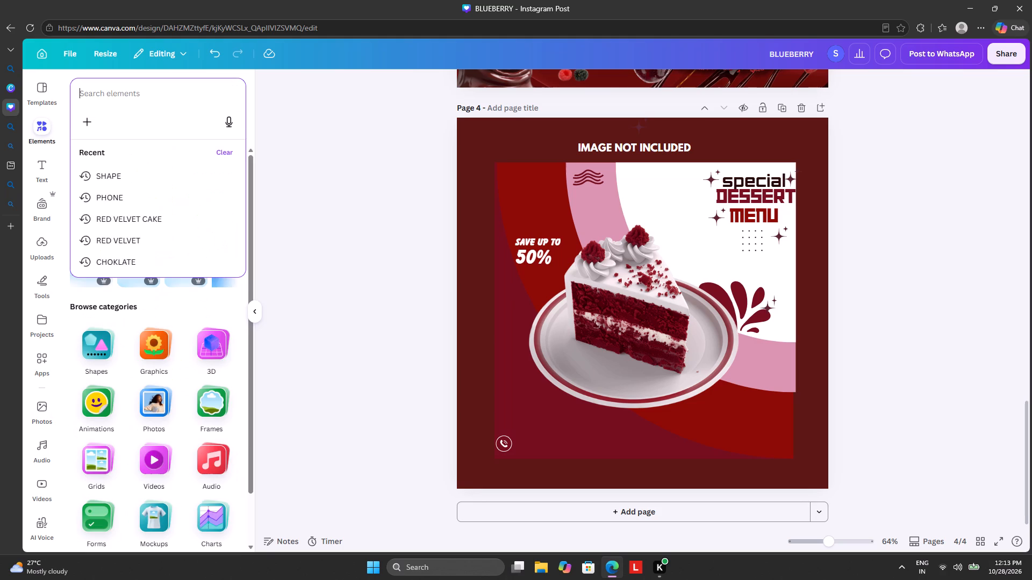
type("ST")
type("OBERRY")
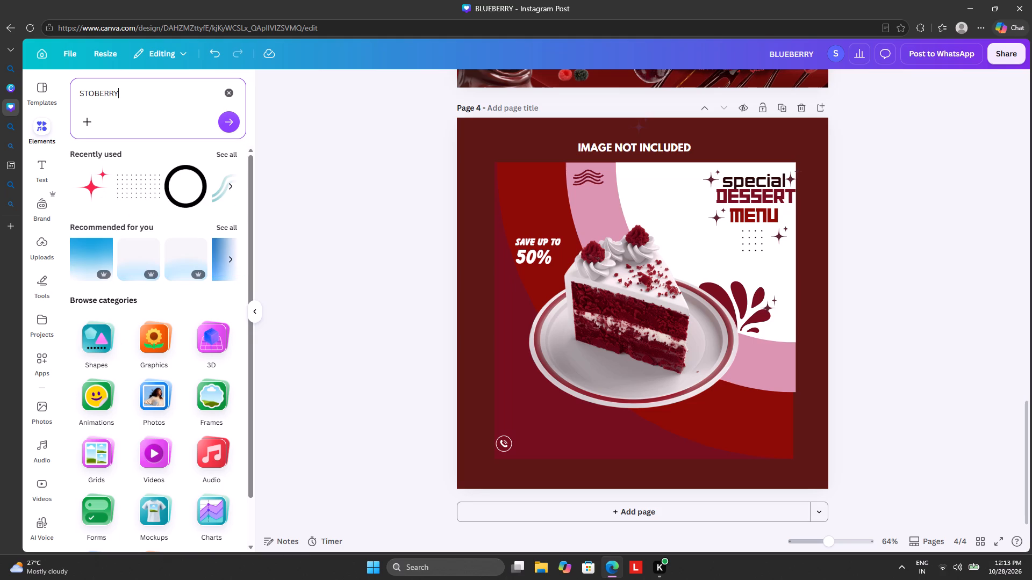
key("Return")
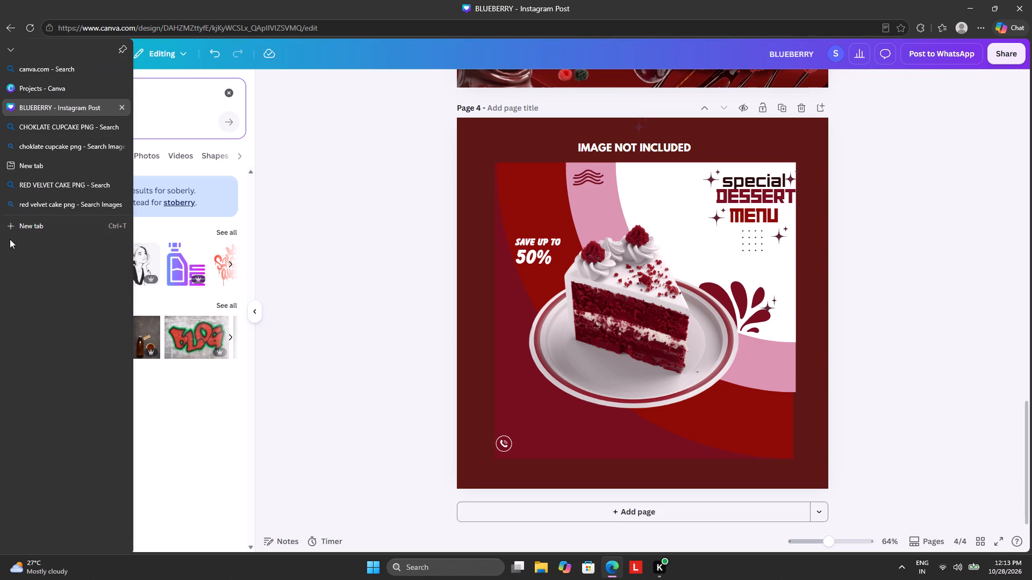
Search the web for "STOBERRY BLUR PNG" in a new browser tab.
left_click(28, 225)
left_click(383, 121)
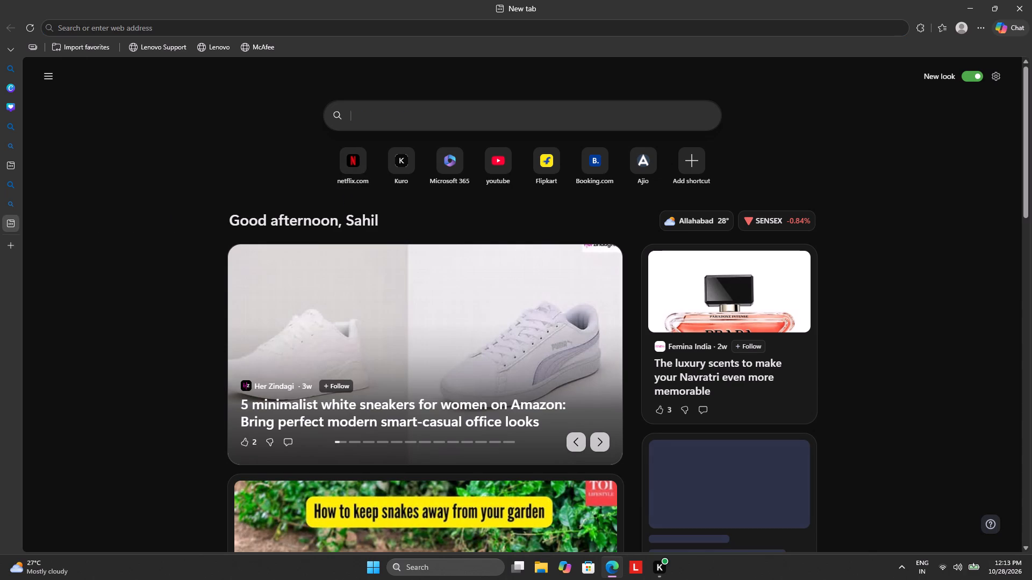
type("STOBERRY BLUR PNG")
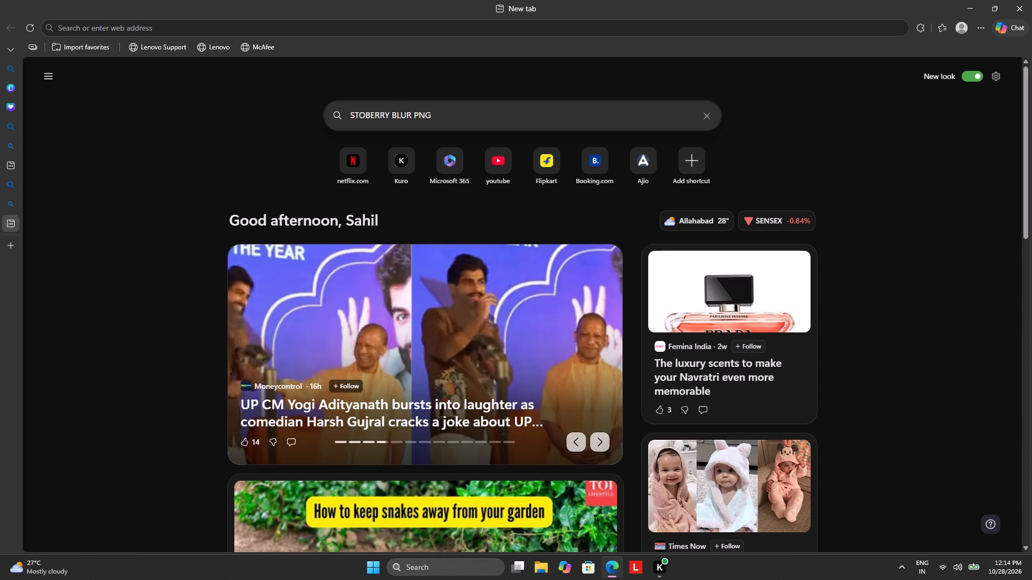
key("Return")
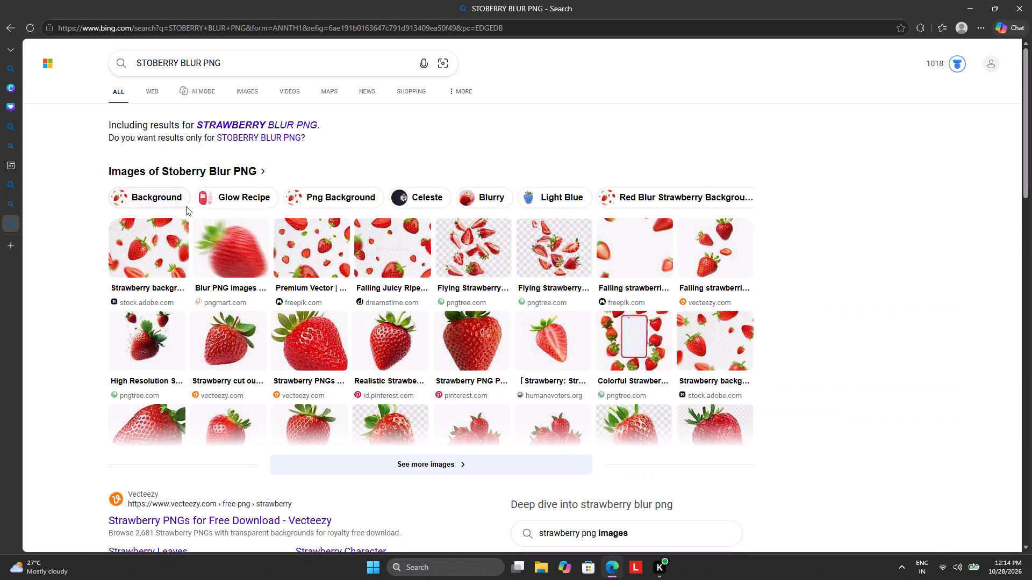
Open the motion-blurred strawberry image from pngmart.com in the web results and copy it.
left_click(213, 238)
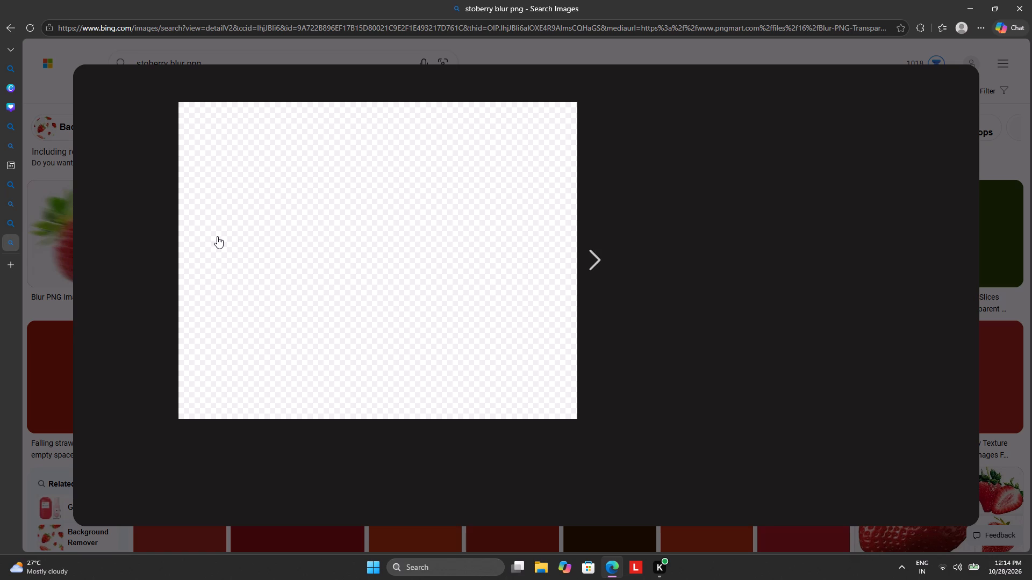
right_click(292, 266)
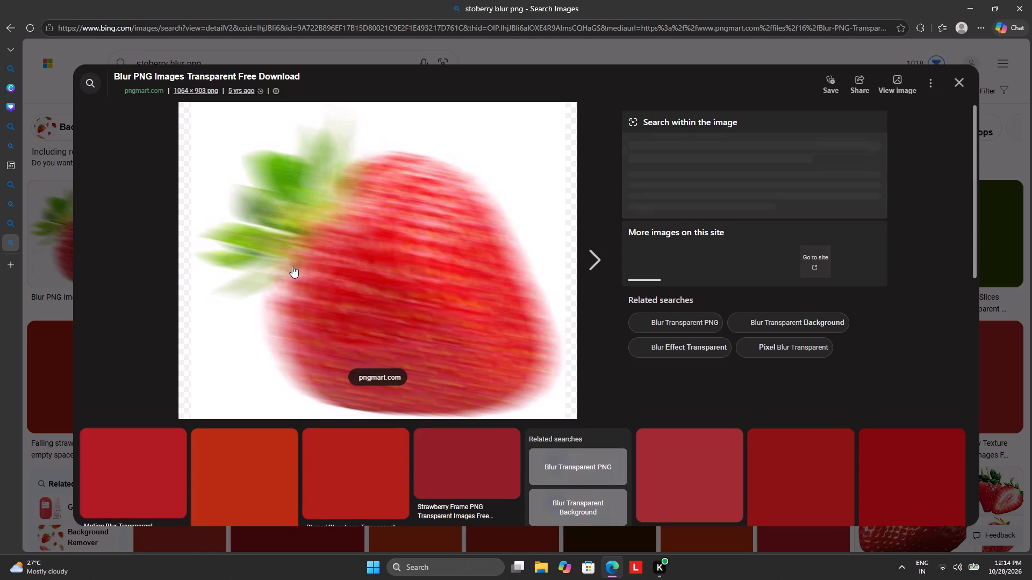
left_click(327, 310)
Look through the related strawberry images below the preview for other berry pictures.
scroll(329, 304, "down", 3)
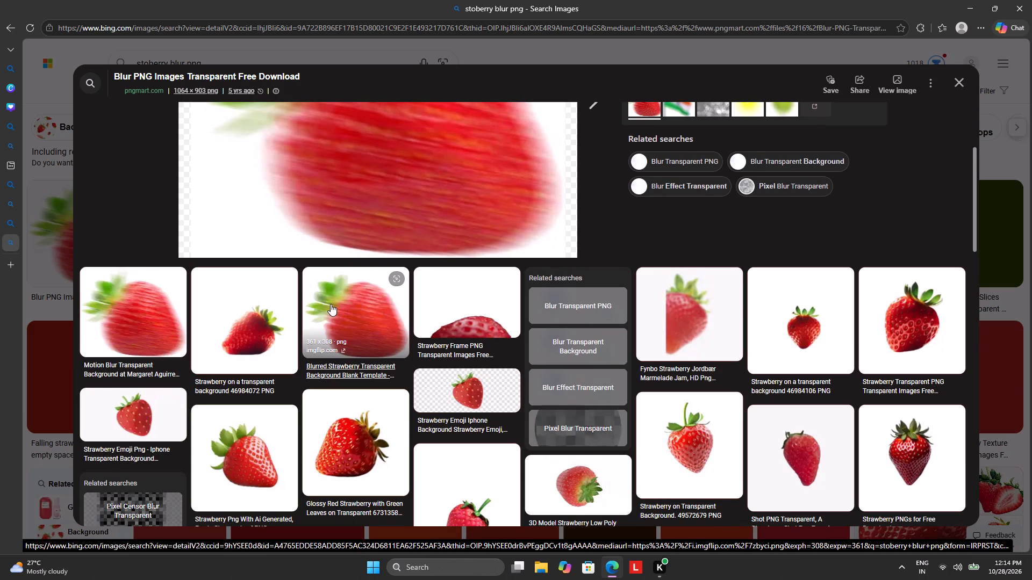
scroll(331, 304, "down", 3)
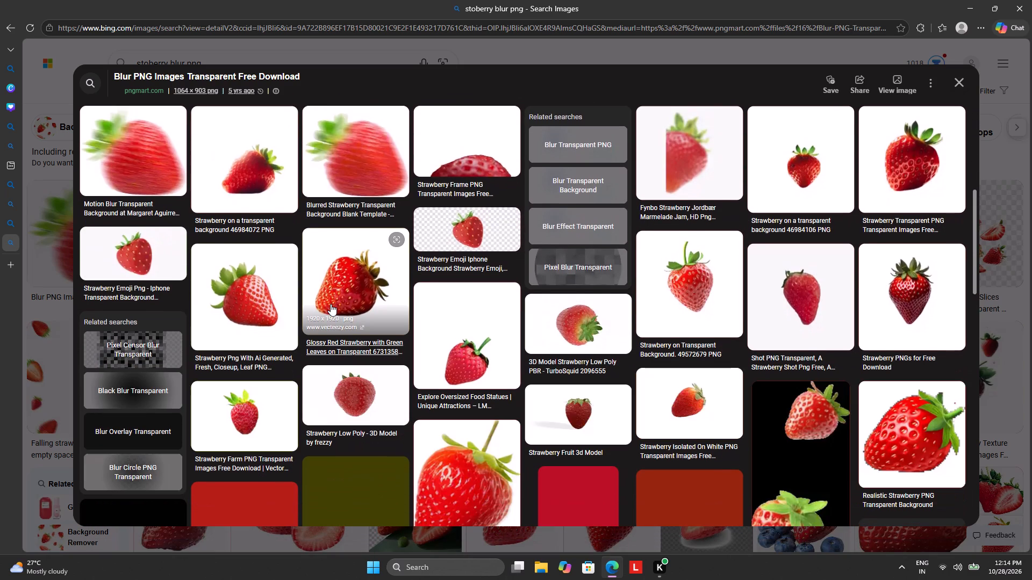
scroll(331, 304, "down", 6)
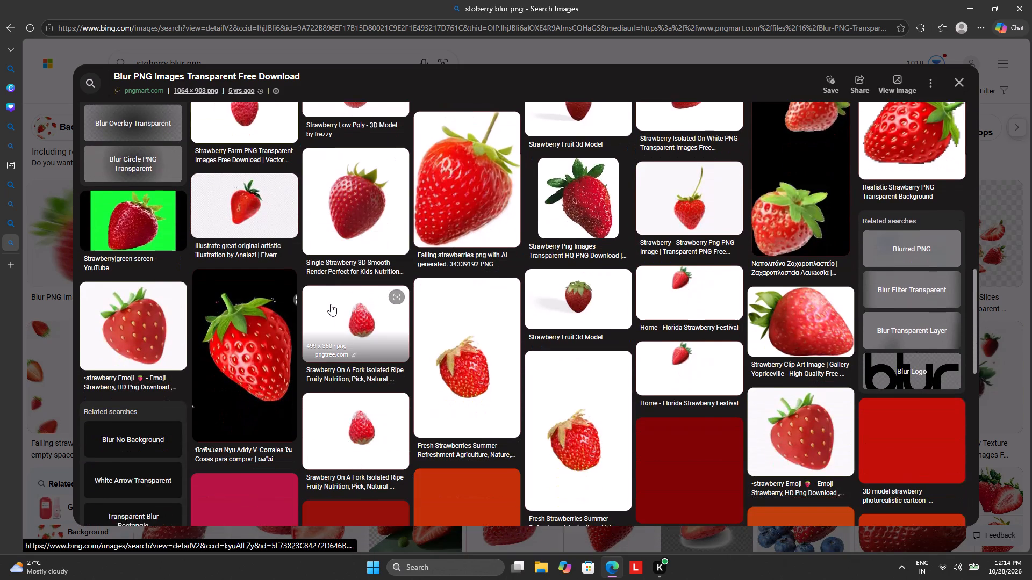
scroll(331, 304, "down", 3)
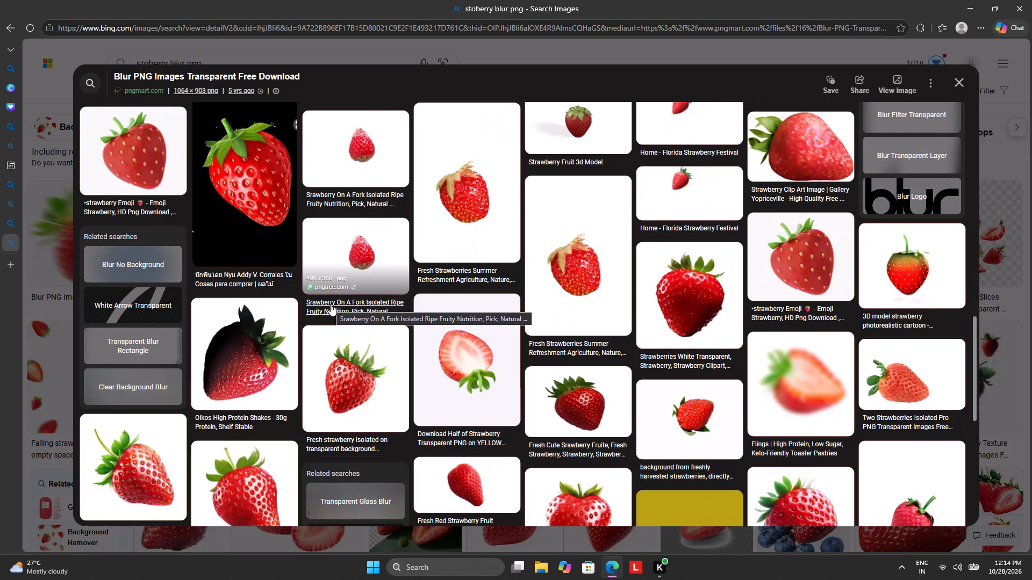
scroll(331, 304, "down", 5)
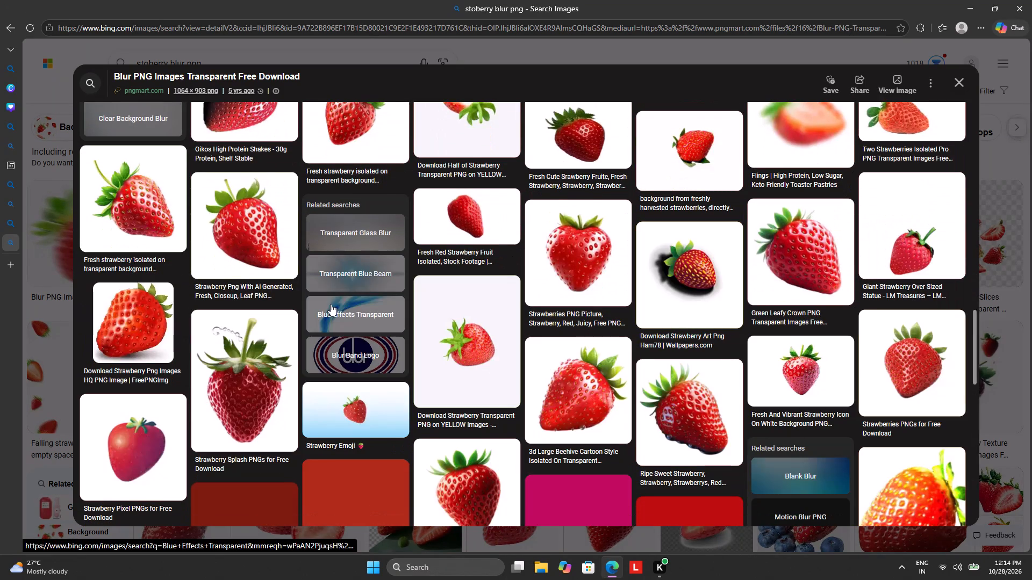
scroll(328, 308, "down", 3)
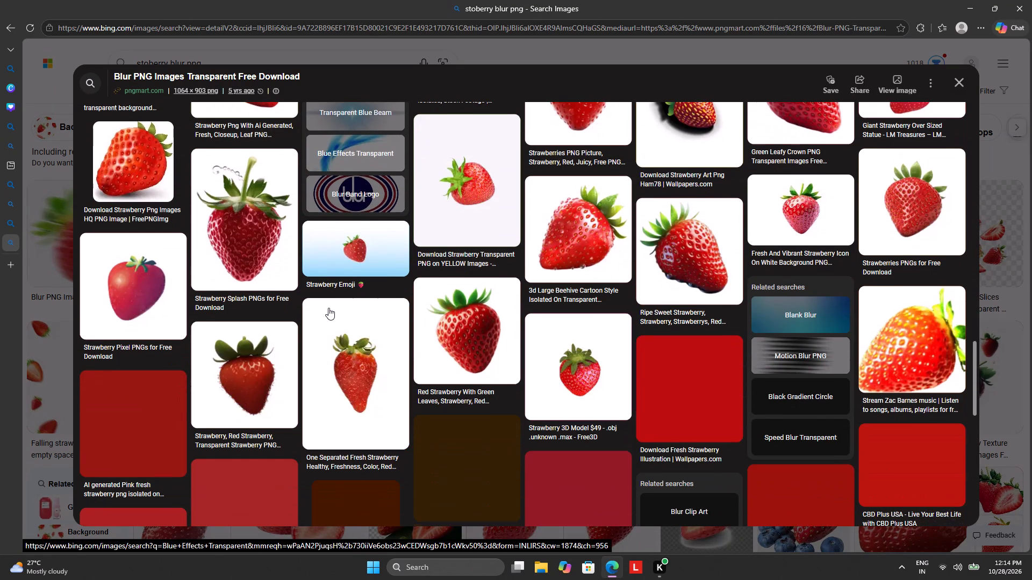
scroll(328, 308, "down", 2)
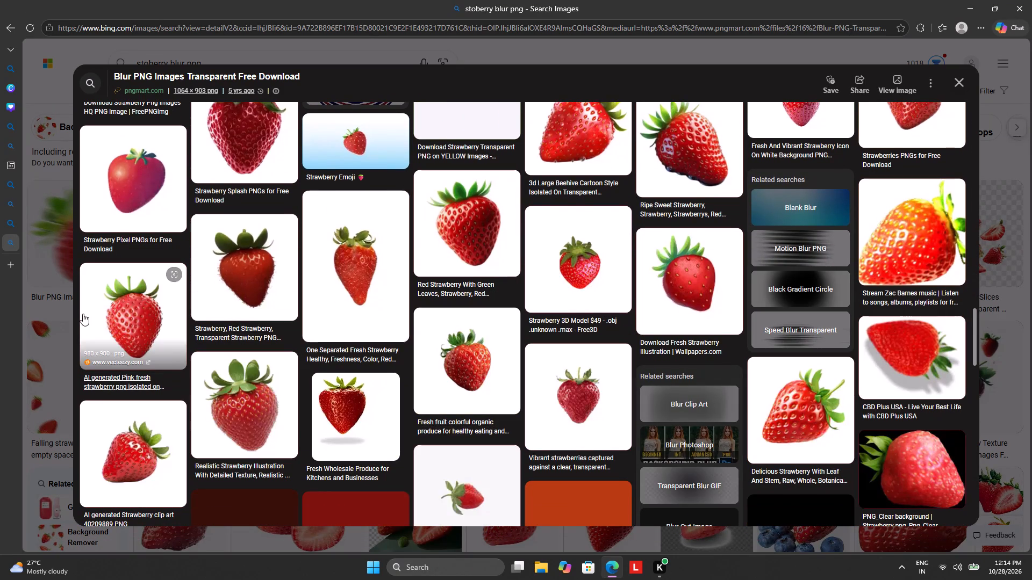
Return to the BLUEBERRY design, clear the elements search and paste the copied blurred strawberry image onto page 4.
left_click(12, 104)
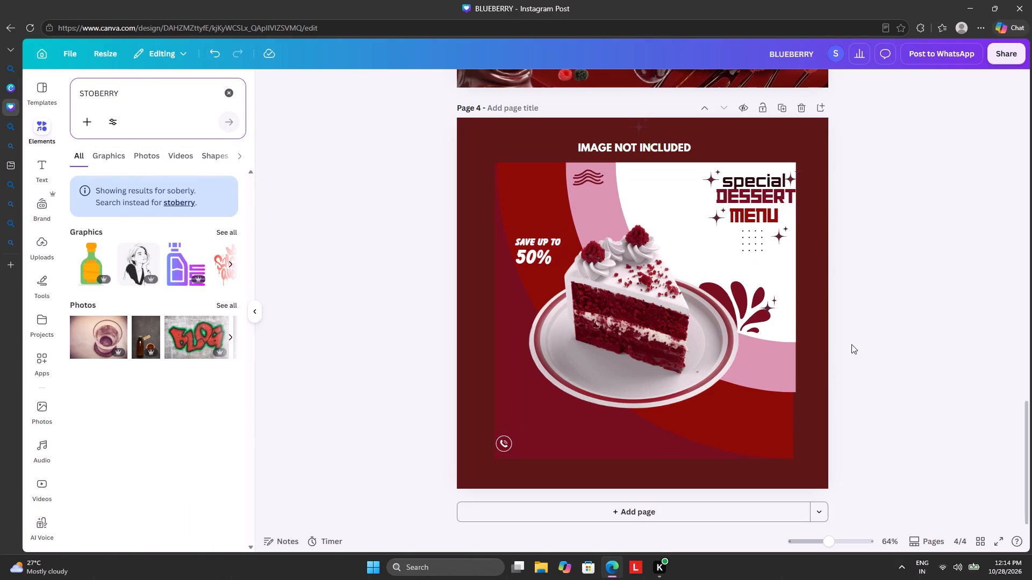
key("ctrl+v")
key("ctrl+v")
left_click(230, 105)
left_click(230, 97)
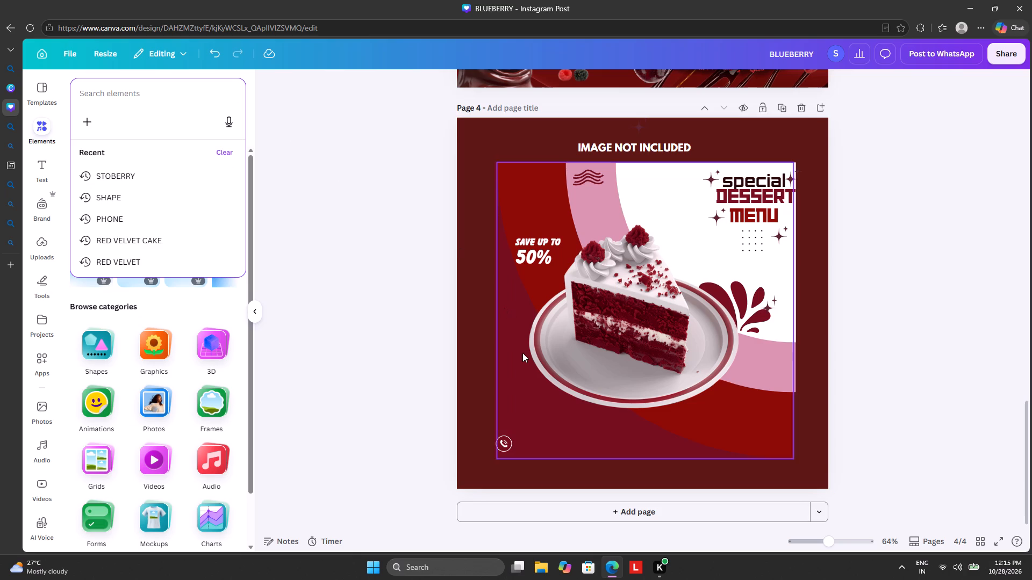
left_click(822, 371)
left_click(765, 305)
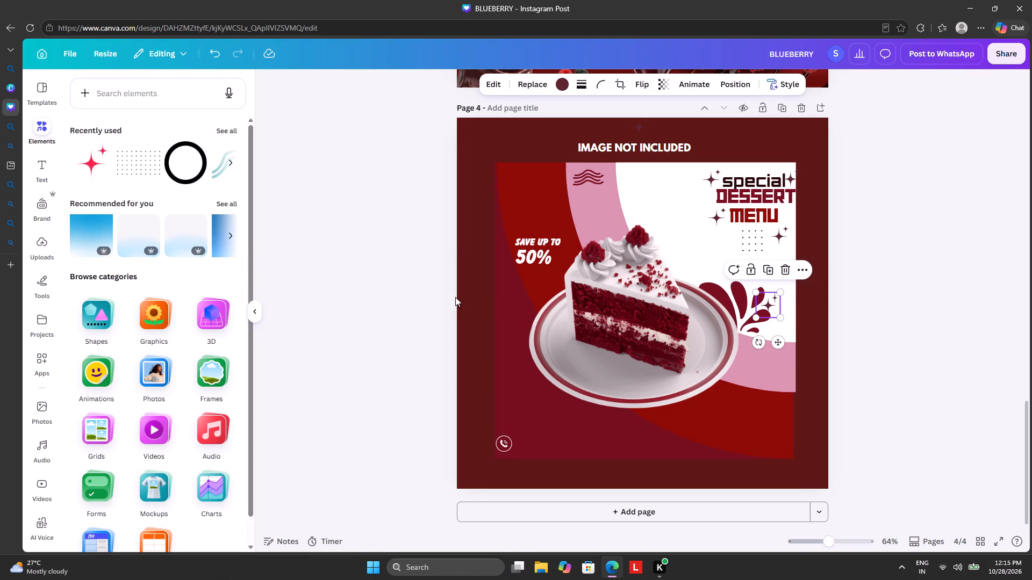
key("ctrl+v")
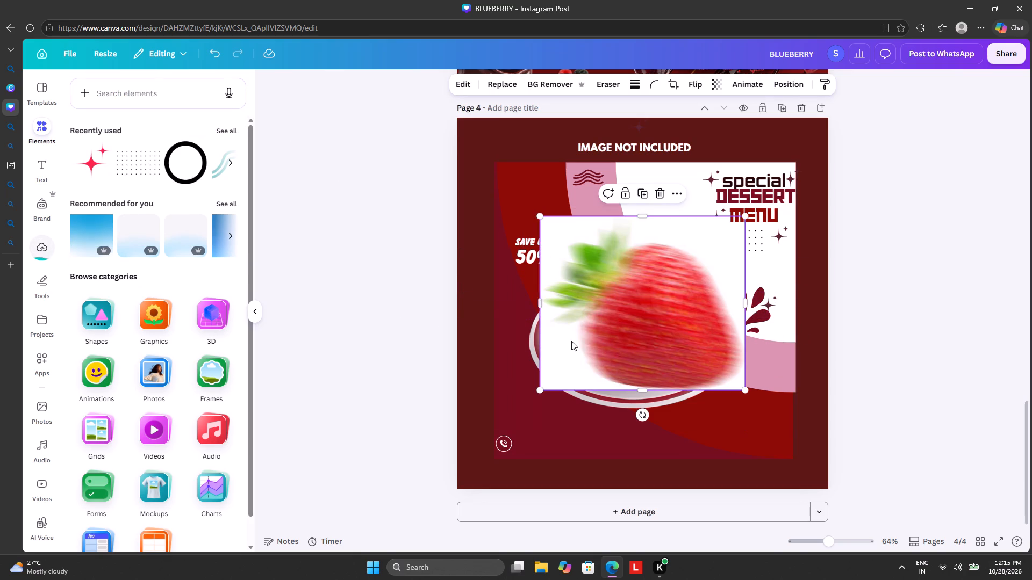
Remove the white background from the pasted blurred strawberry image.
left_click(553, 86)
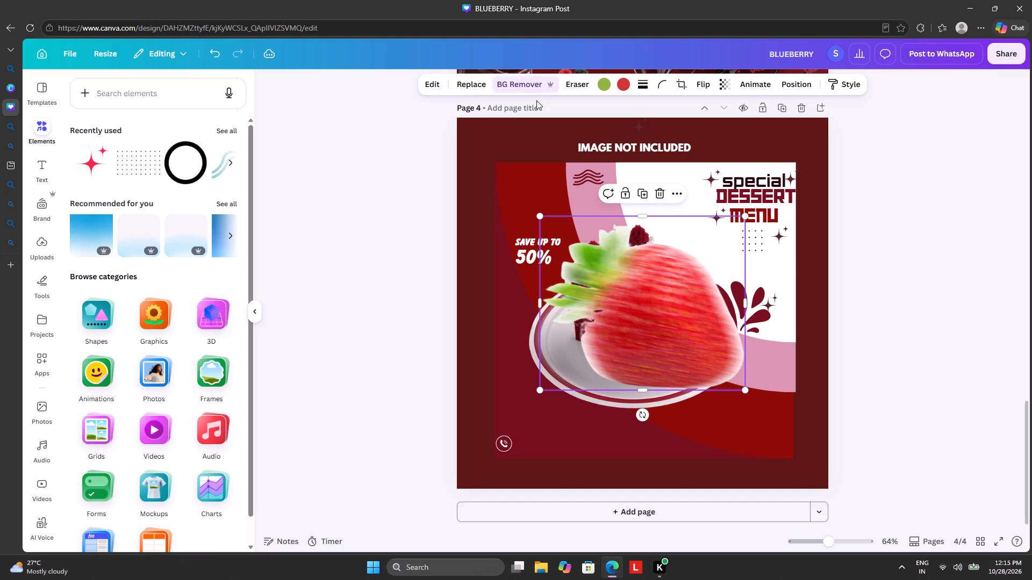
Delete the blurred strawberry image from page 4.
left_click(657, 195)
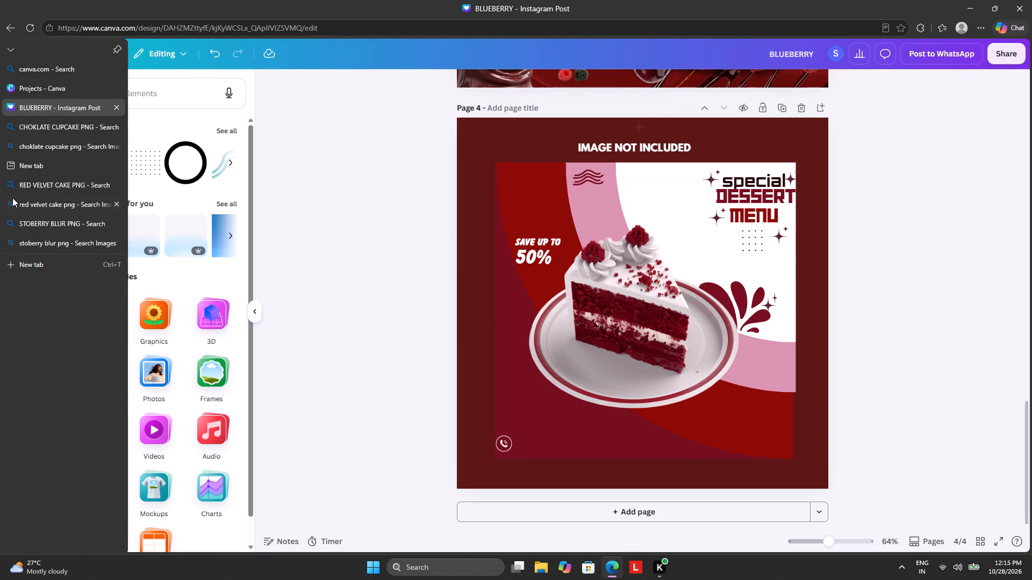
Search the web again for "stoberry blur png" in another new browser tab.
left_click(11, 263)
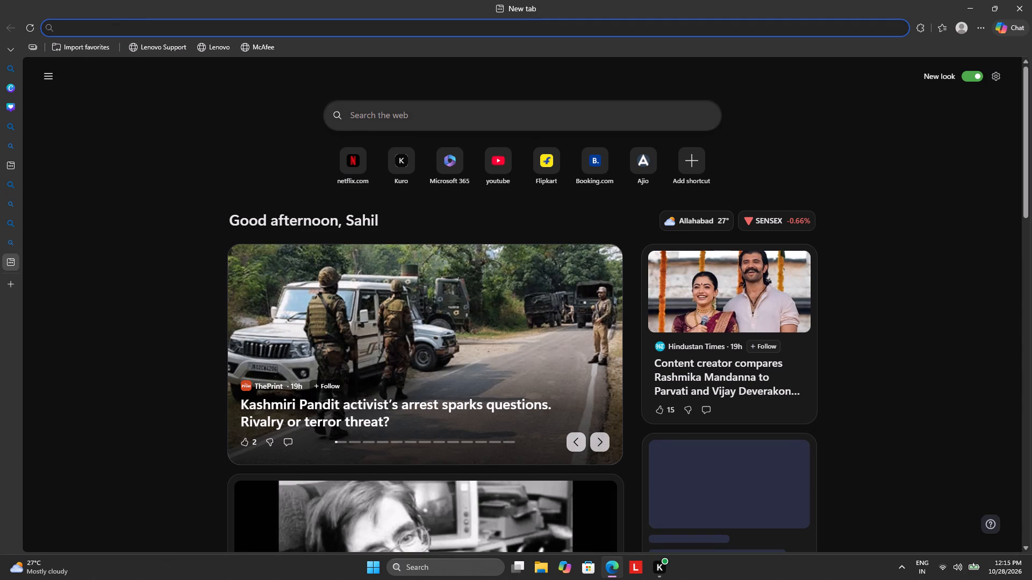
left_click(415, 120)
type("ST")
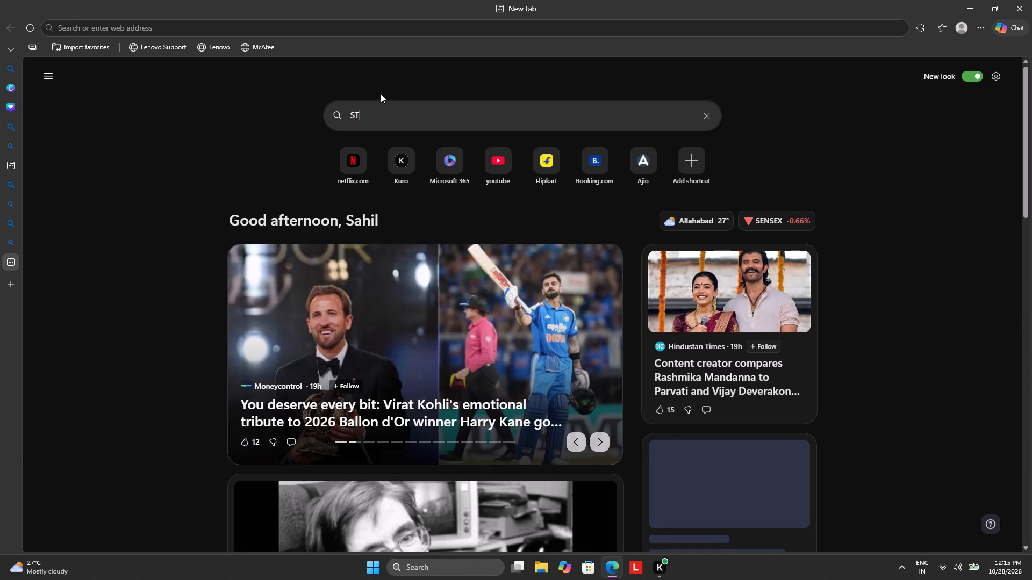
key("o")
key("b")
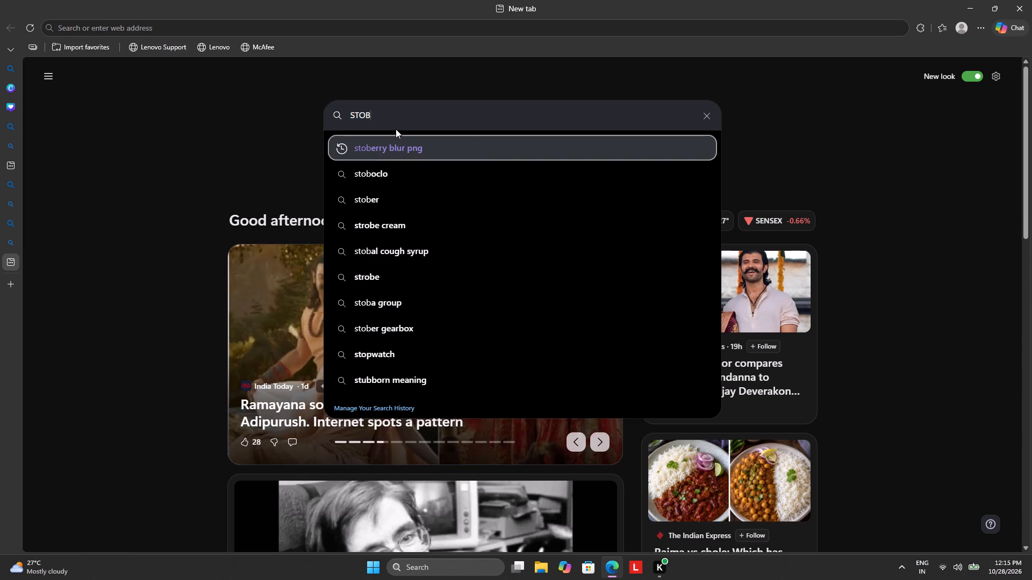
type("ERRY")
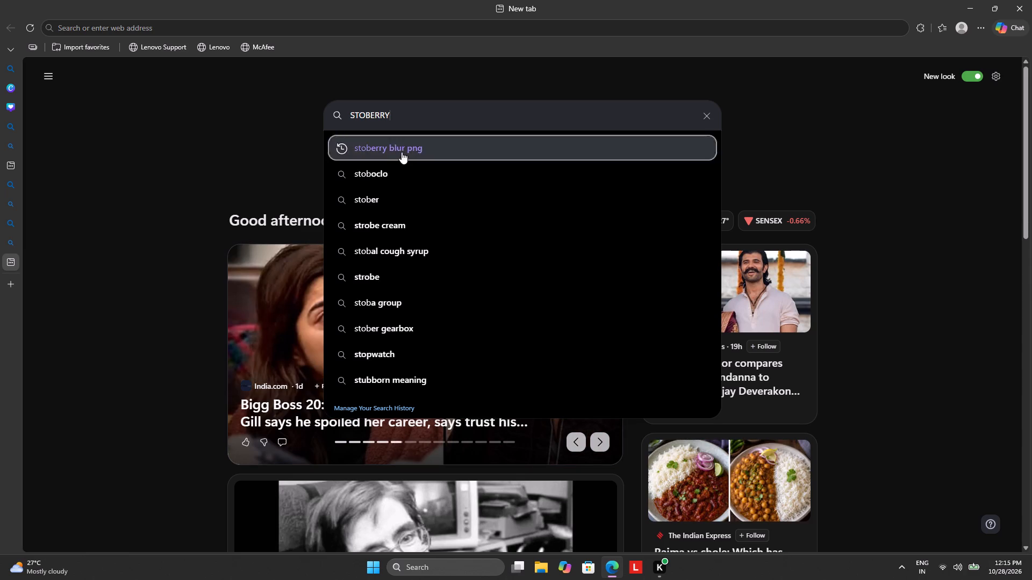
left_click(403, 143)
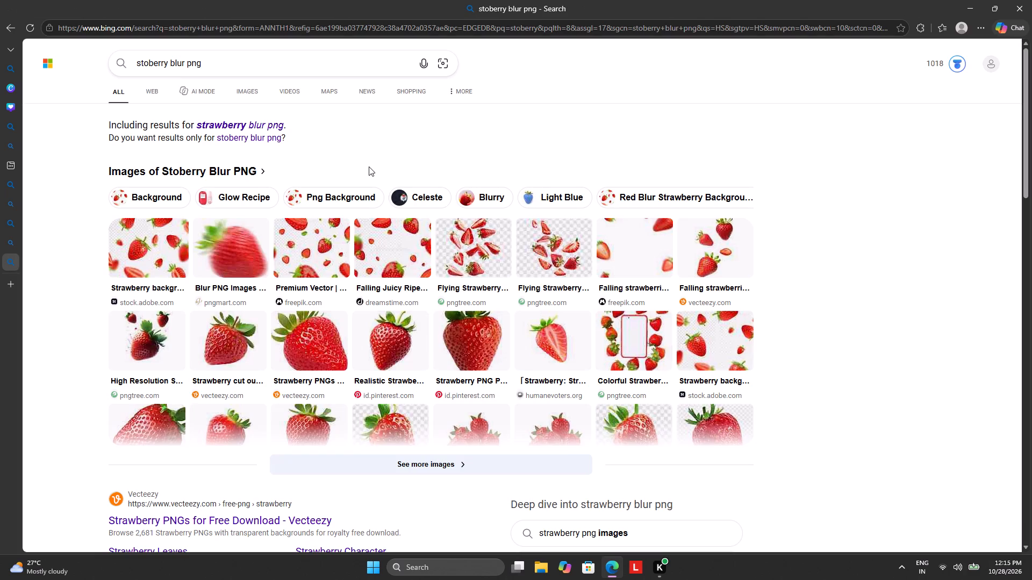
Expand the strawberry image results, look through them, and open the motion-blurred strawberry image from pngmart.com.
left_click(568, 461)
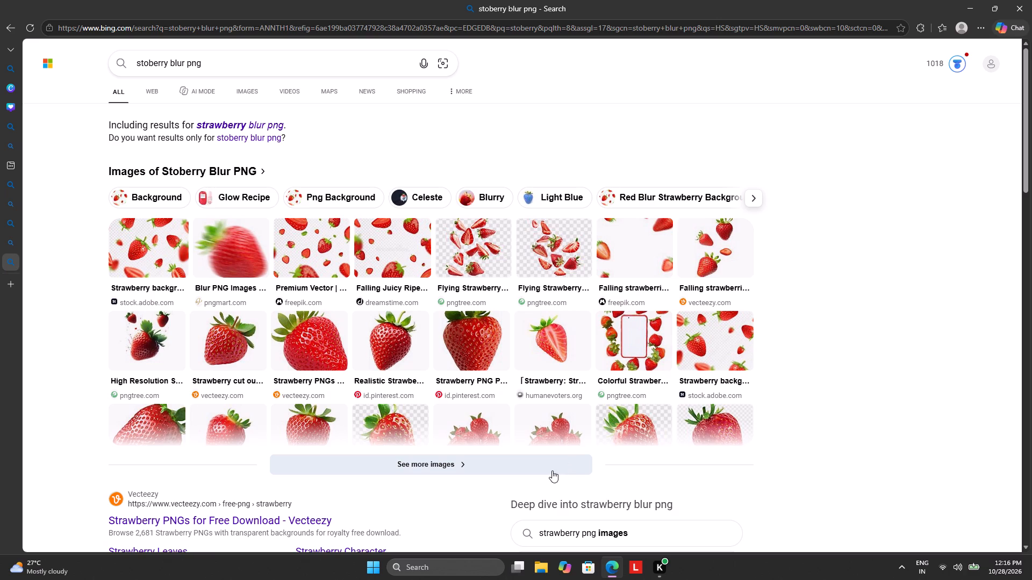
left_click(459, 462)
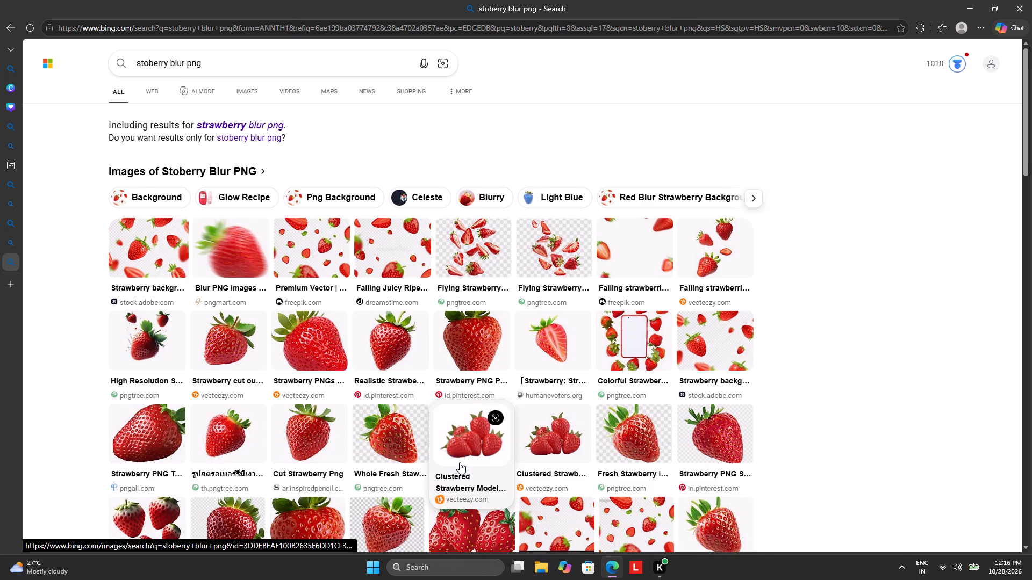
scroll(464, 447, "down", 5)
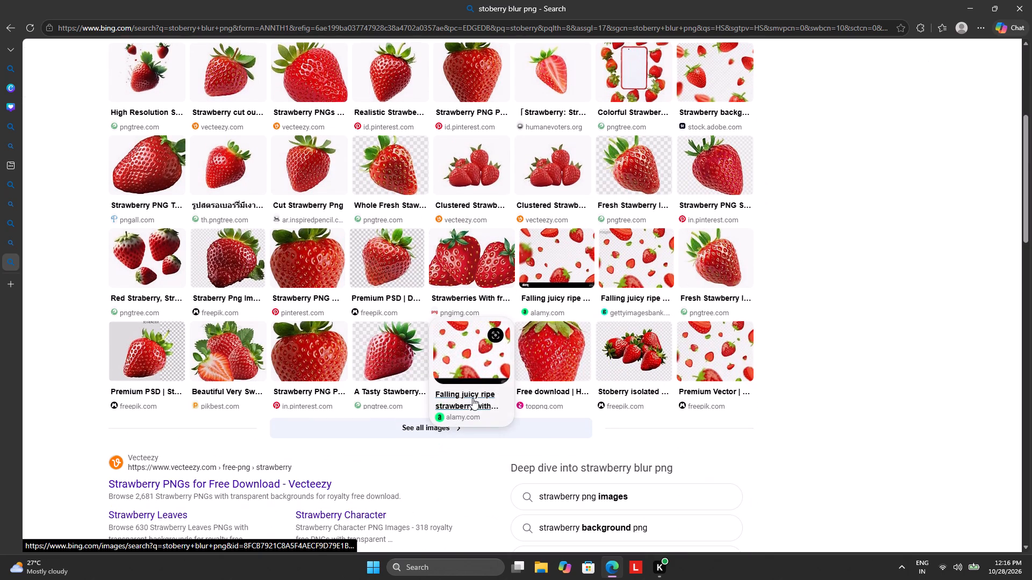
scroll(472, 398, "up", 3)
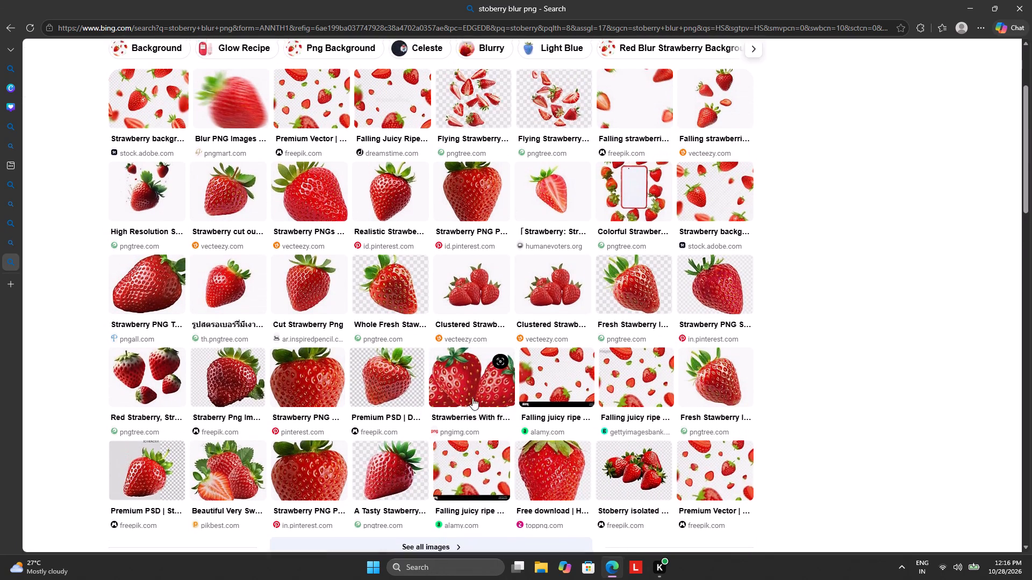
scroll(472, 398, "up", 2)
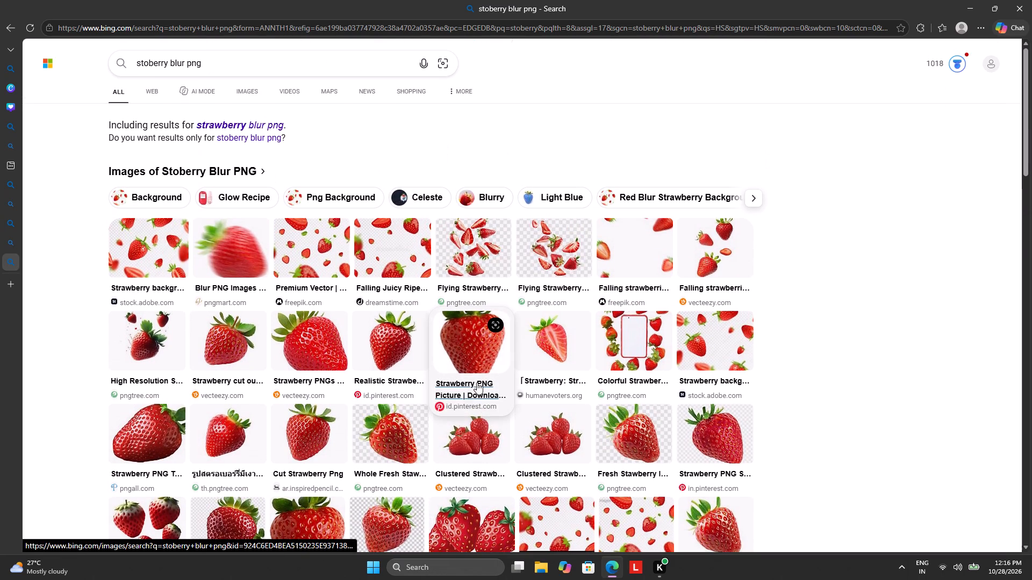
left_click(264, 252)
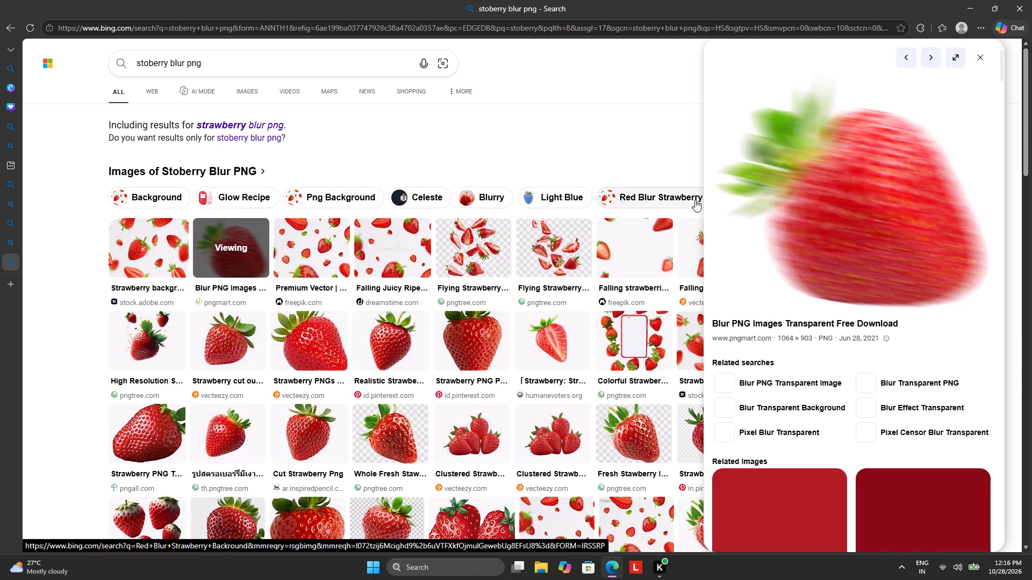
Examine the related images of the motion-blurred strawberry for a suitable transparent blurred strawberry.
scroll(769, 271, "down", 7)
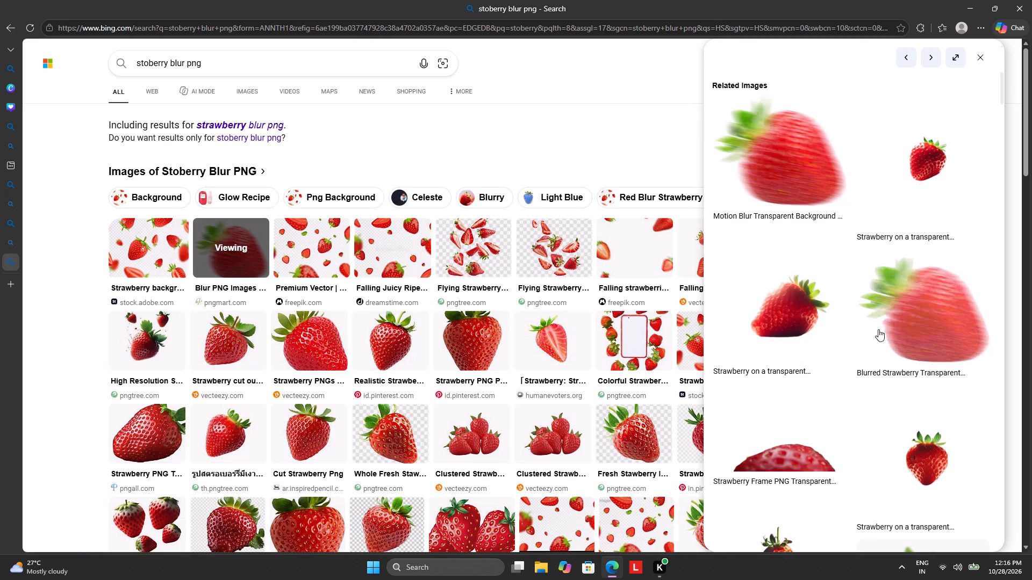
scroll(873, 332, "down", 7)
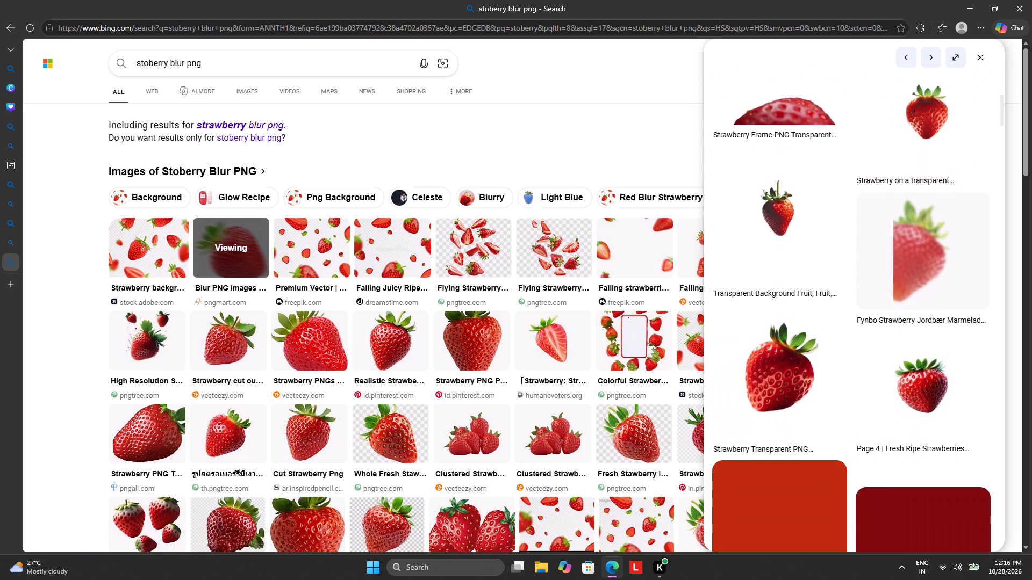
scroll(869, 330, "down", 5)
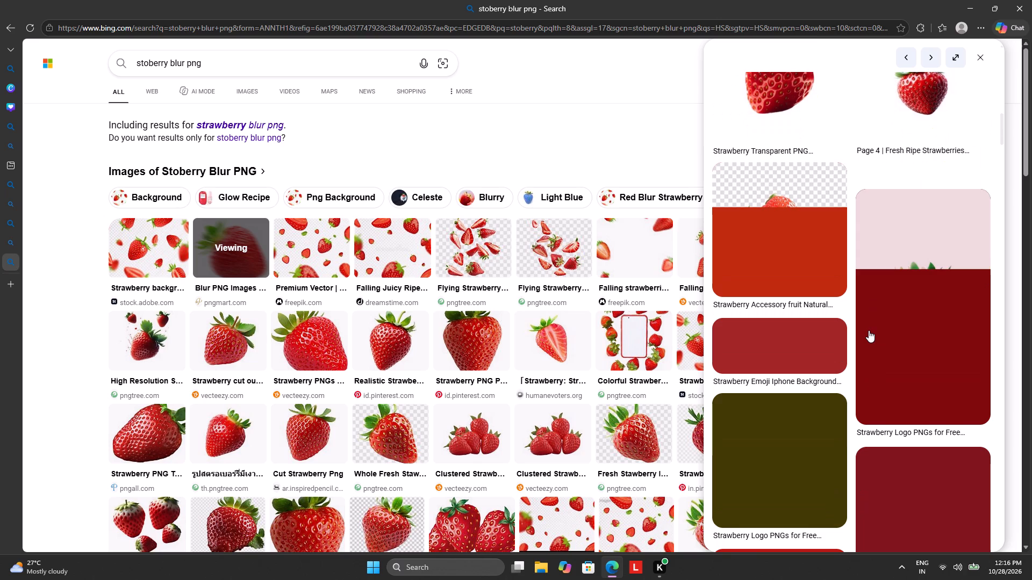
scroll(869, 330, "down", 4)
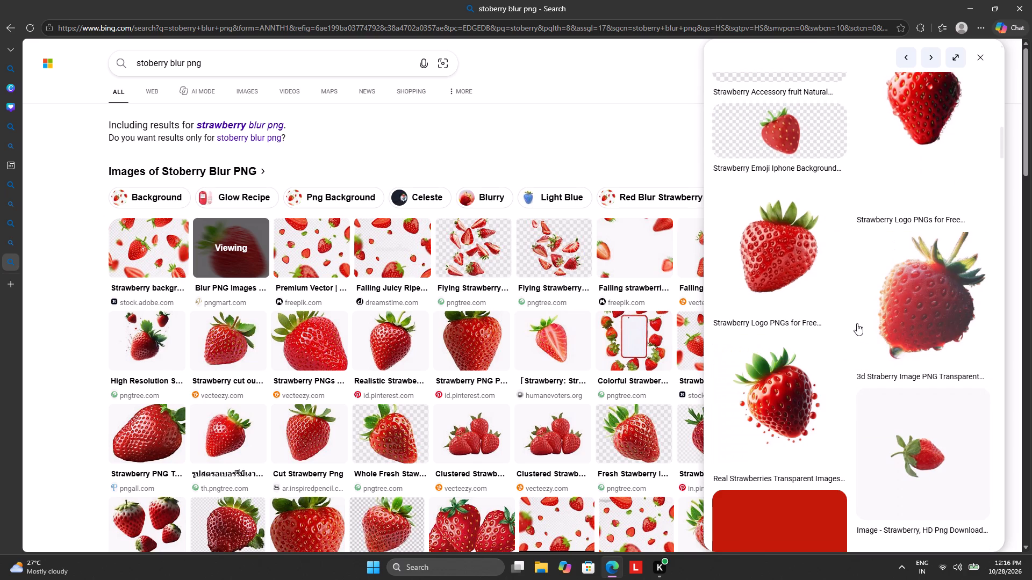
scroll(845, 322, "down", 5)
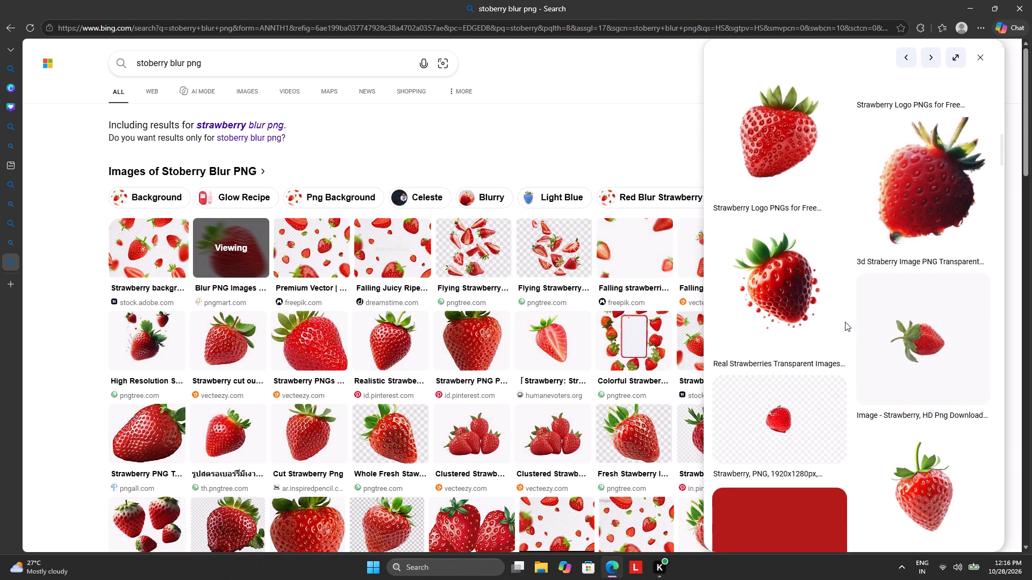
scroll(845, 322, "down", 3)
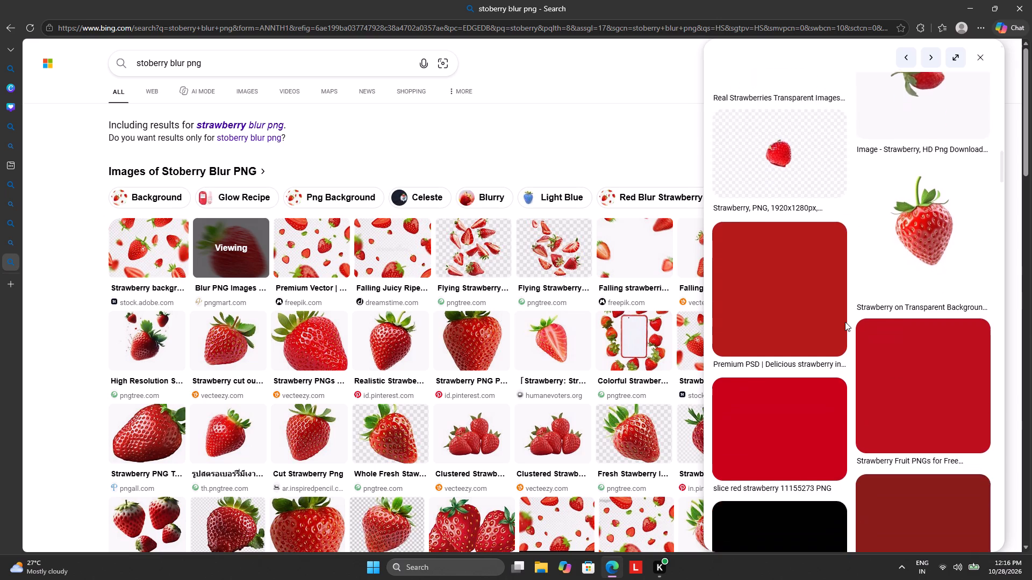
scroll(845, 322, "down", 1)
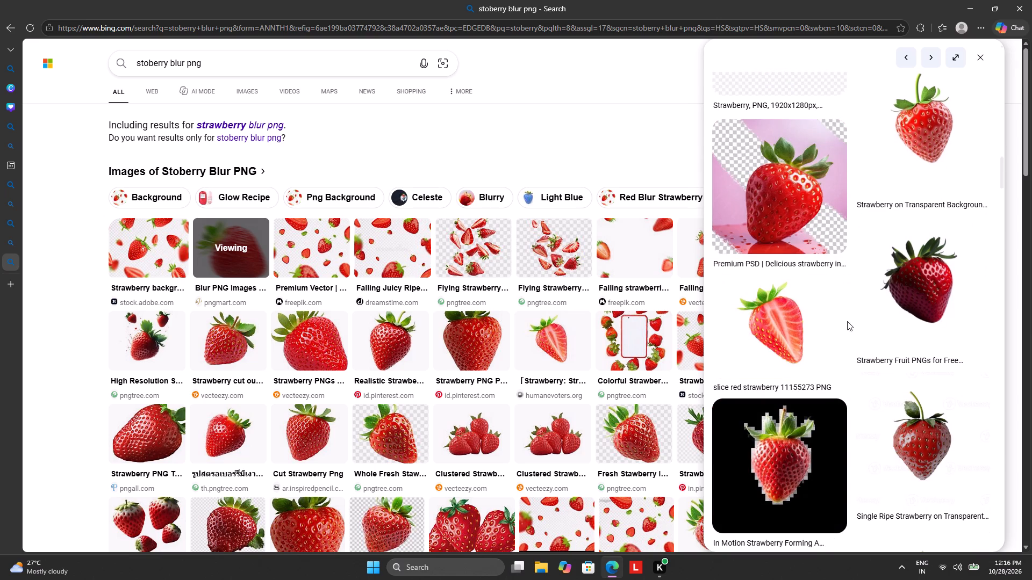
scroll(847, 321, "down", 4)
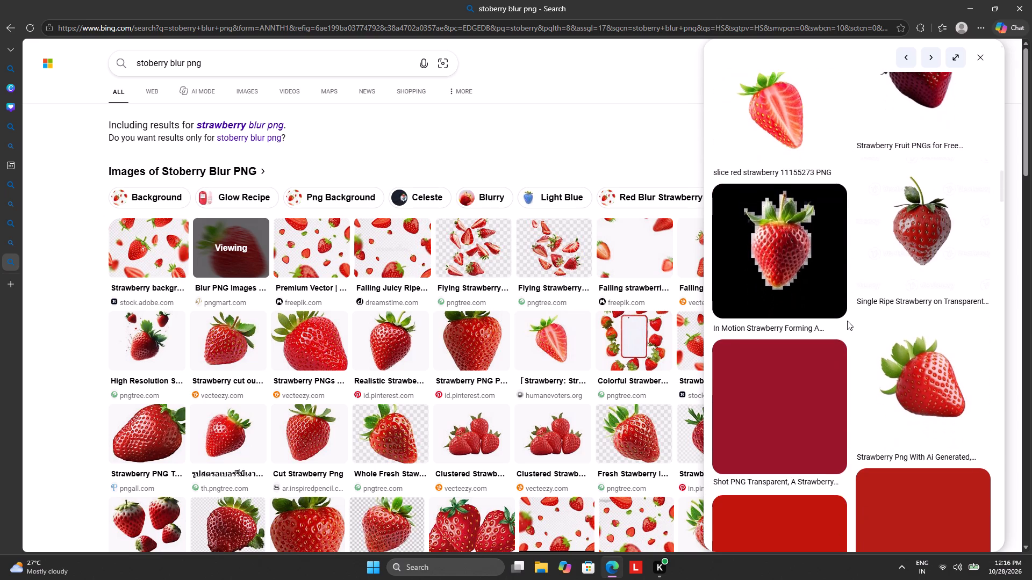
scroll(847, 321, "down", 4)
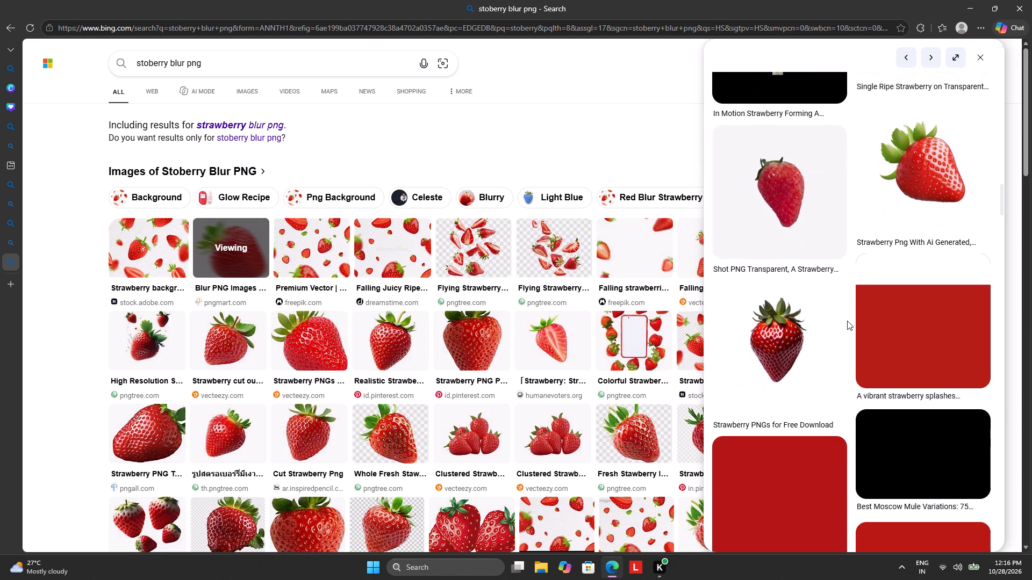
scroll(847, 321, "down", 2)
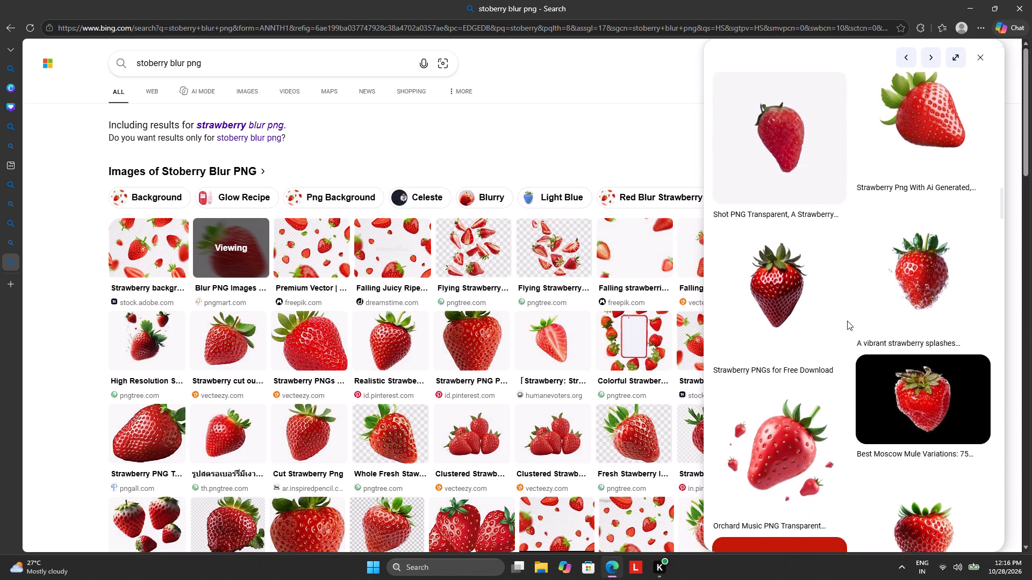
scroll(847, 321, "down", 6)
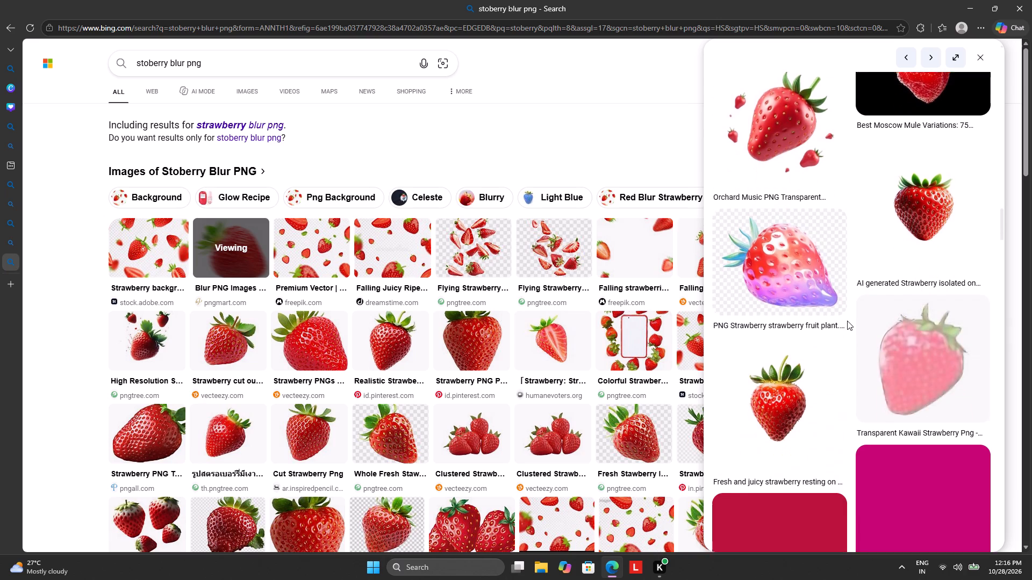
scroll(847, 321, "down", 4)
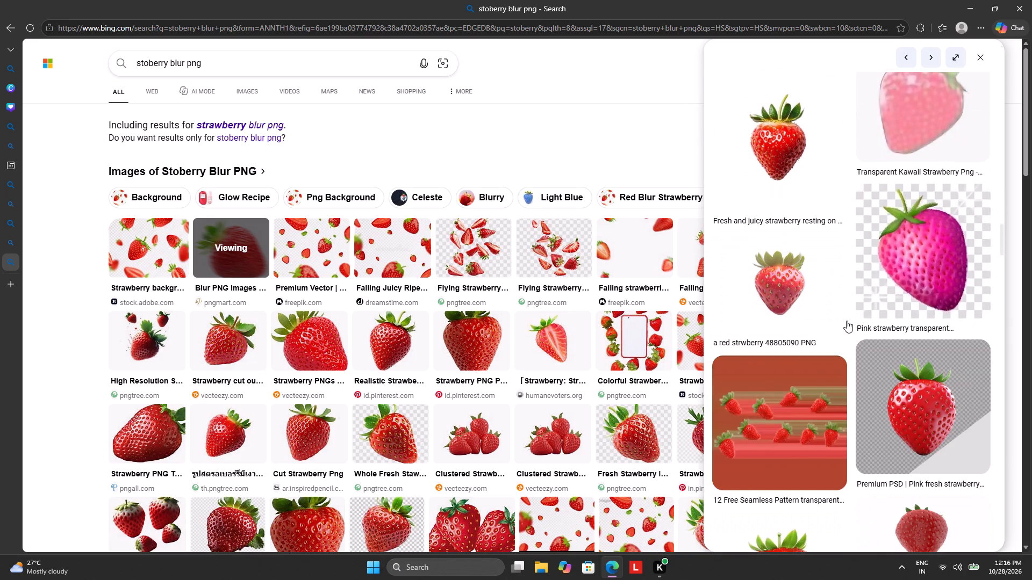
scroll(847, 321, "up", 18)
scroll(848, 320, "up", 12)
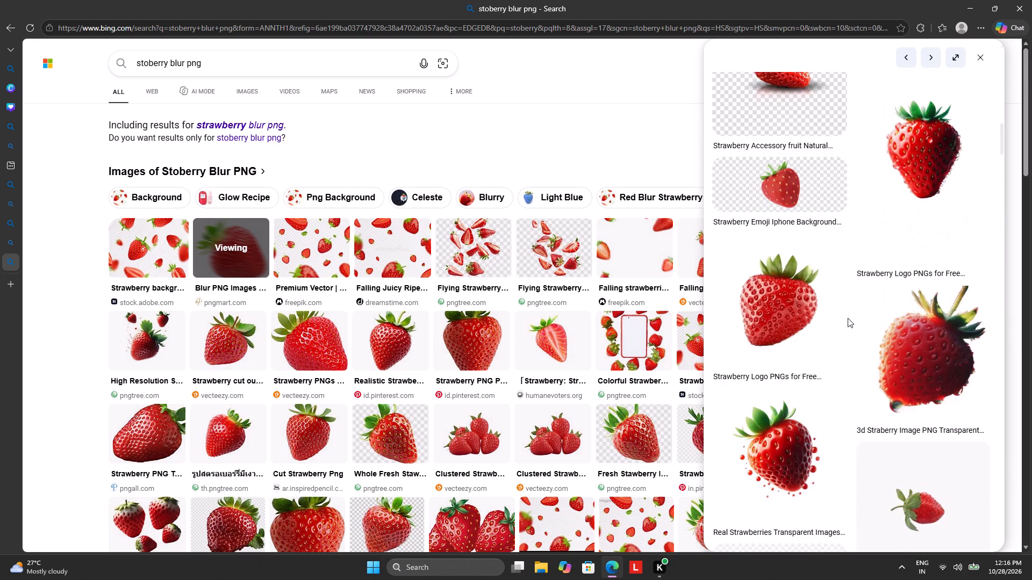
scroll(848, 318, "up", 18)
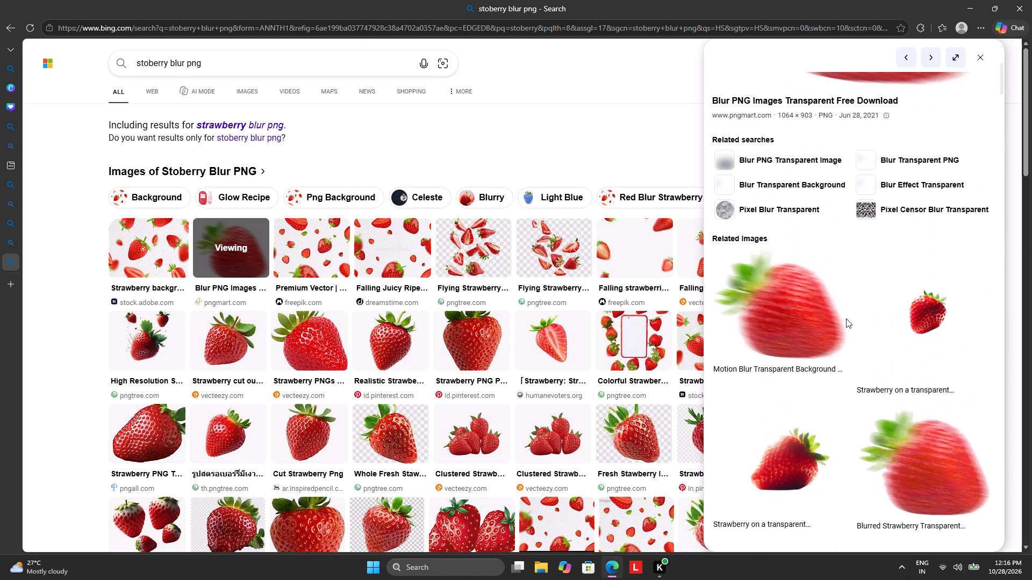
Open the related "Blurred Strawberry Transparent Background" image from imgflip.com and copy the image.
left_click(894, 453)
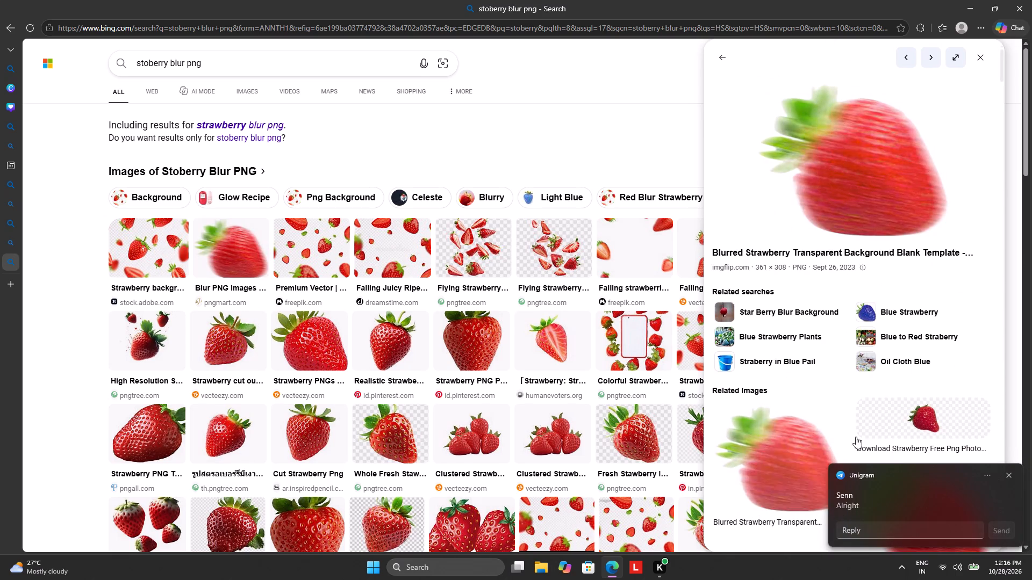
left_click(1006, 473)
scroll(868, 468, "down", 3)
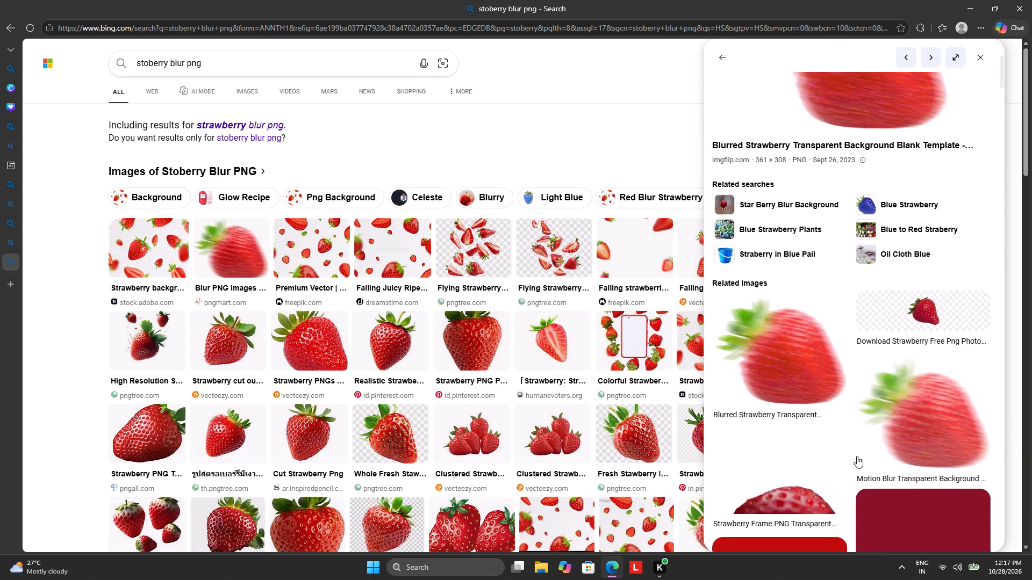
scroll(832, 412, "up", 5)
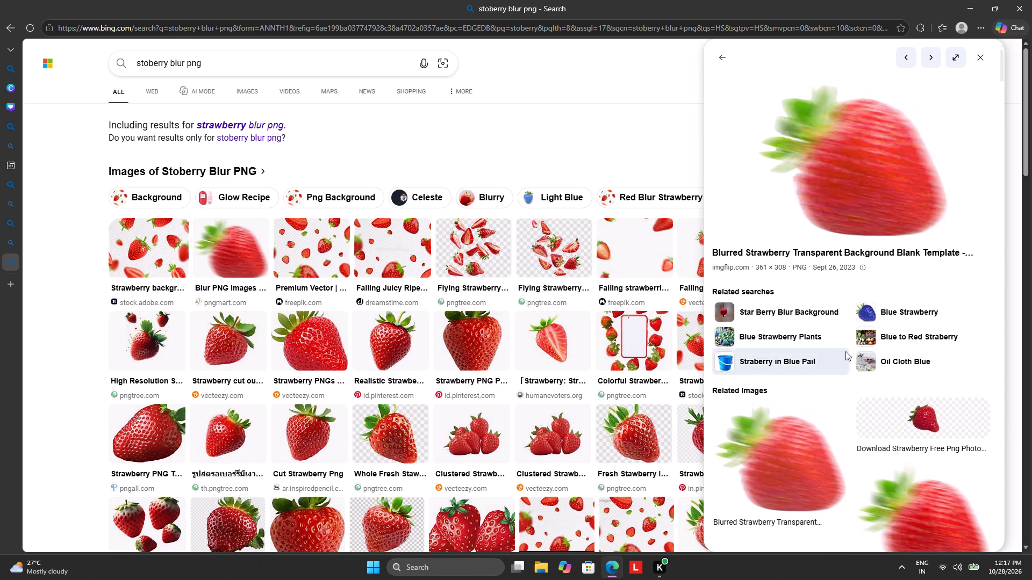
right_click(836, 192)
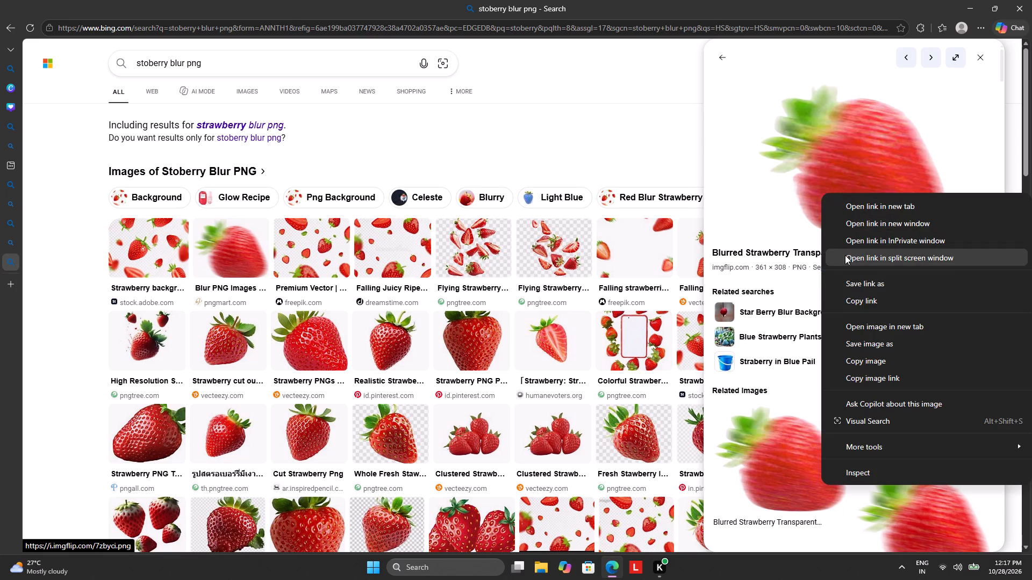
left_click(869, 363)
Examine more related strawberry images, including the blurred Fynbo Foods strawberry from pngaaa.com, for another suitable transparent blurred strawberry.
scroll(869, 363, "down", 12)
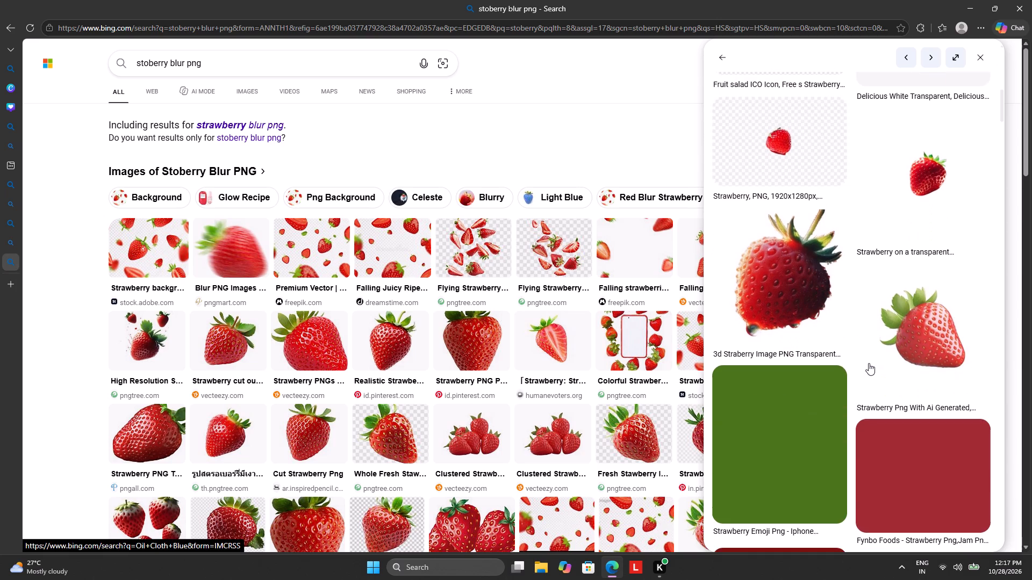
scroll(869, 363, "down", 7)
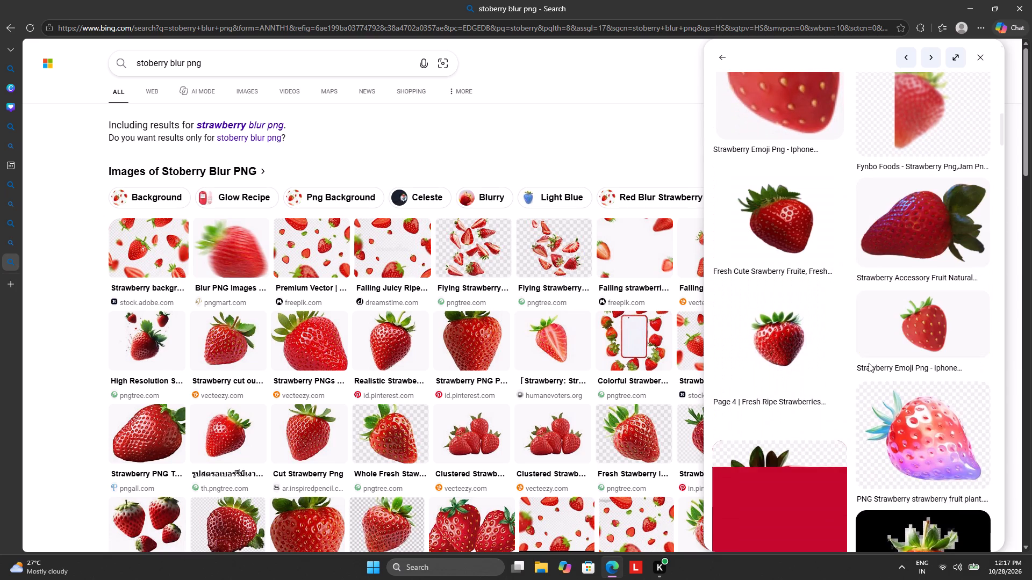
scroll(869, 363, "up", 4)
left_click(892, 317)
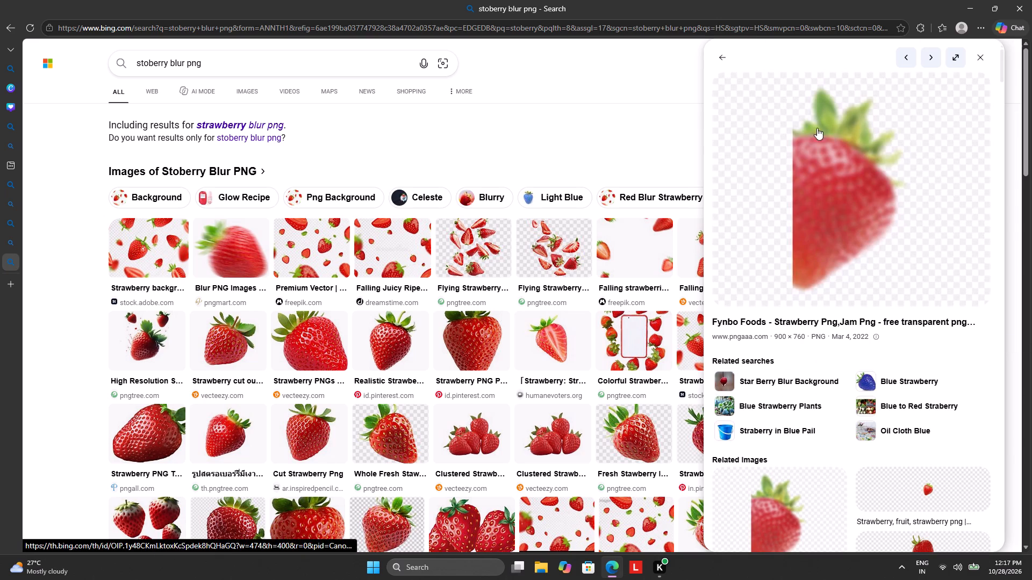
scroll(848, 228, "down", 6)
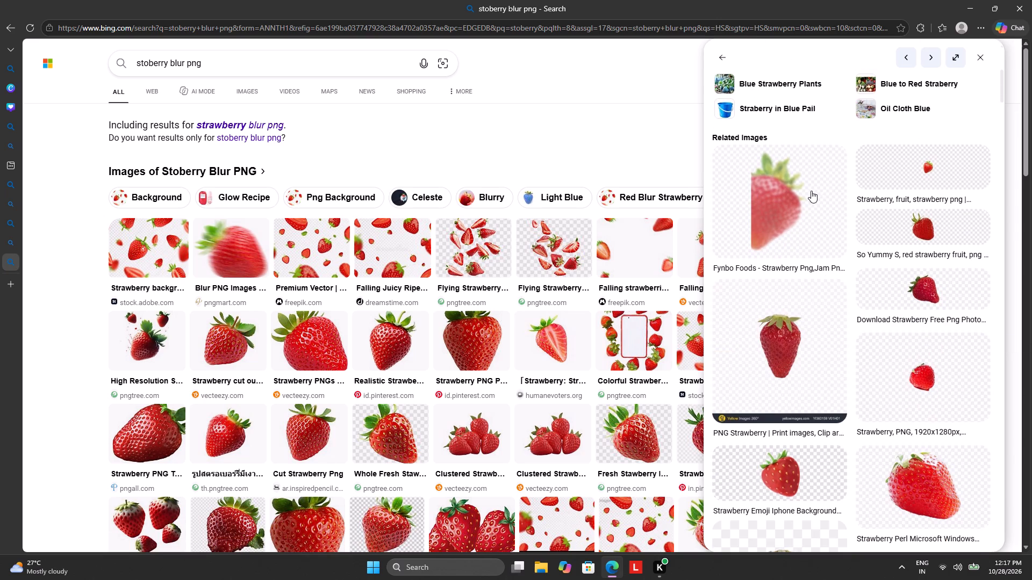
scroll(809, 190, "down", 6)
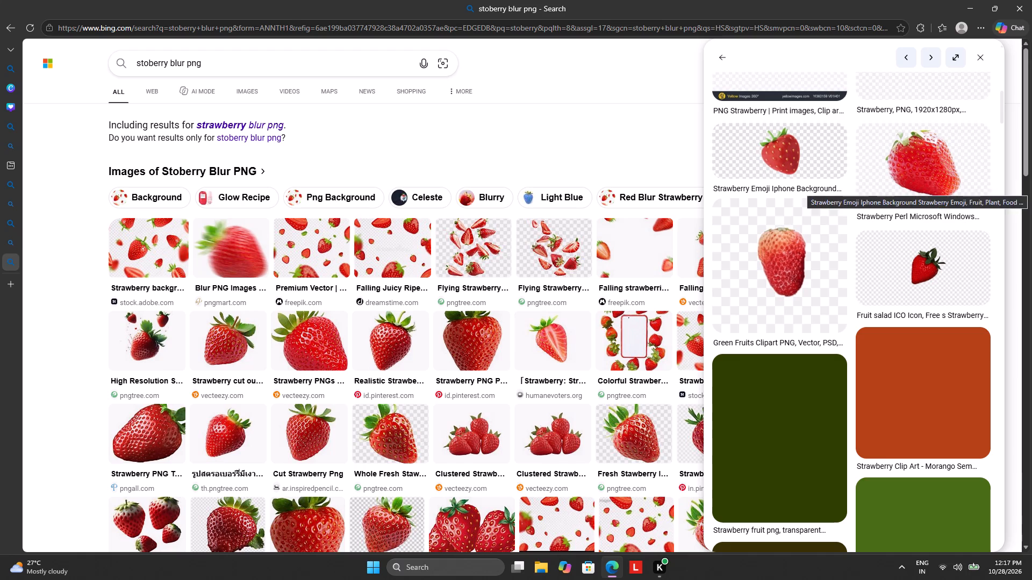
scroll(798, 183, "down", 3)
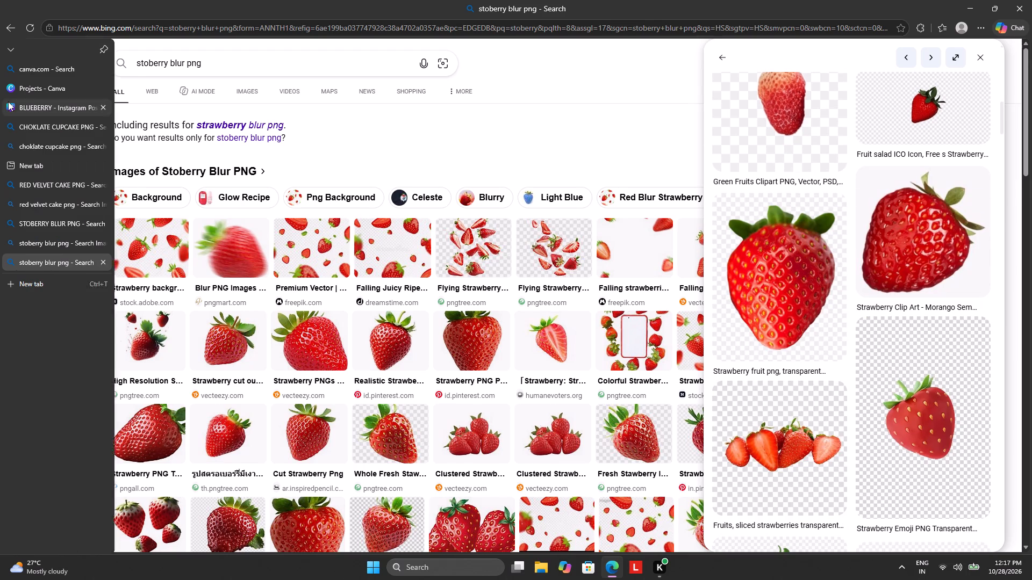
Switch to the BLUEBERRY design in Canva, paste the copied blurred strawberry on page 4, shrink it, and place it above "SAVE UP TO 50%".
left_click(17, 106)
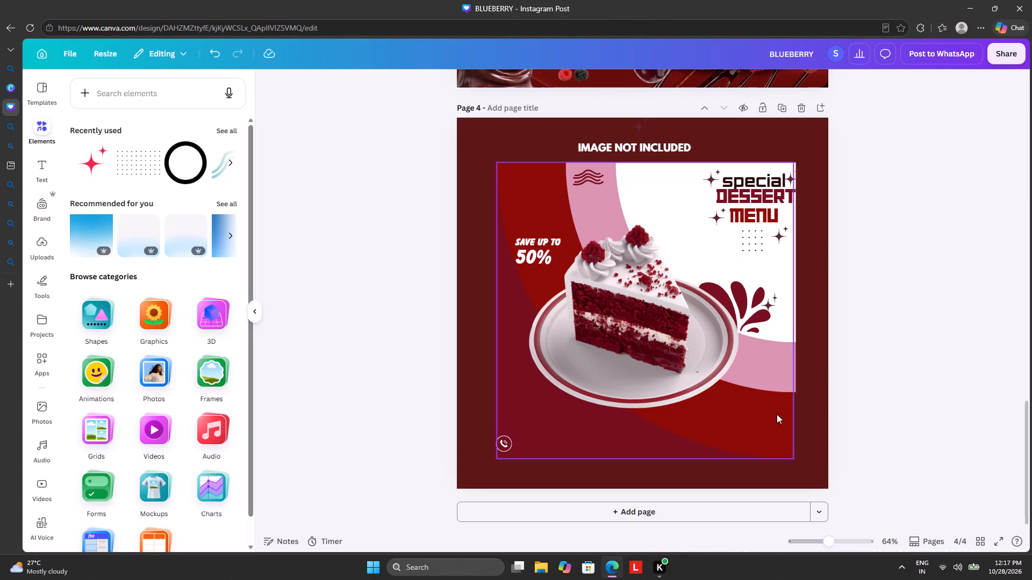
key("ctrl+v")
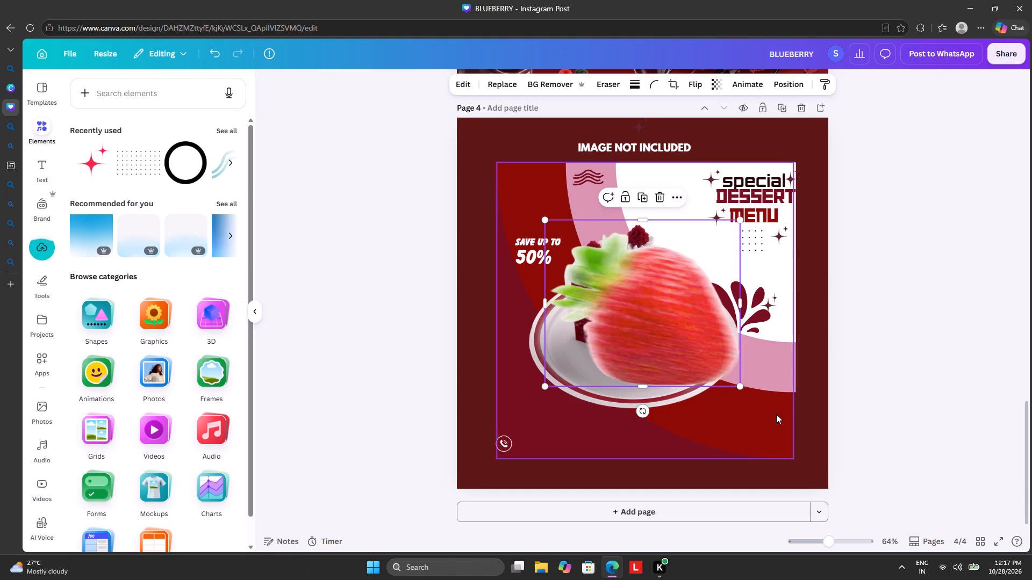
left_click_drag(546, 222, 690, 324)
left_click_drag(717, 371, 581, 278)
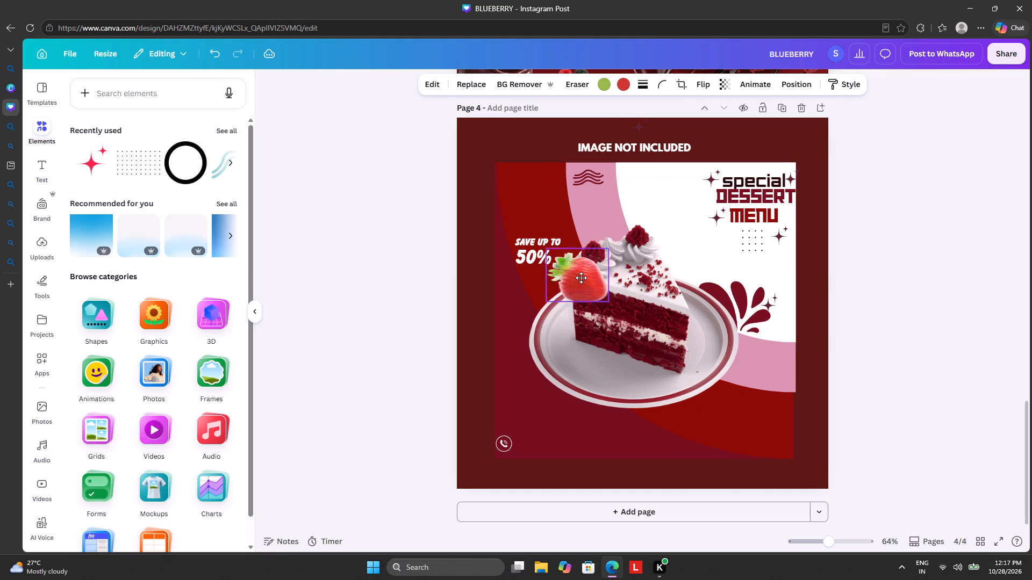
left_click_drag(581, 278, 558, 213)
Recolour the red part of the strawberry with the bright red from the colours in this design.
left_click(632, 83)
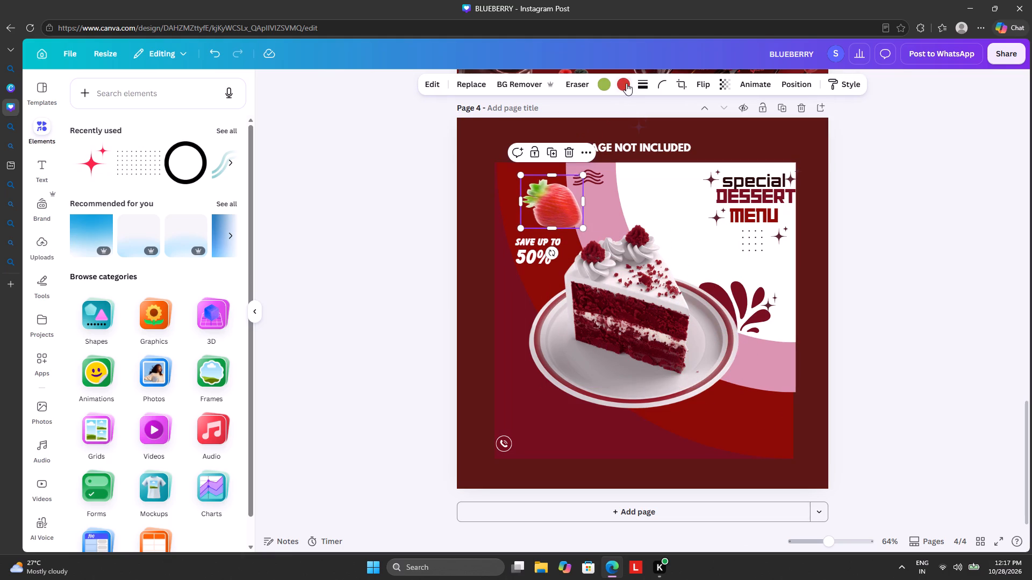
left_click(623, 84)
left_click(164, 215)
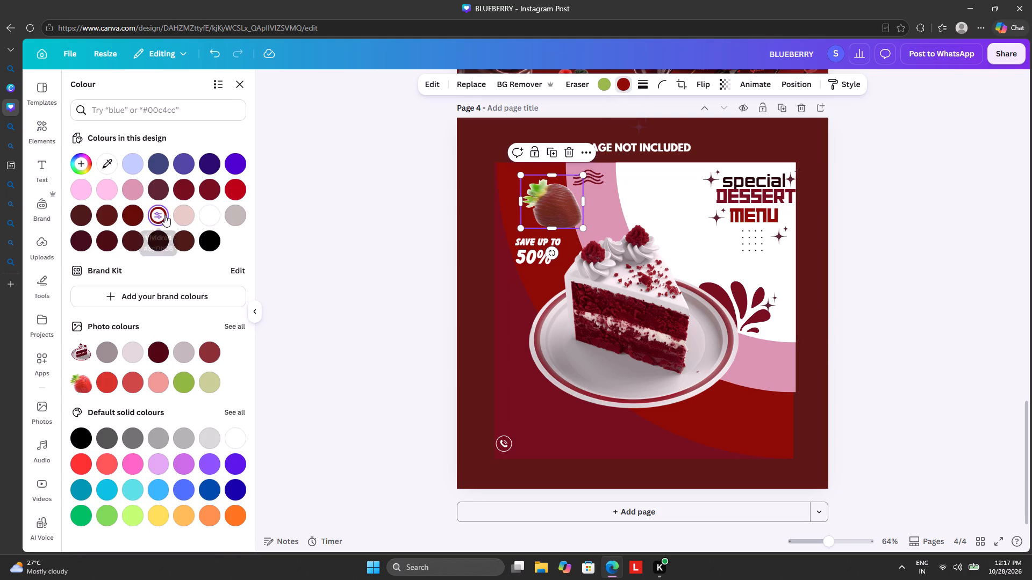
left_click(243, 189)
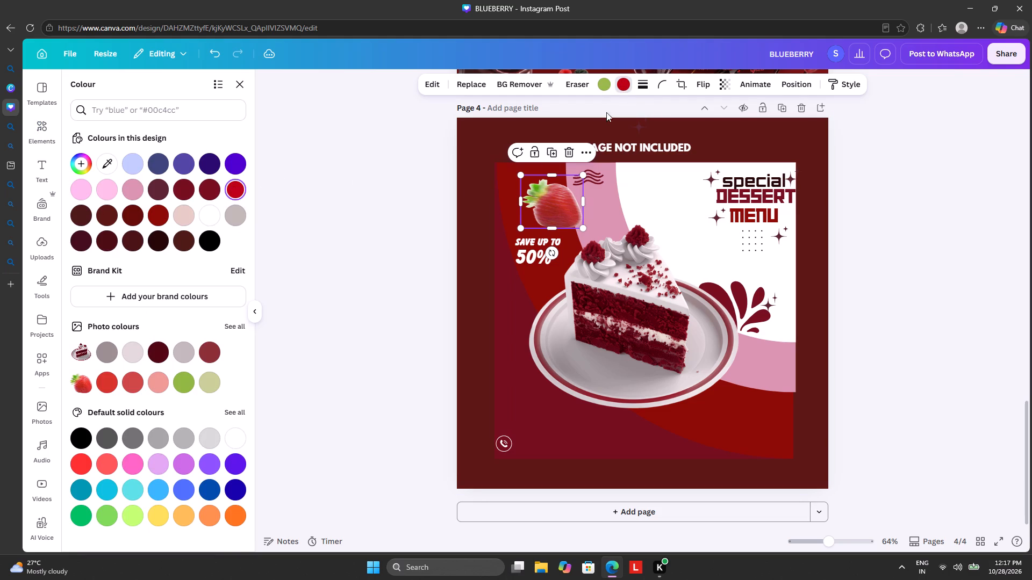
left_click(558, 186)
left_click(536, 192)
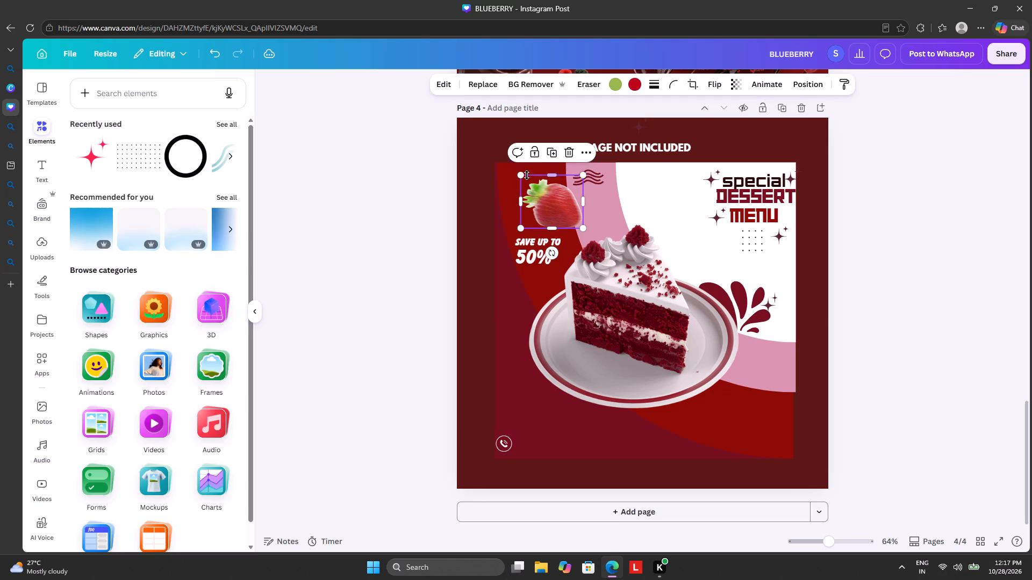
Resize the strawberry to about 113 by 96 and position it just above the "SAVE UP TO 50%" text.
left_click_drag(520, 174, 557, 189)
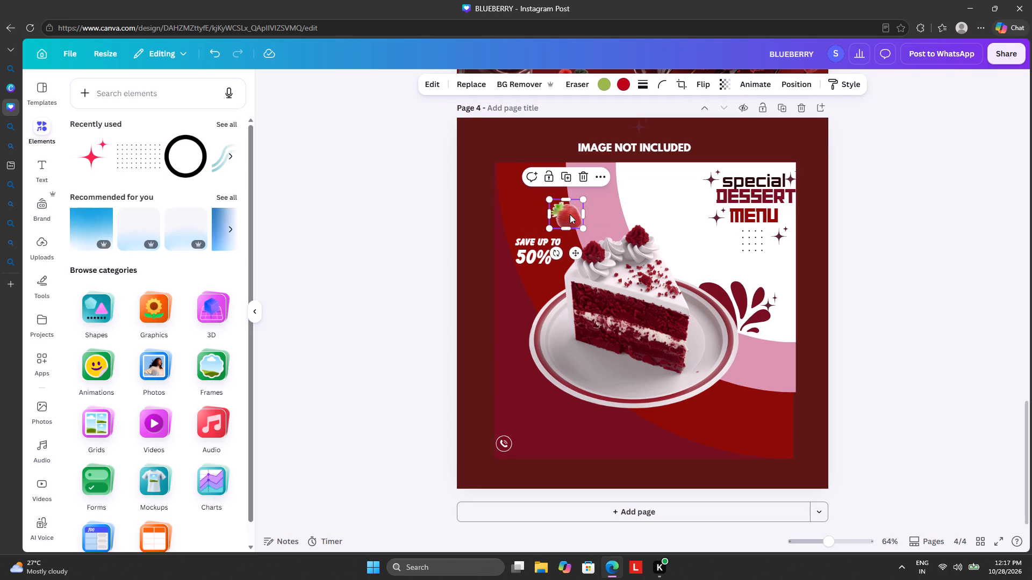
left_click_drag(570, 214, 547, 203)
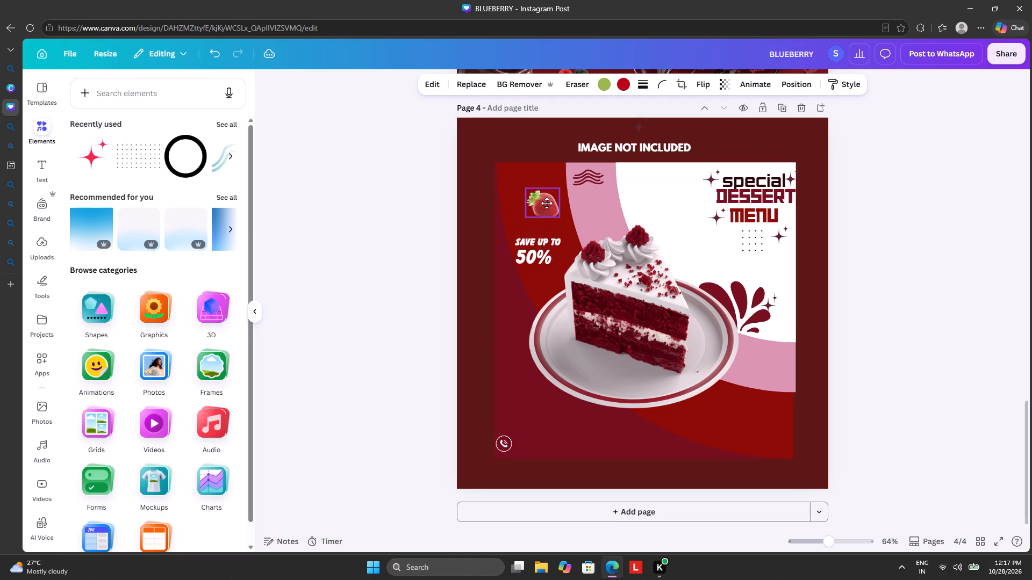
left_click_drag(547, 203, 546, 204)
left_click_drag(557, 219, 554, 234)
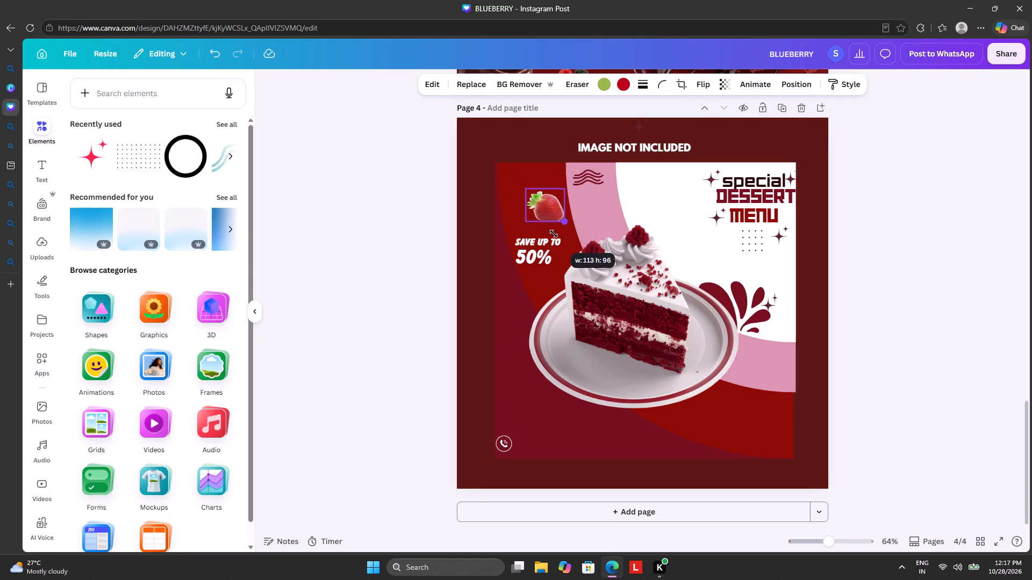
left_click_drag(554, 234, 554, 234)
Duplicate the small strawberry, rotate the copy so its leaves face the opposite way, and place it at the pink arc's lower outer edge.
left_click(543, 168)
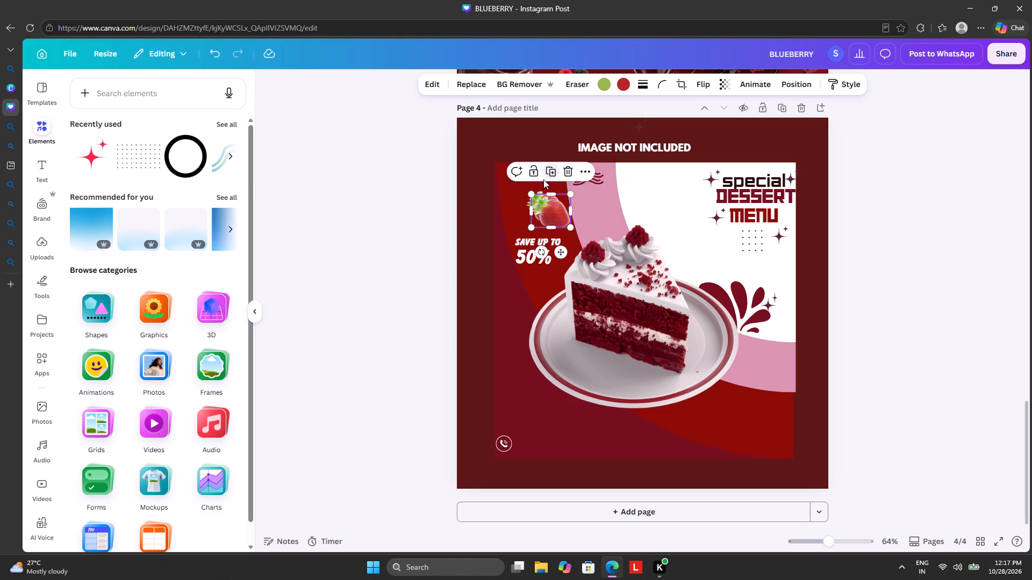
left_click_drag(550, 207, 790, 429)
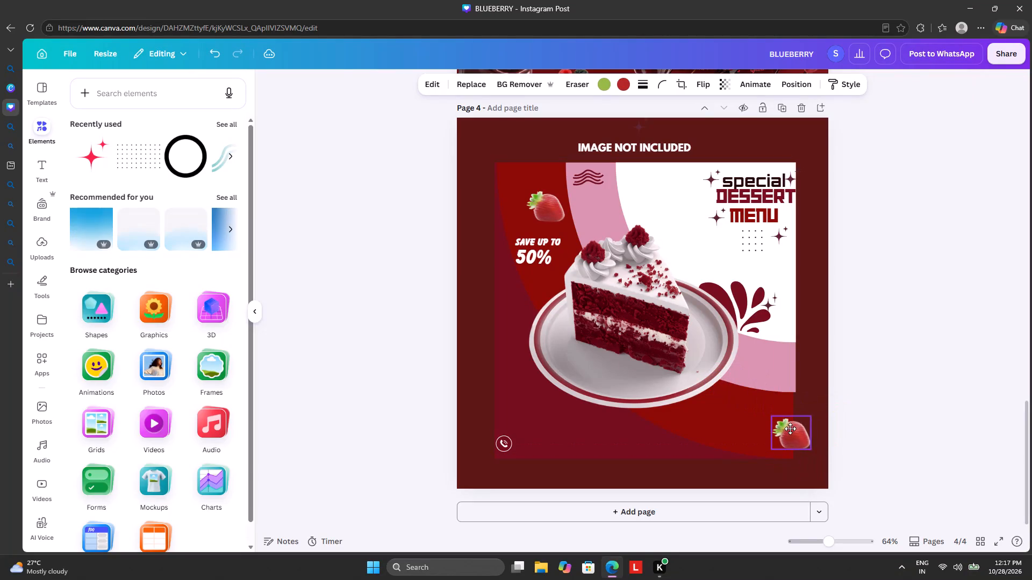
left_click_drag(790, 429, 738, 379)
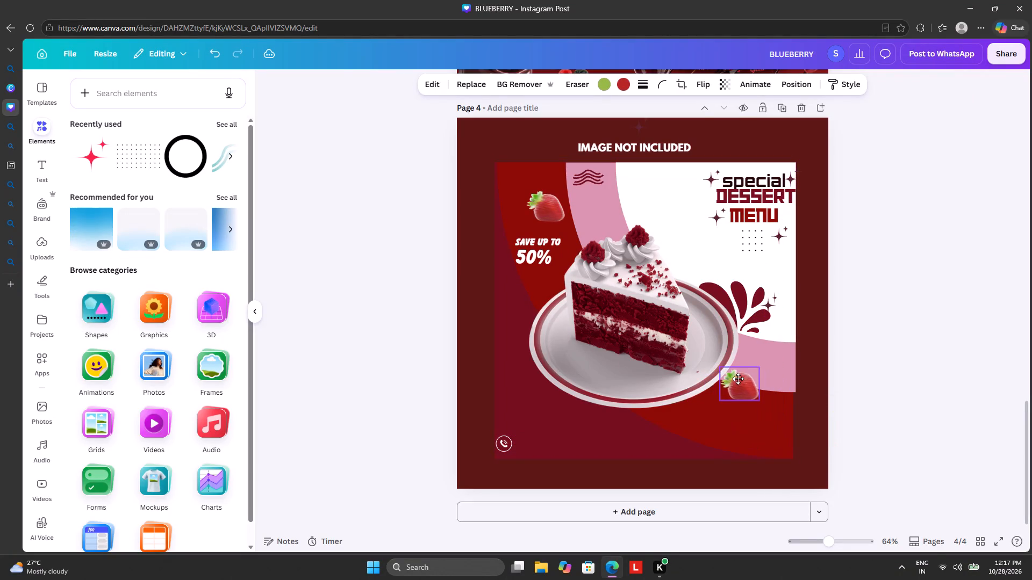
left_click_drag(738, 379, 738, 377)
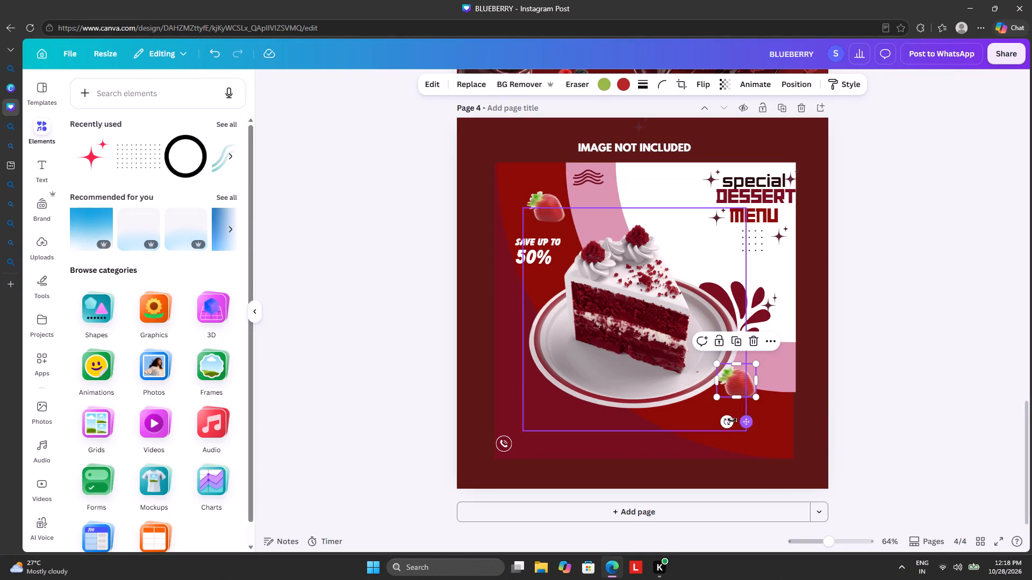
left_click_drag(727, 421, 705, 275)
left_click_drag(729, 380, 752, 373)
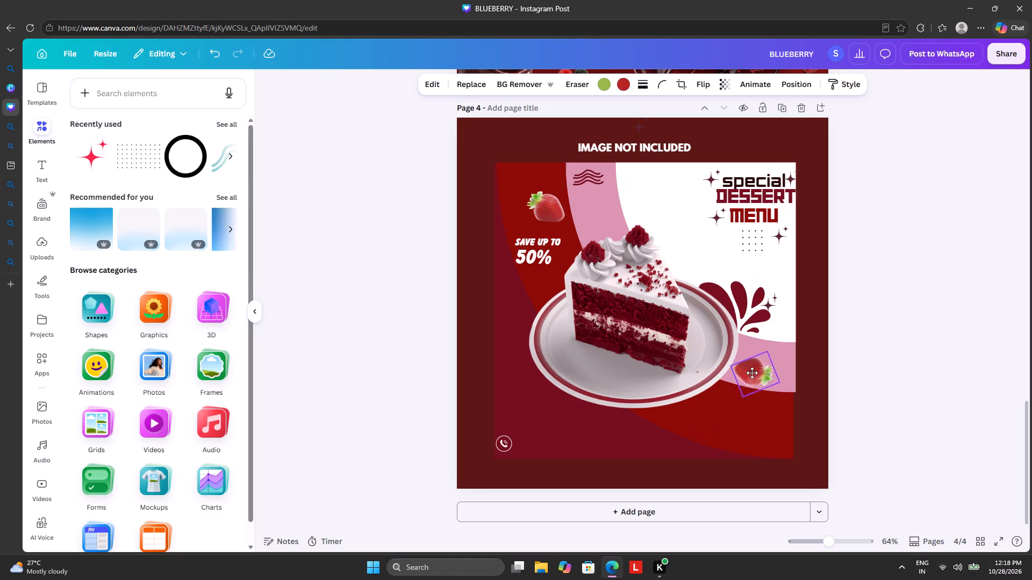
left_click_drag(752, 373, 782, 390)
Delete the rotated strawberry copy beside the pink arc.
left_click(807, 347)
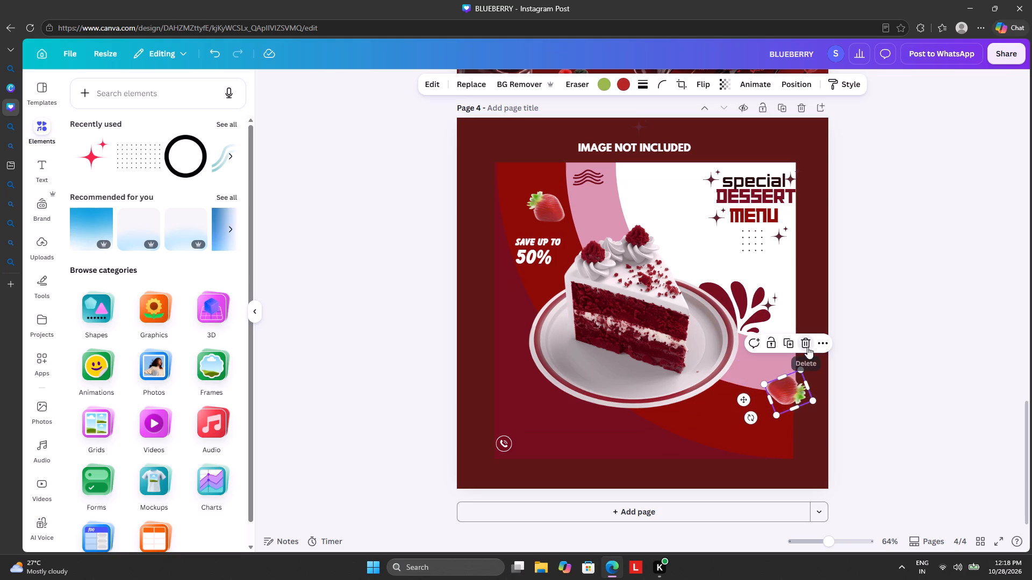
Delete the small strawberry above the "SAVE UP TO 50%" text on page 4.
left_click(546, 208)
left_click(563, 168)
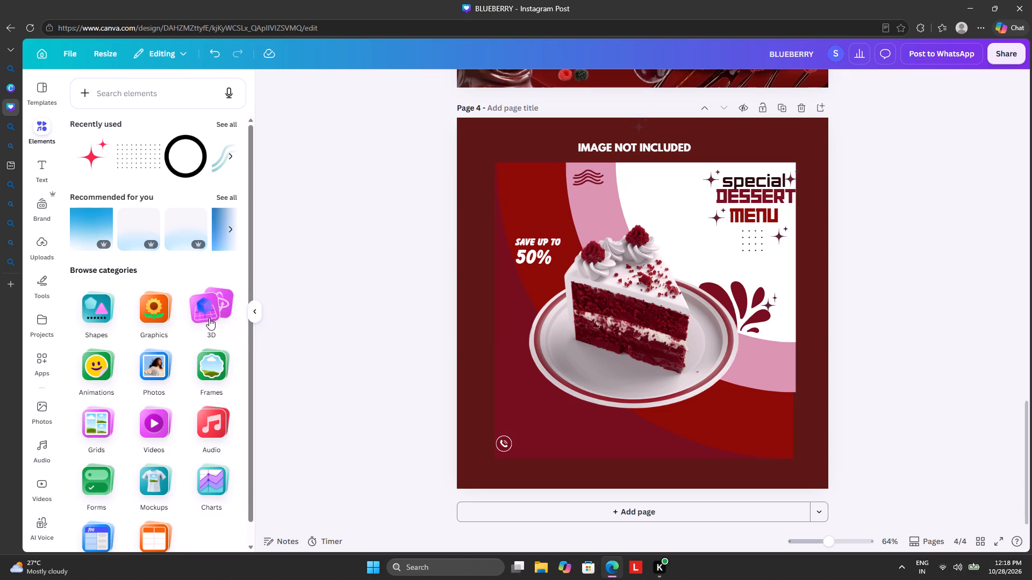
Apply a Drop shadow to the red velvet cake slice image on page 4.
scroll(160, 345, "down", 5)
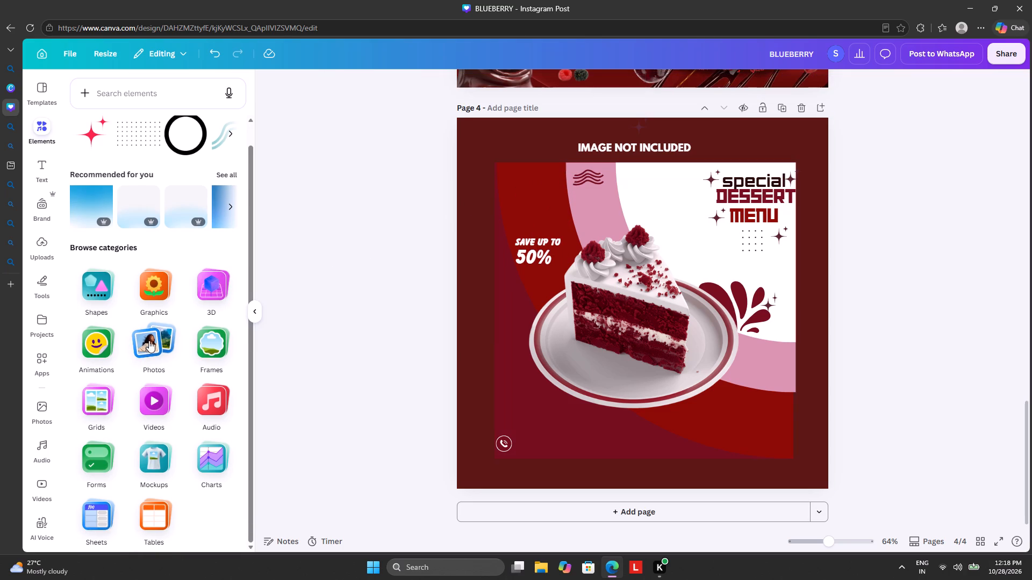
scroll(149, 331, "up", 4)
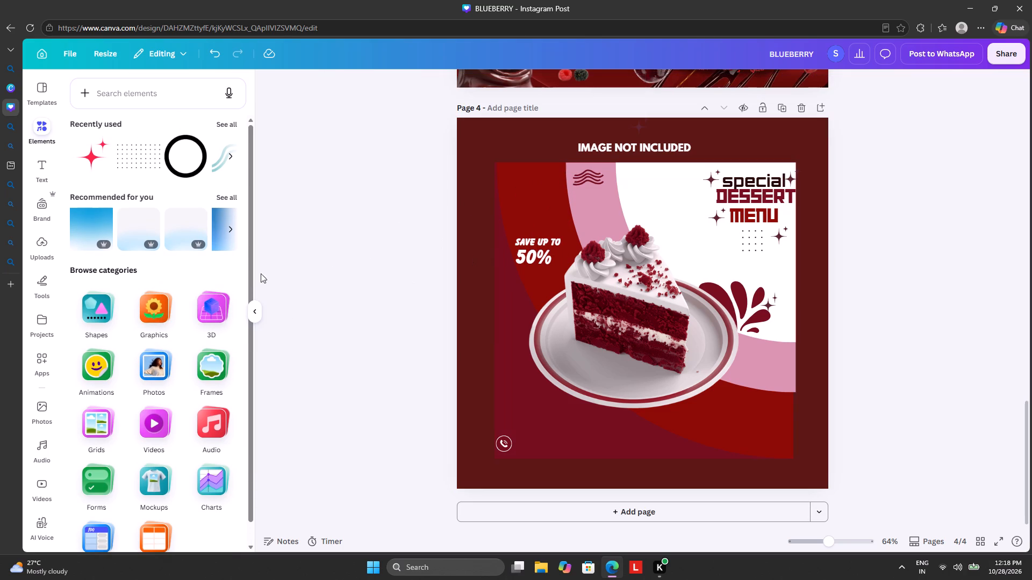
left_click(615, 347)
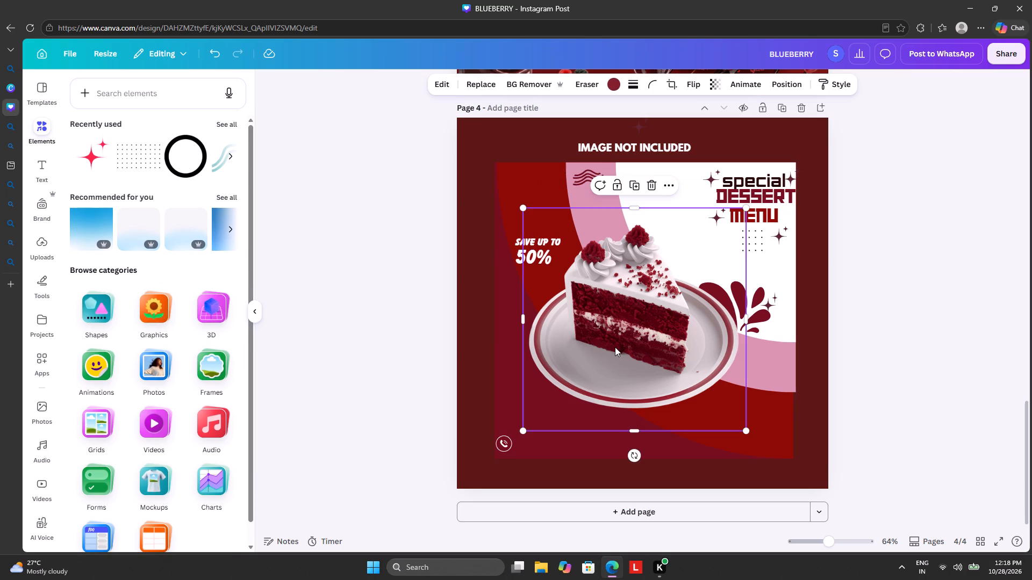
scroll(99, 396, "down", 4)
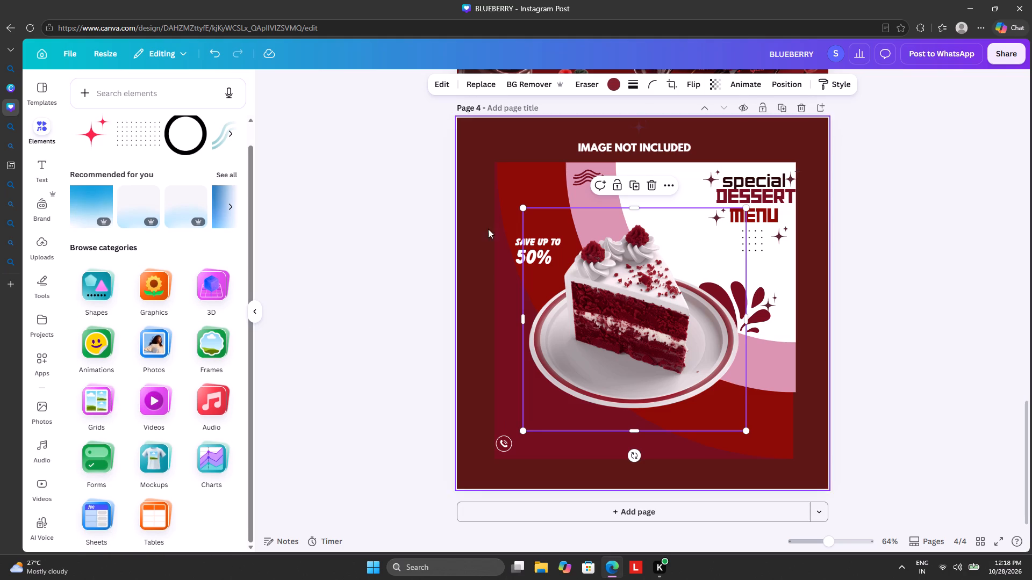
left_click(435, 88)
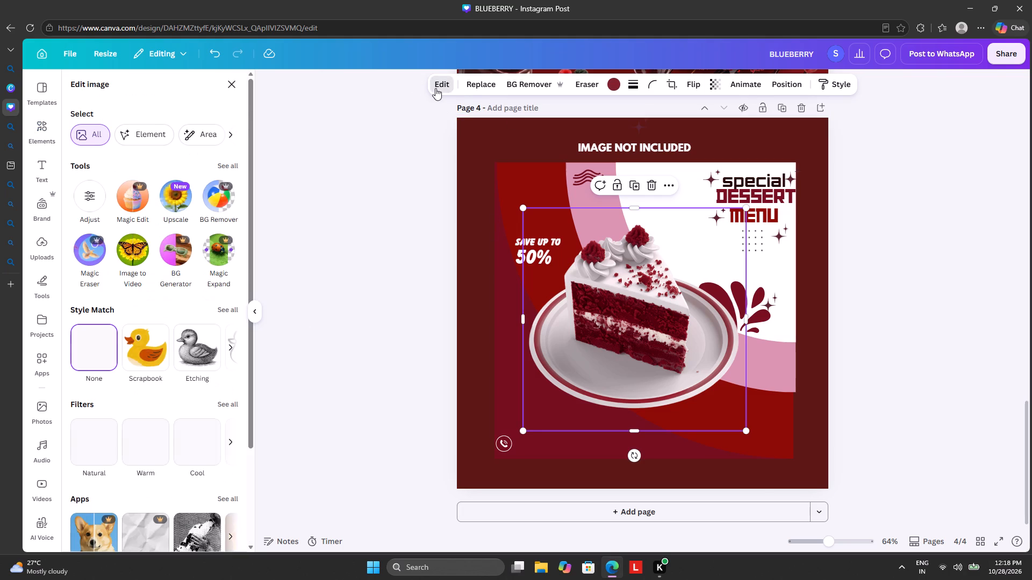
scroll(224, 331, "down", 10)
left_click(207, 498)
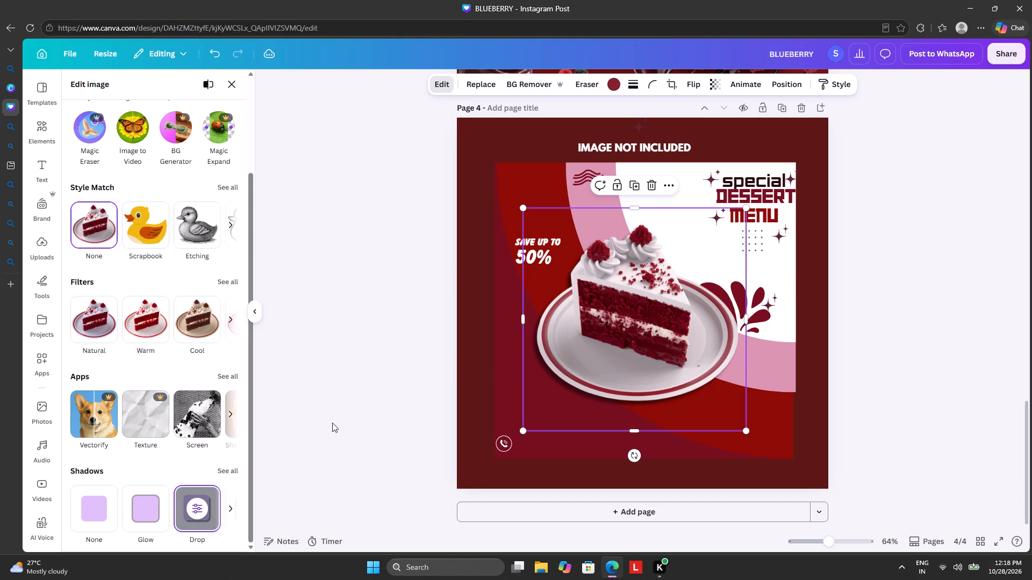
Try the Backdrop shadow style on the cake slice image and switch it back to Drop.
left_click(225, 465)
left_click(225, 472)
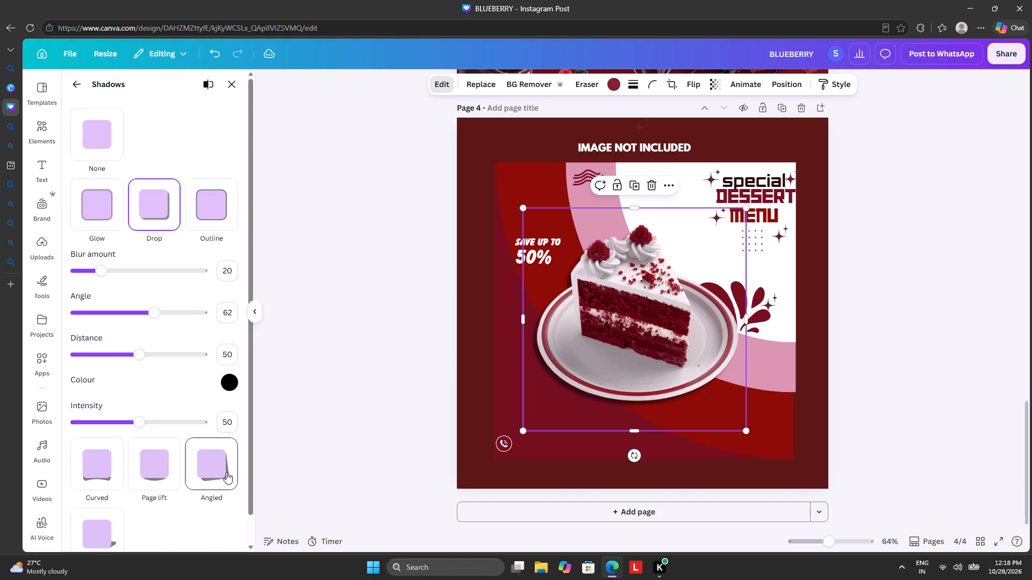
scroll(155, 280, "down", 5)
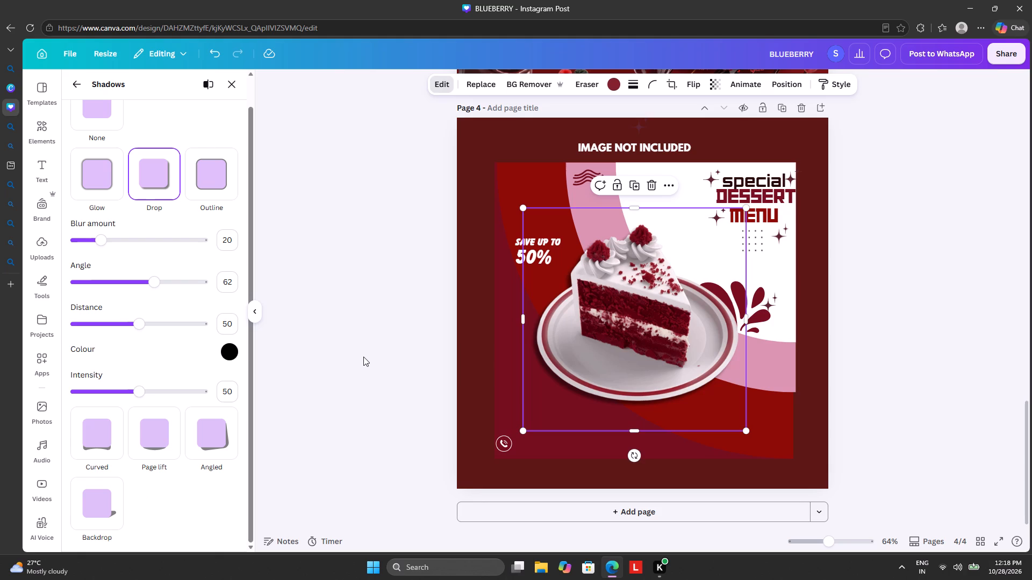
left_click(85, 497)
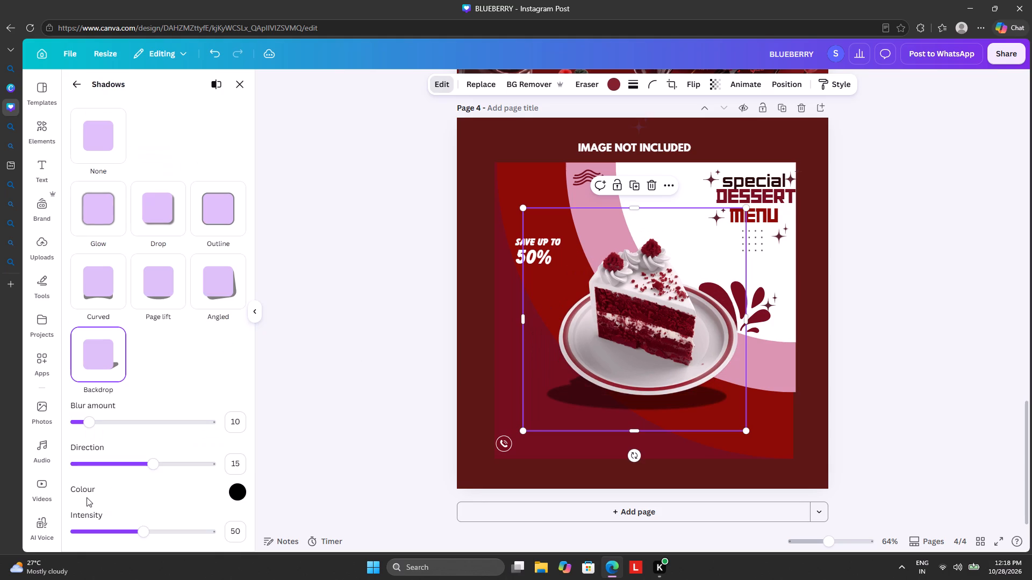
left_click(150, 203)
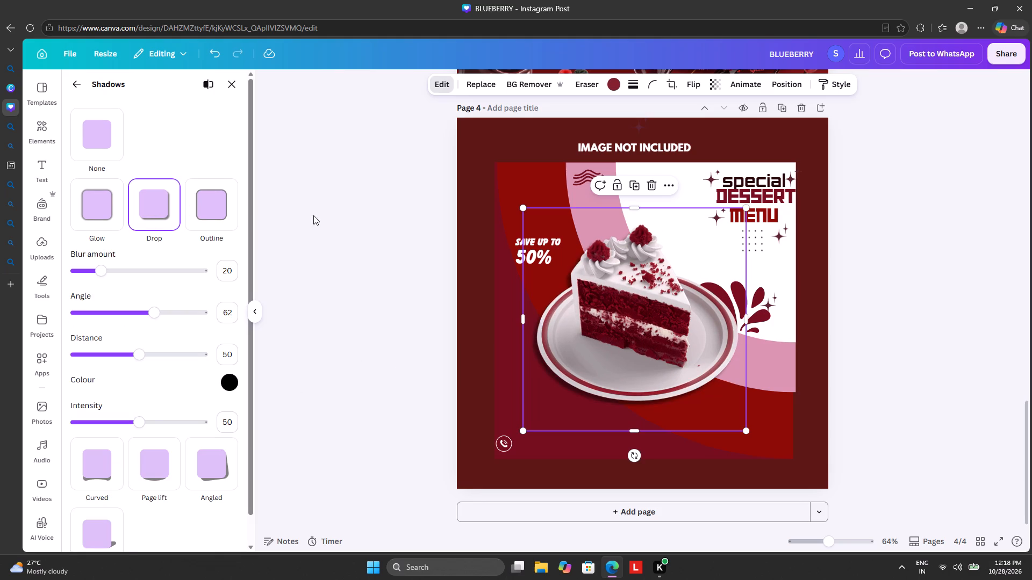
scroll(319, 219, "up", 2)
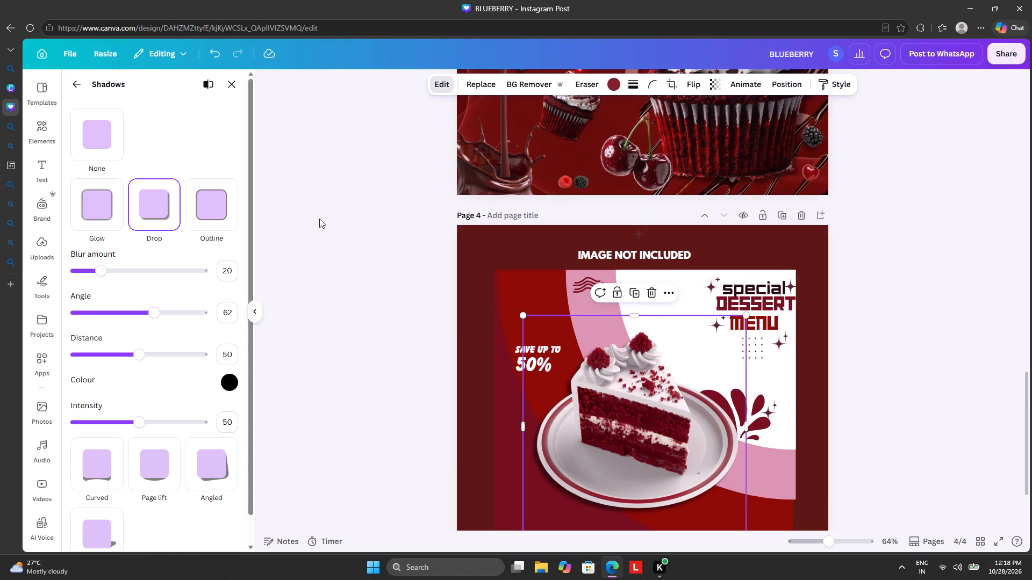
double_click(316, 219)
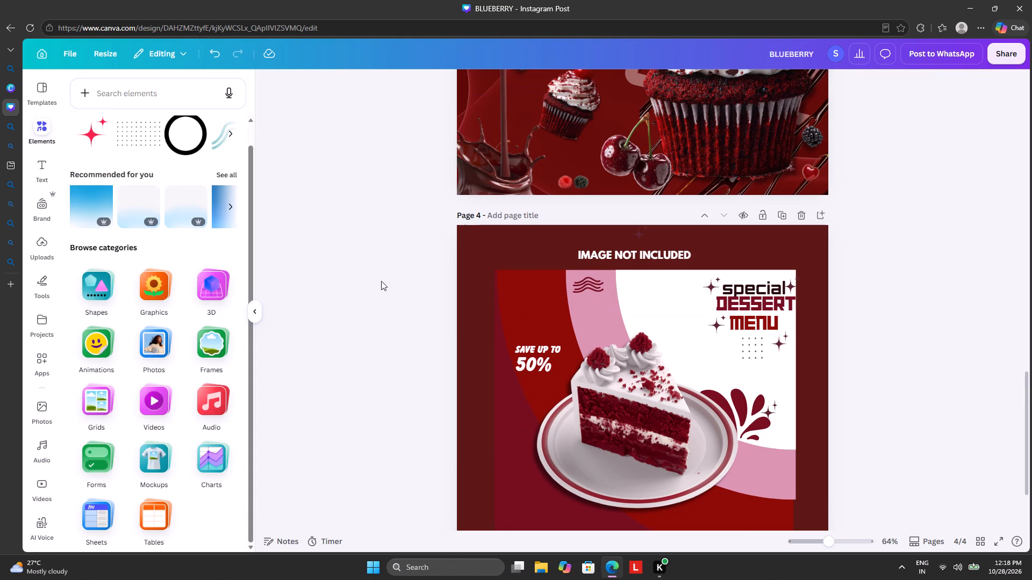
Search elements for "DOT SHAPE" and add the tall black graphic with four columns of dots to page 4.
scroll(377, 280, "down", 6)
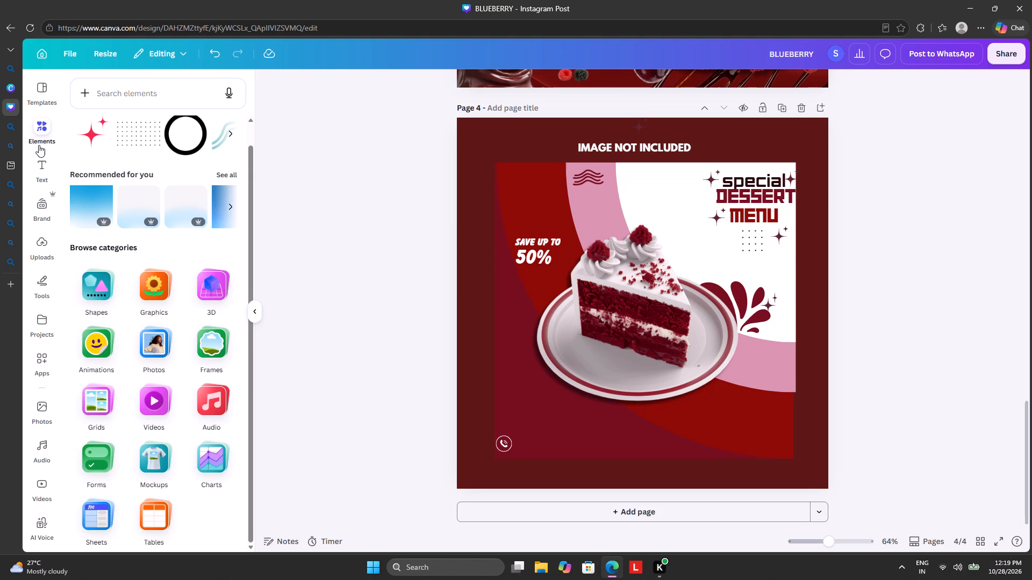
left_click(113, 99)
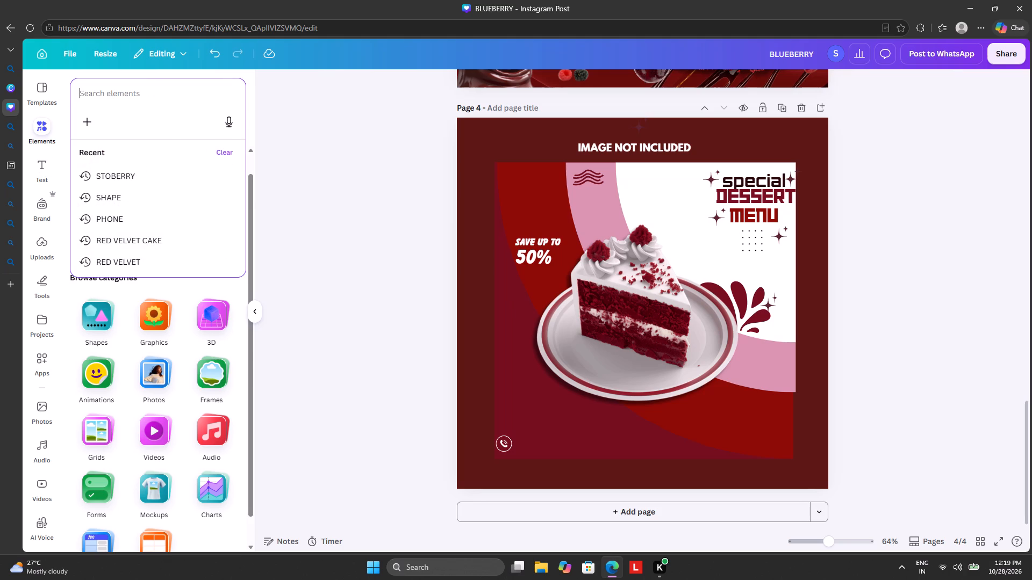
type("DOT SHA")
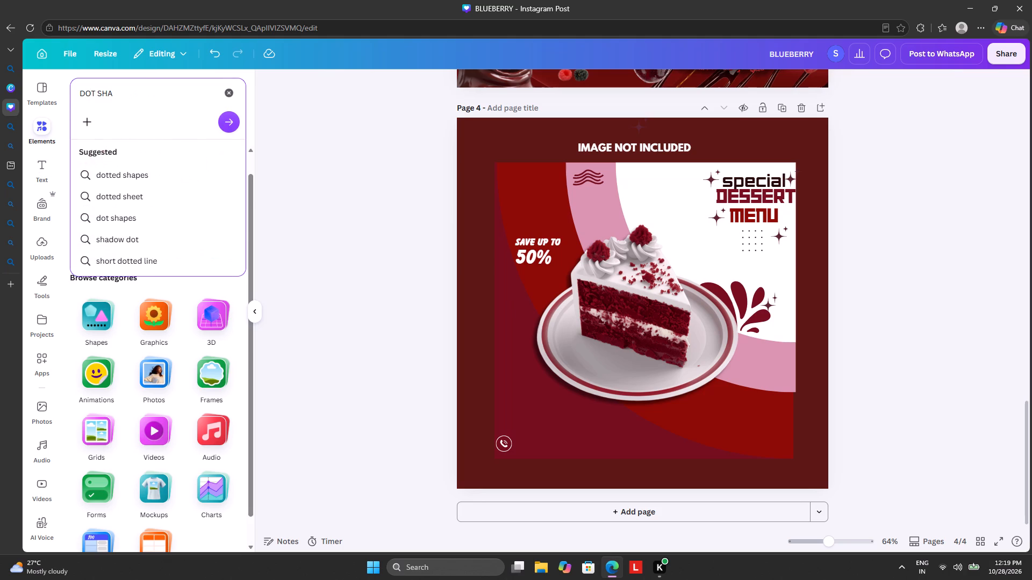
type("PE")
key("Return")
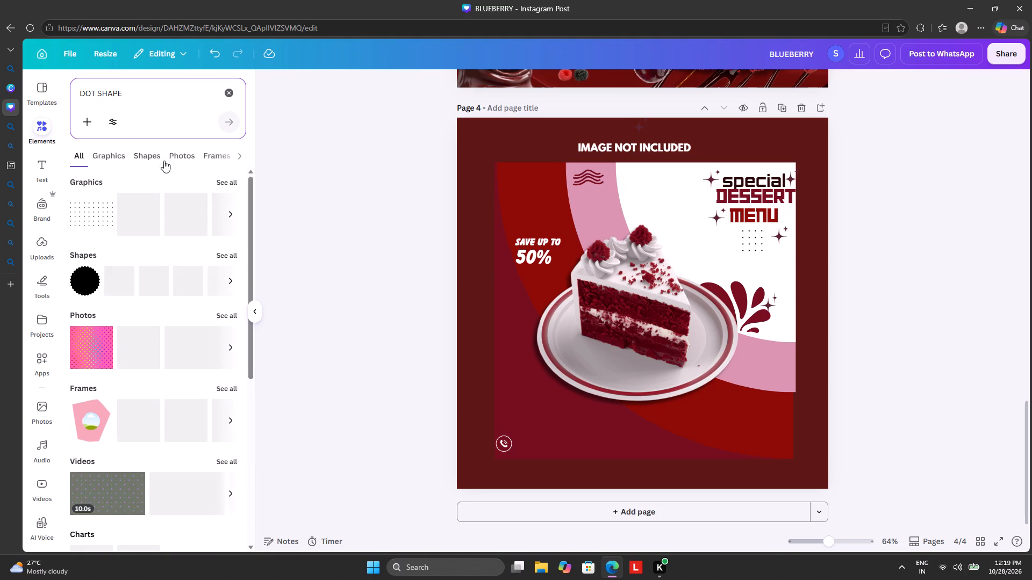
left_click(224, 181)
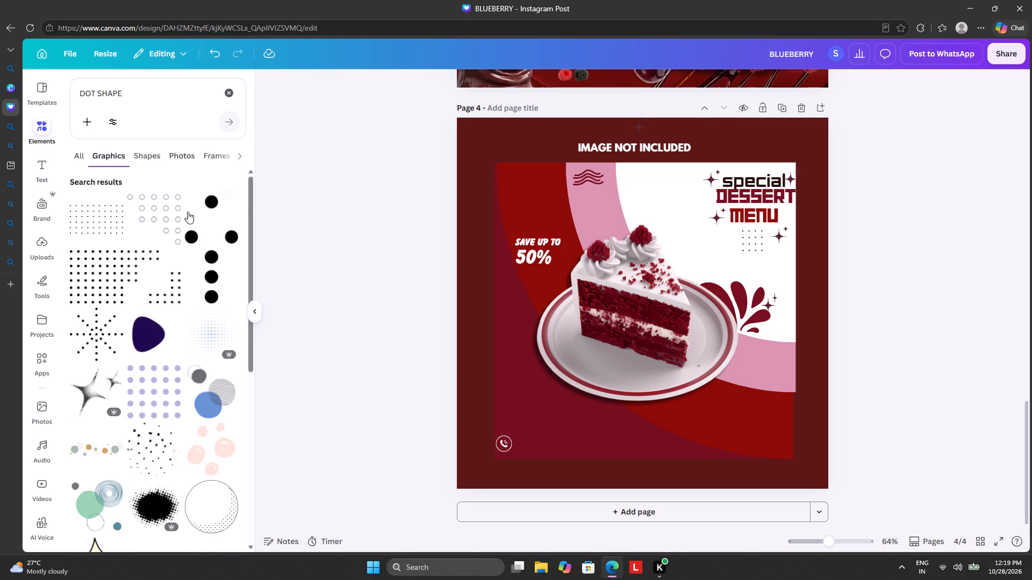
scroll(135, 381, "down", 4)
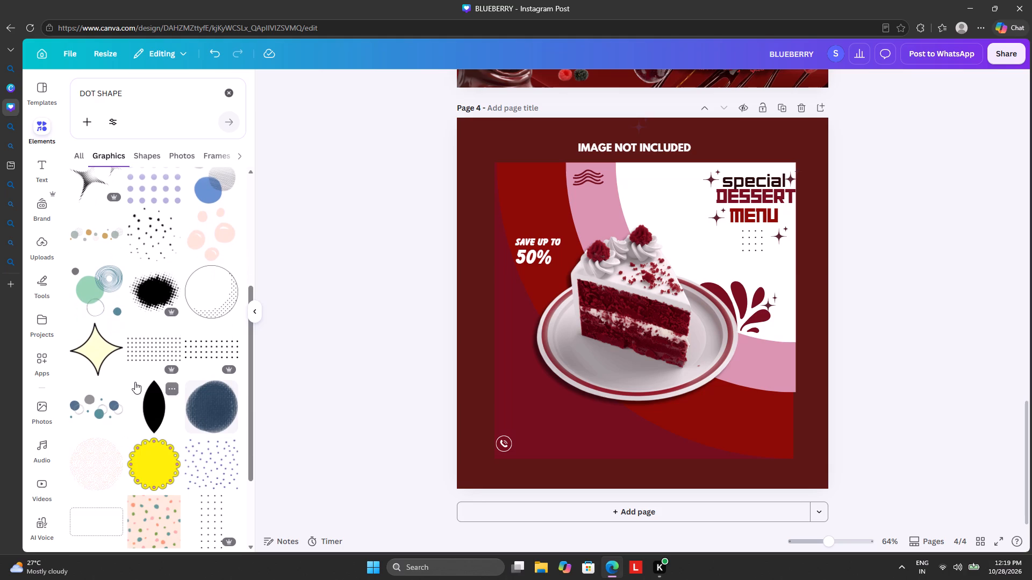
scroll(135, 382, "down", 3)
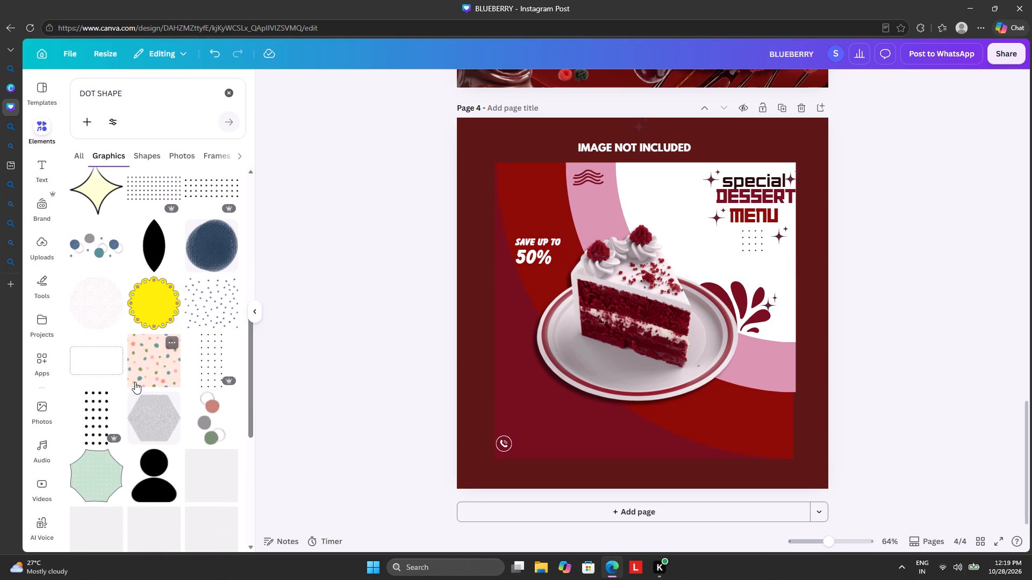
scroll(135, 382, "down", 2)
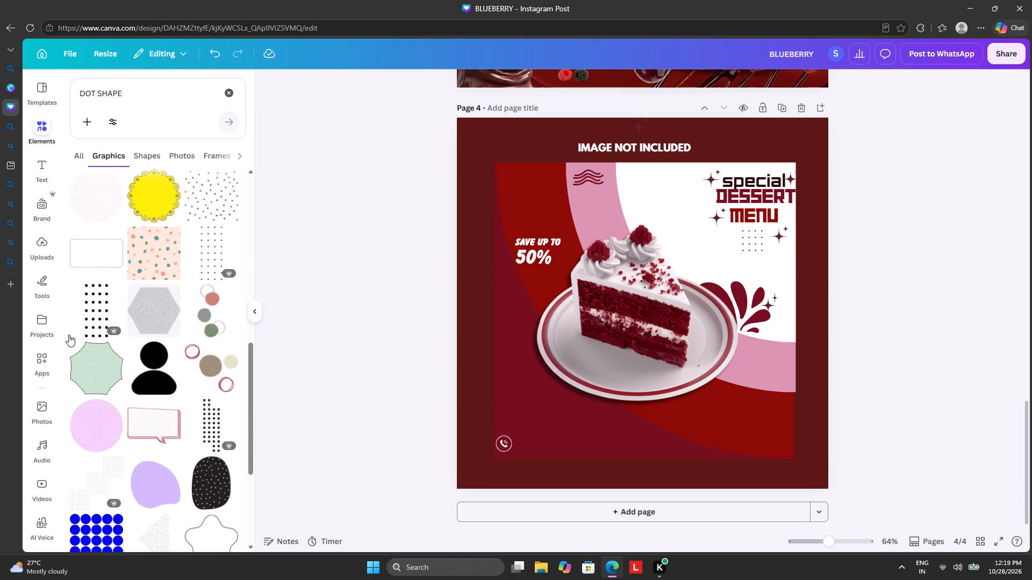
left_click(84, 323)
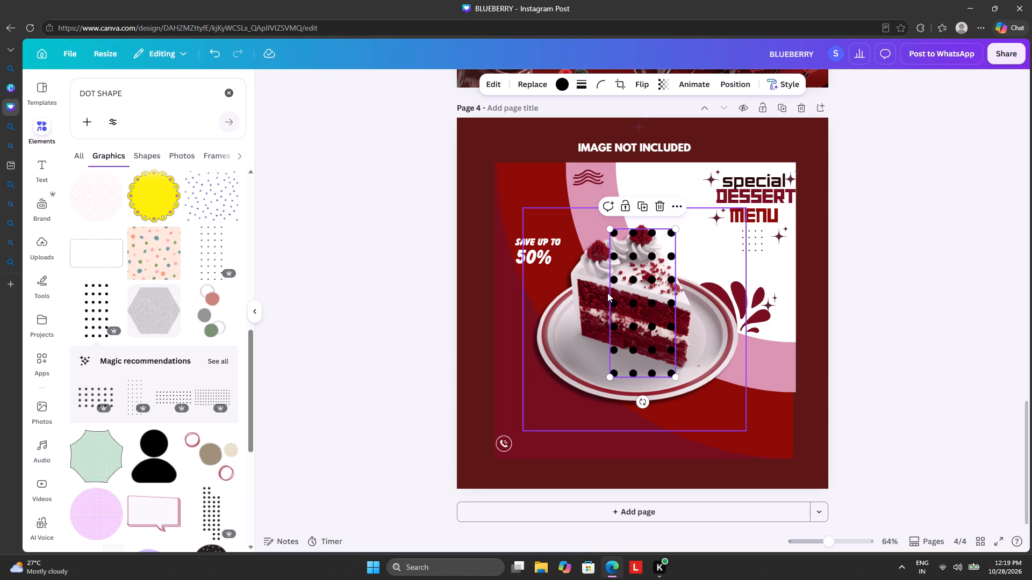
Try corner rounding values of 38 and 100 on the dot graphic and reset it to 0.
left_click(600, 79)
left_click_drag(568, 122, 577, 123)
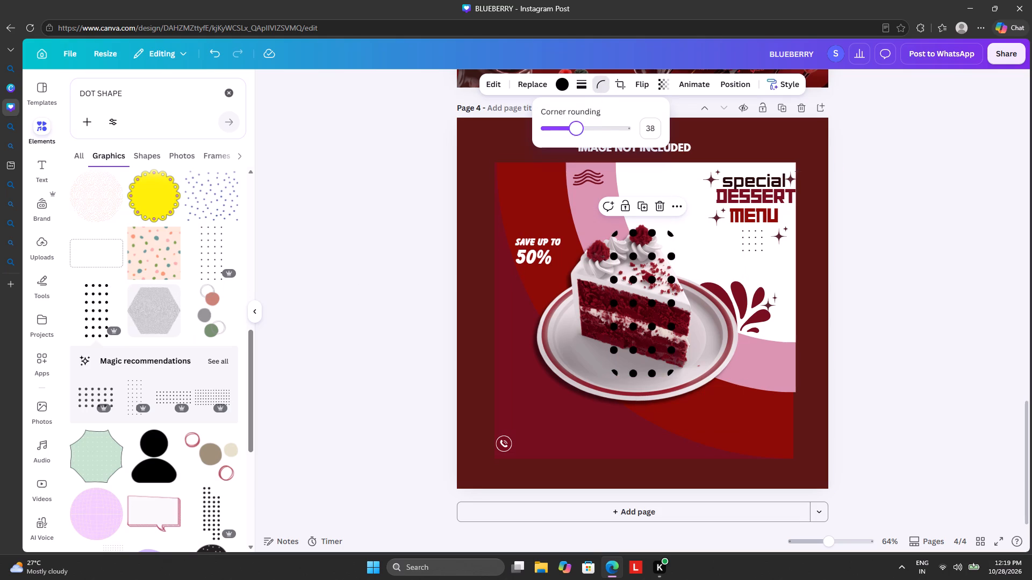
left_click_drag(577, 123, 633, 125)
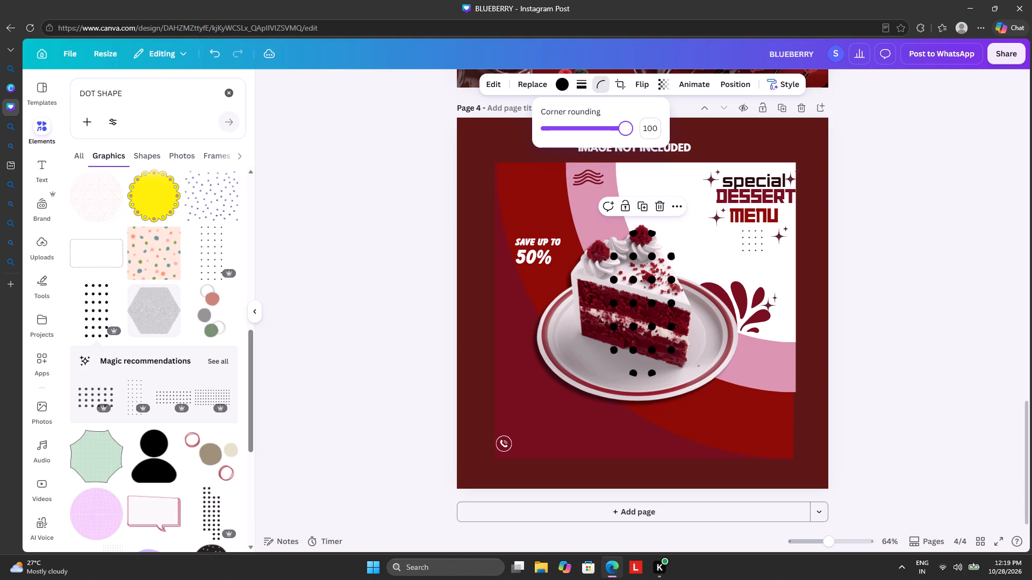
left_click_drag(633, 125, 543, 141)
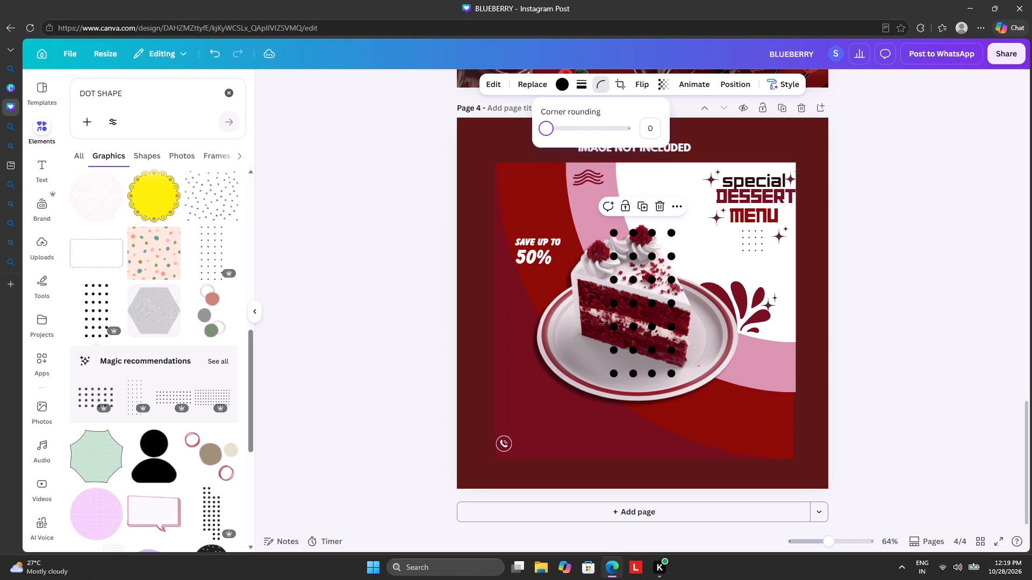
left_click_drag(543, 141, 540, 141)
Crop the dot graphic to two columns of four dots, enlarging it by rotating within the crop frame and returning rotation to 0.
left_click(619, 87)
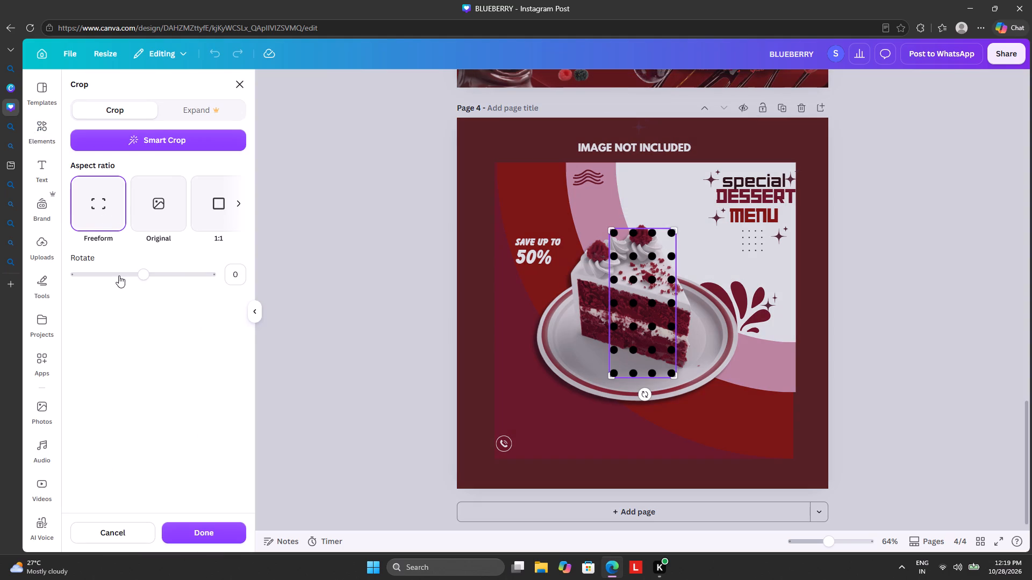
left_click_drag(134, 274, 152, 273)
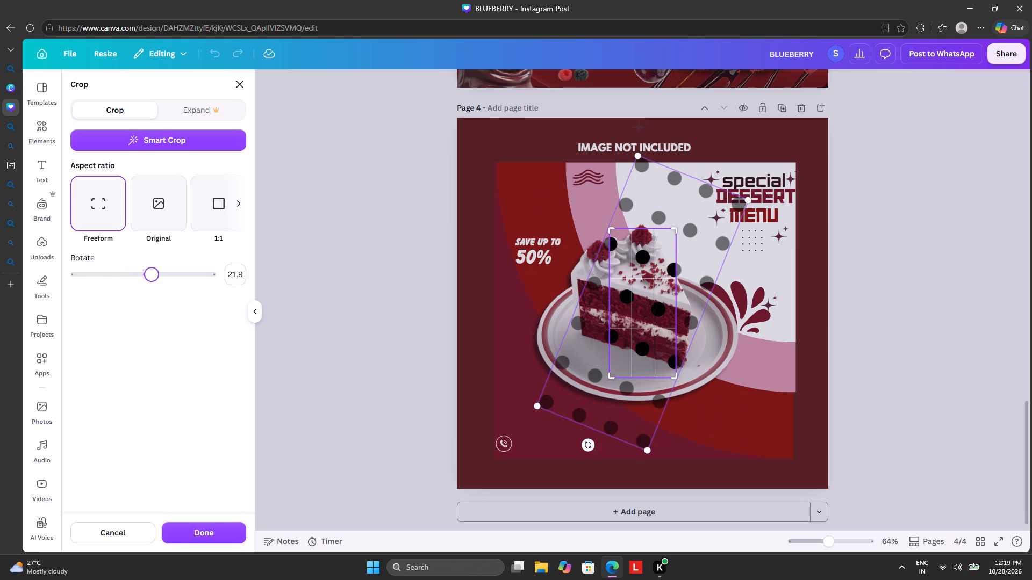
left_click_drag(152, 273, 143, 271)
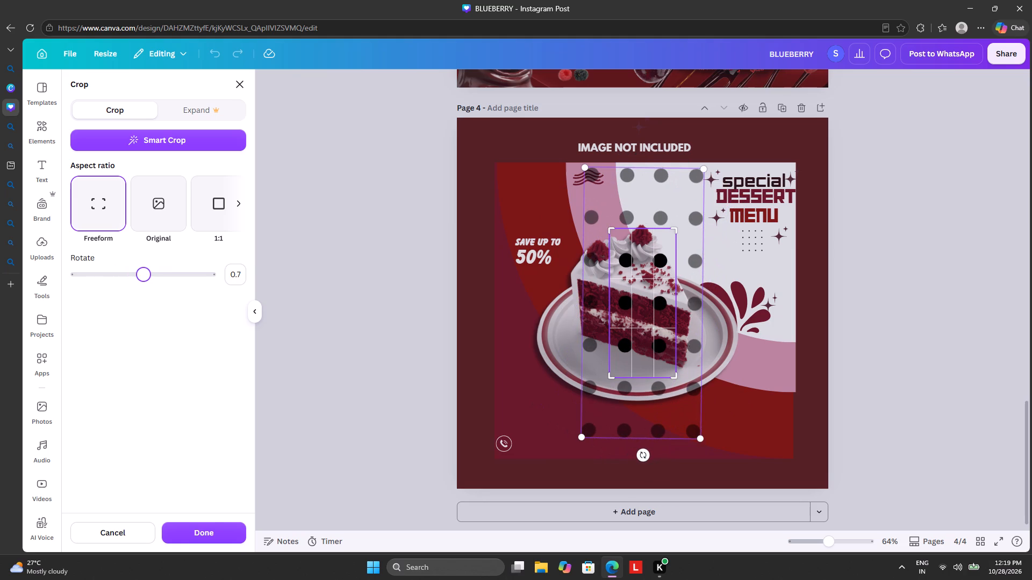
left_click_drag(143, 271, 142, 271)
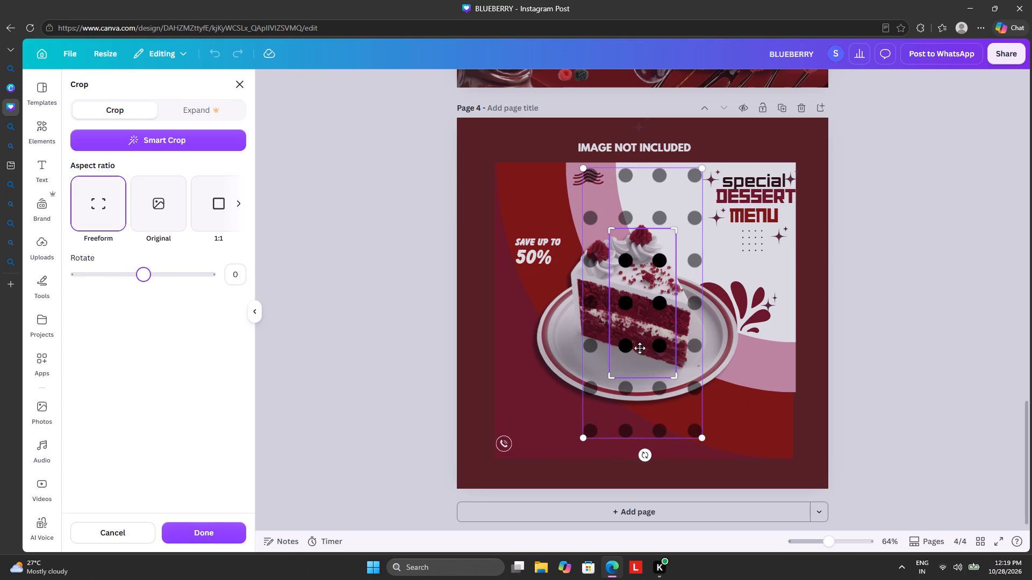
left_click_drag(640, 348, 636, 367)
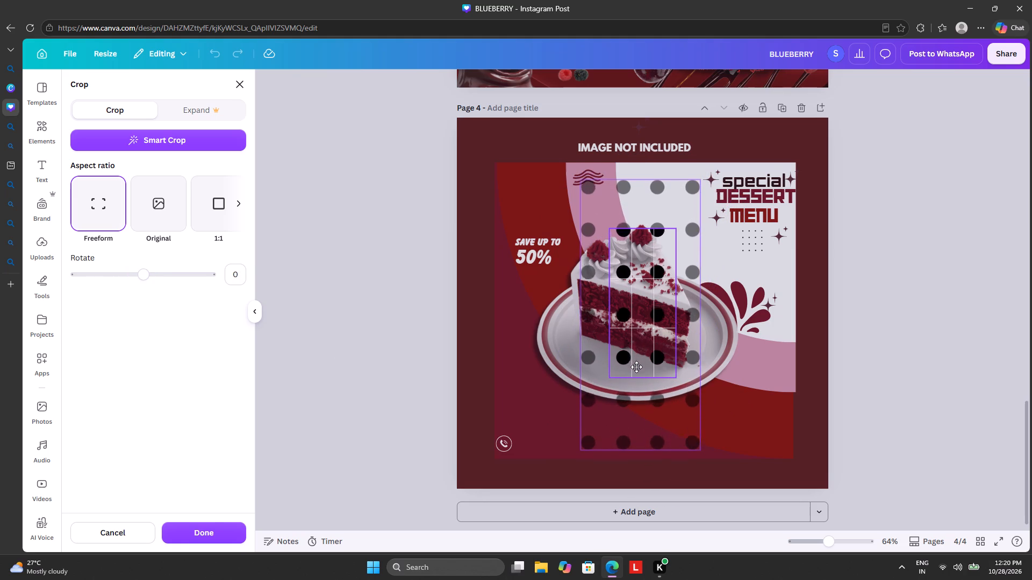
left_click_drag(636, 367, 637, 373)
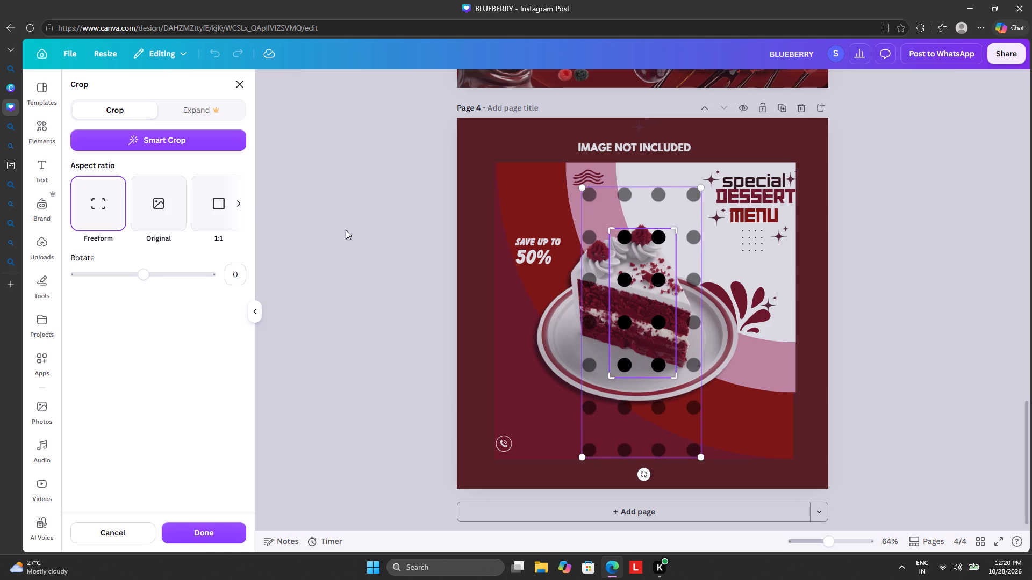
left_click(346, 229)
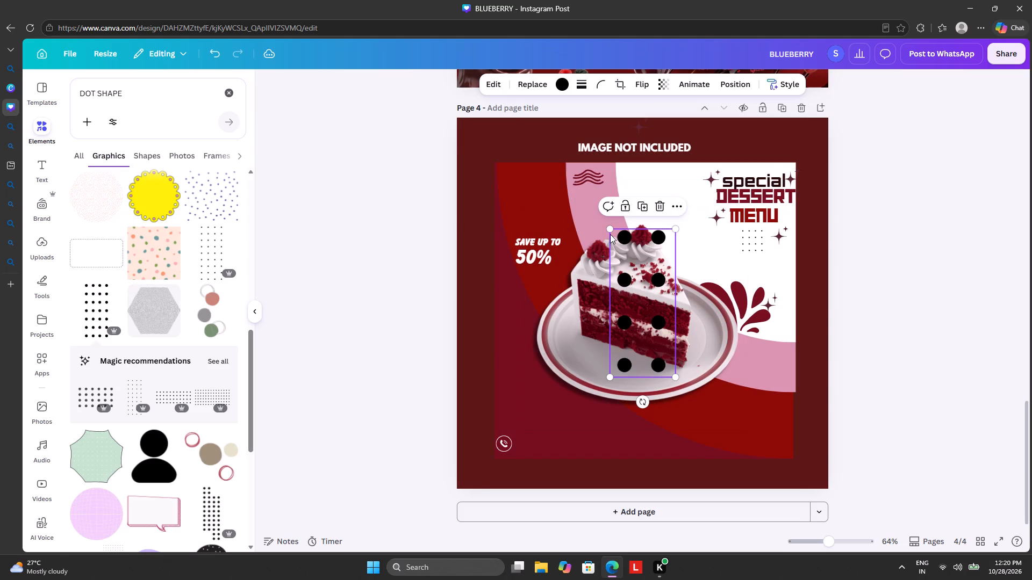
Shrink the cropped dot graphic and place it on the maroon area beside the plate, between "50%" and the phone icon.
left_click_drag(610, 233, 636, 288)
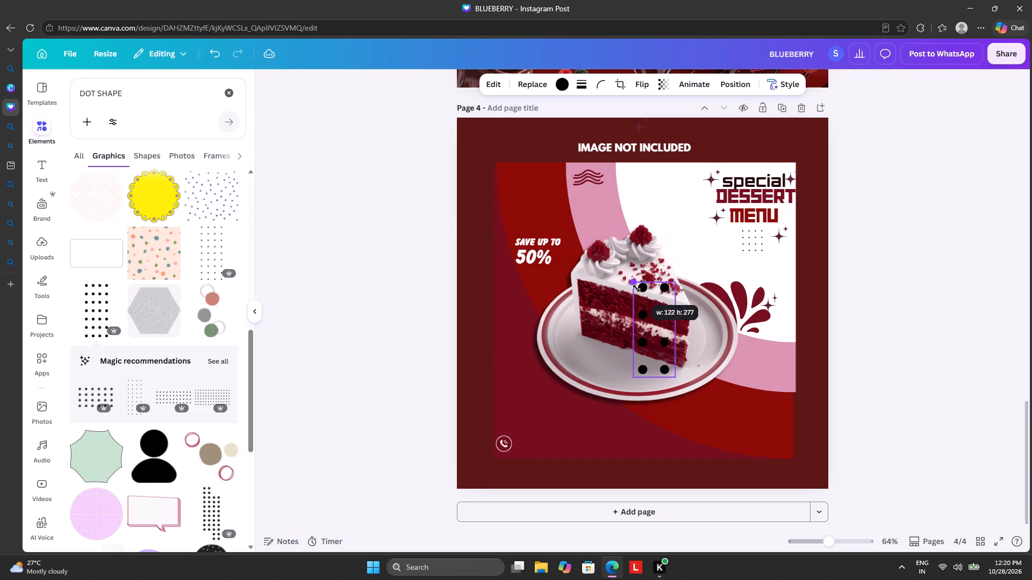
left_click_drag(636, 288, 652, 328)
left_click_drag(658, 343, 517, 350)
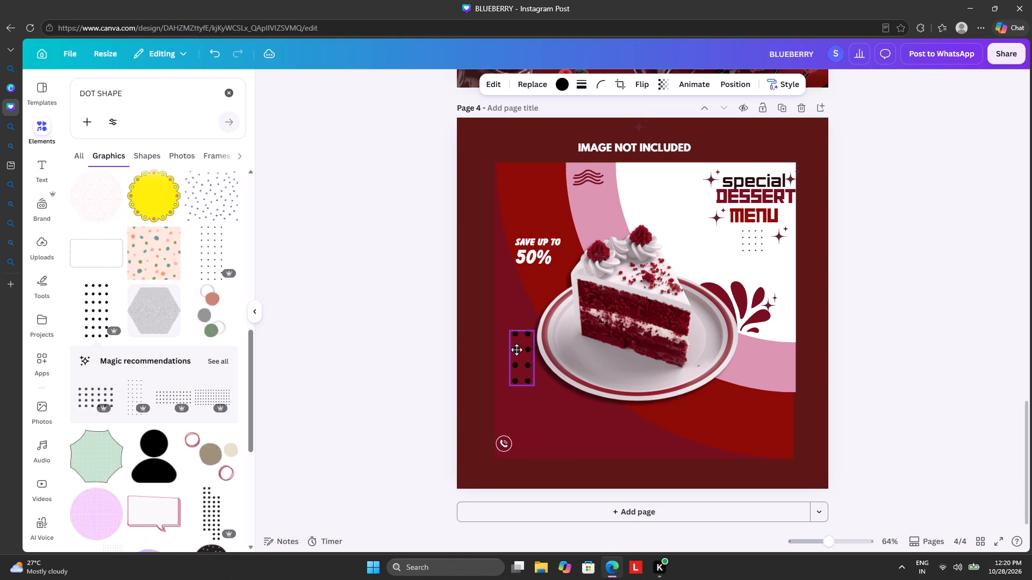
left_click_drag(517, 350, 513, 340)
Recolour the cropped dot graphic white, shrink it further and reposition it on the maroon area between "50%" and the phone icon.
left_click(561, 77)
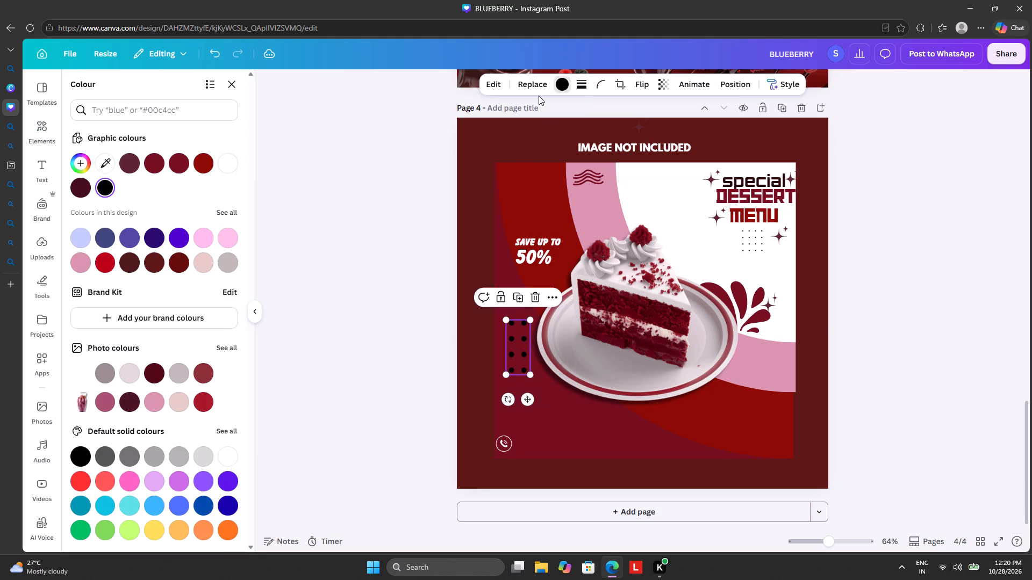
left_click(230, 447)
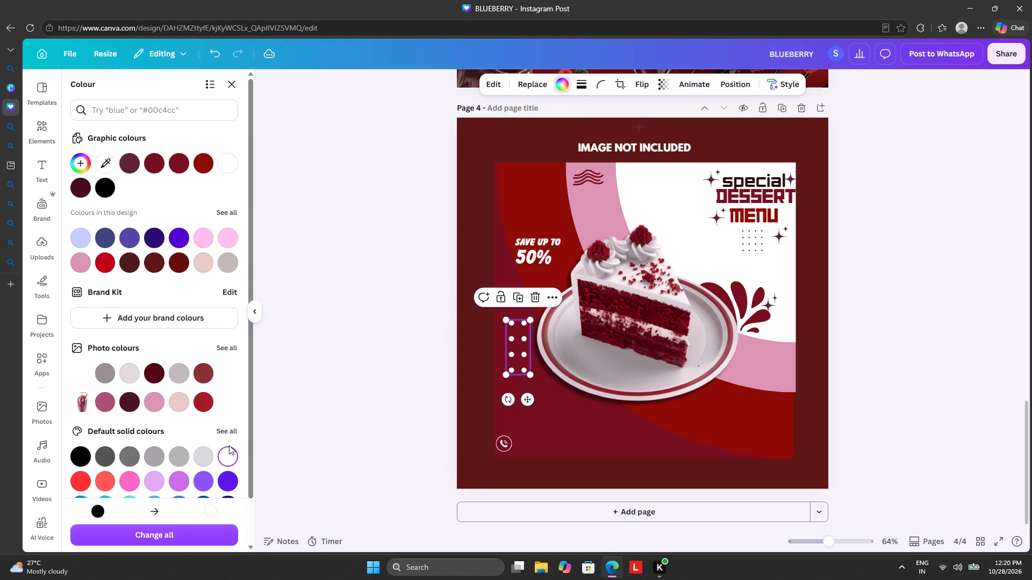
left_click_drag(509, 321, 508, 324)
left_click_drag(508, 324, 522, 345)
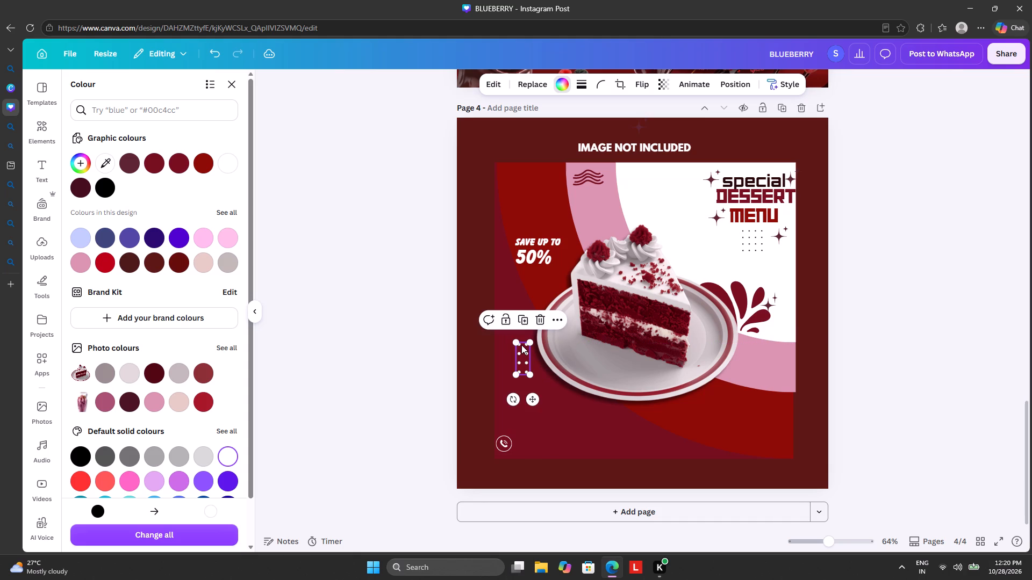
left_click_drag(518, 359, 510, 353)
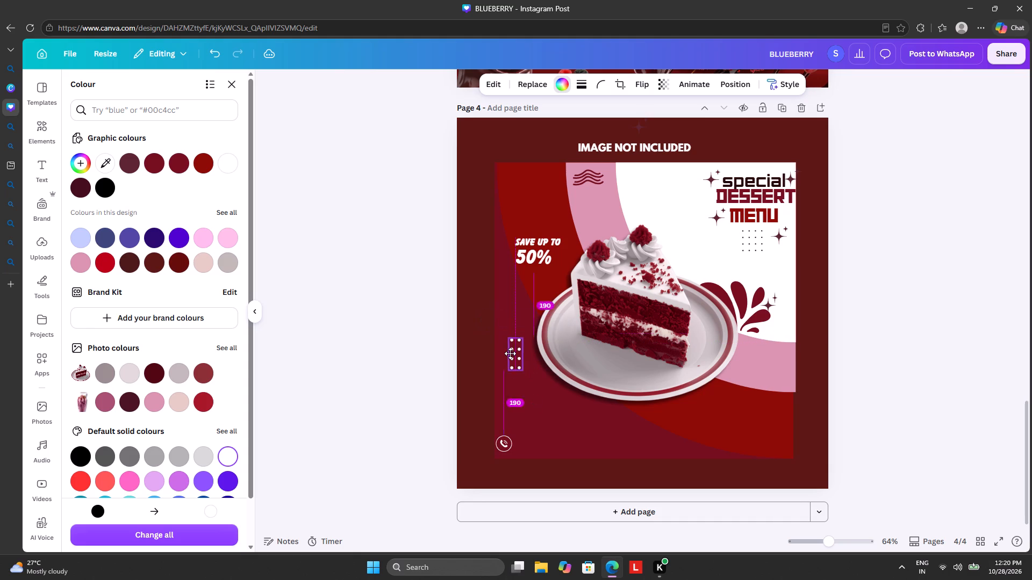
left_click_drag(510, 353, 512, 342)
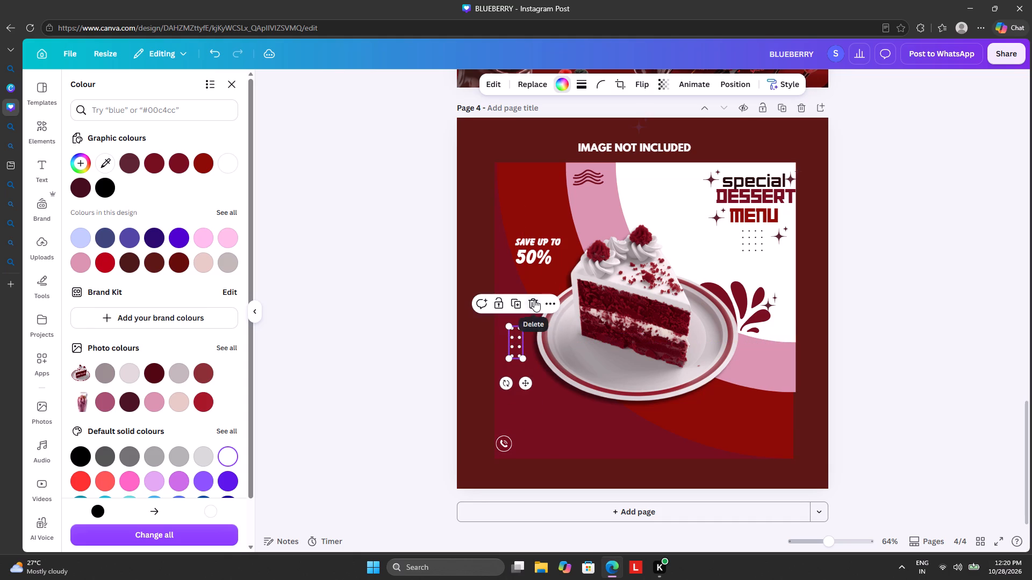
Delete the small white dot graphic beside the plate on page 4.
left_click(534, 300)
Look through more "DOT SHAPE" graphics for another dot pattern and review the designs on pages 3 and 4.
scroll(157, 269, "down", 4)
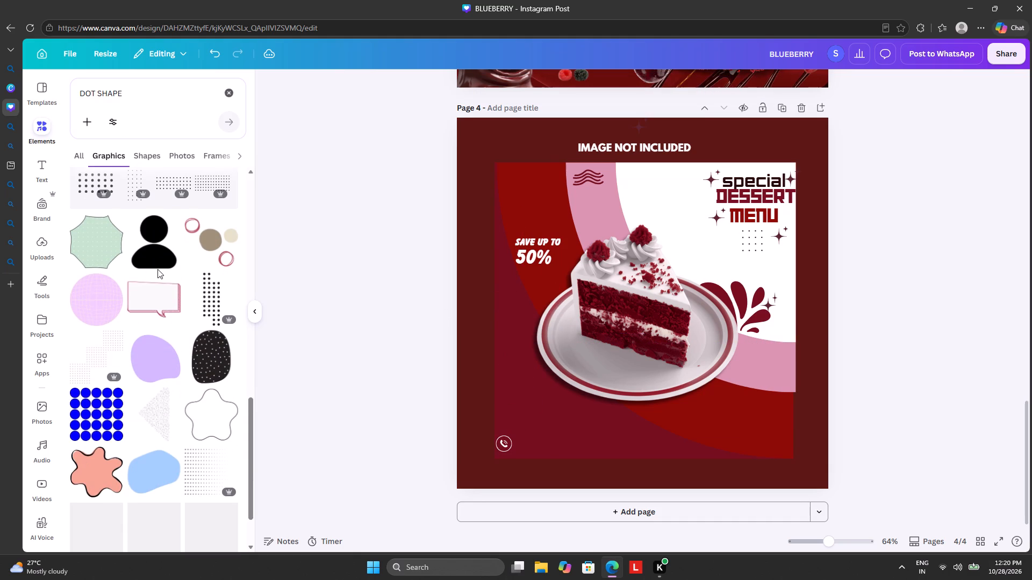
scroll(157, 269, "down", 5)
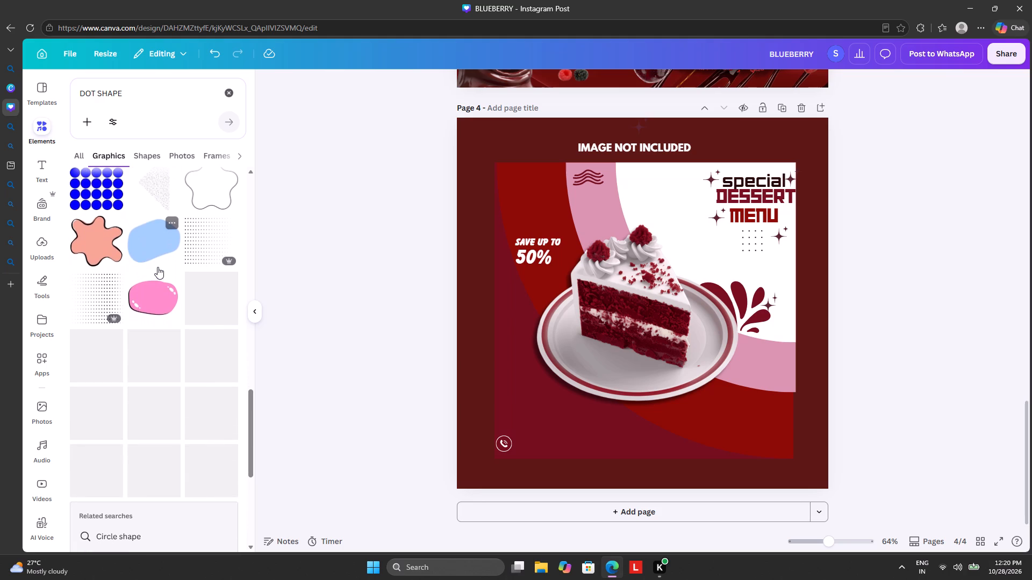
scroll(157, 266, "down", 1)
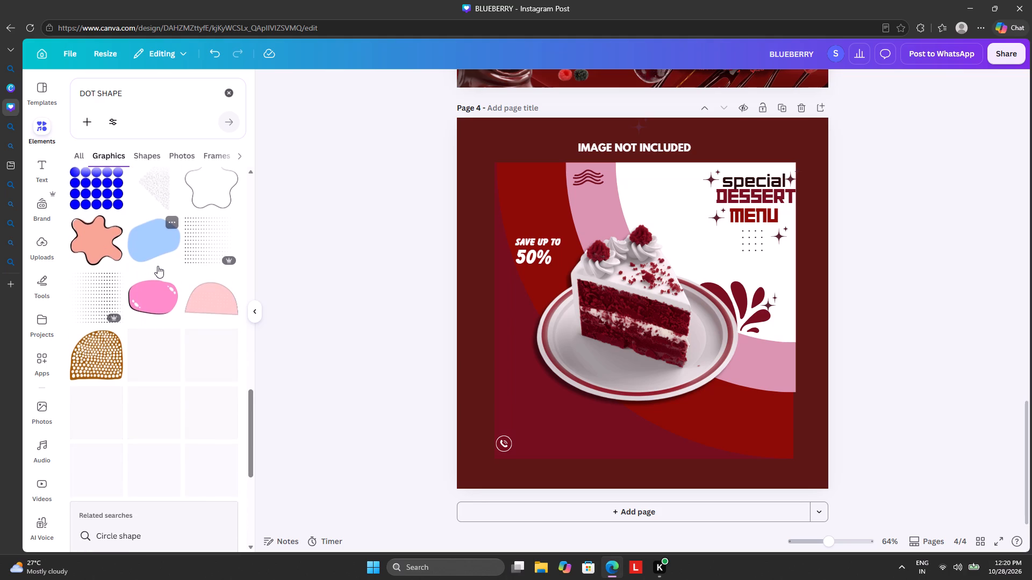
scroll(157, 266, "down", 2)
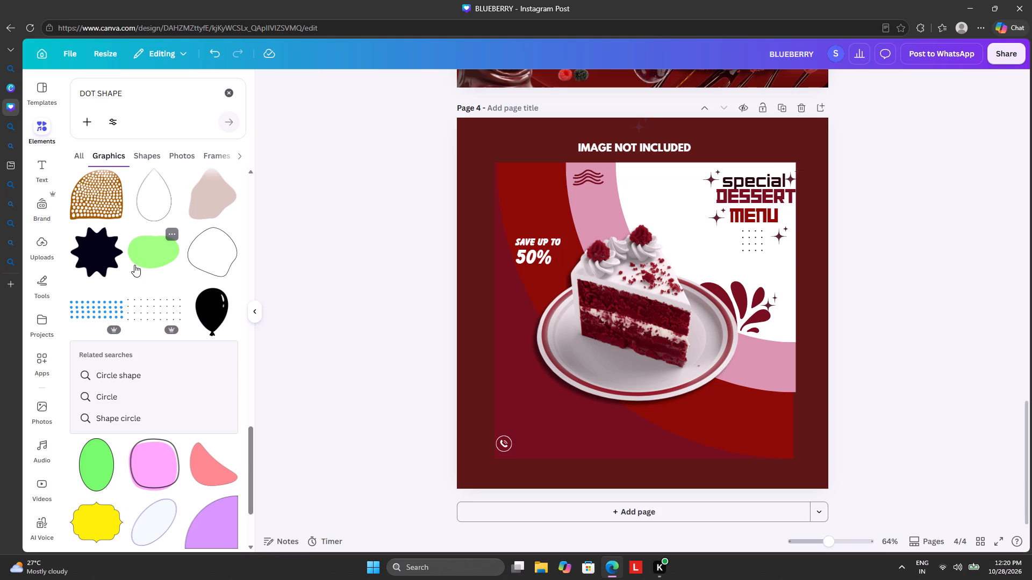
scroll(124, 280, "down", 6)
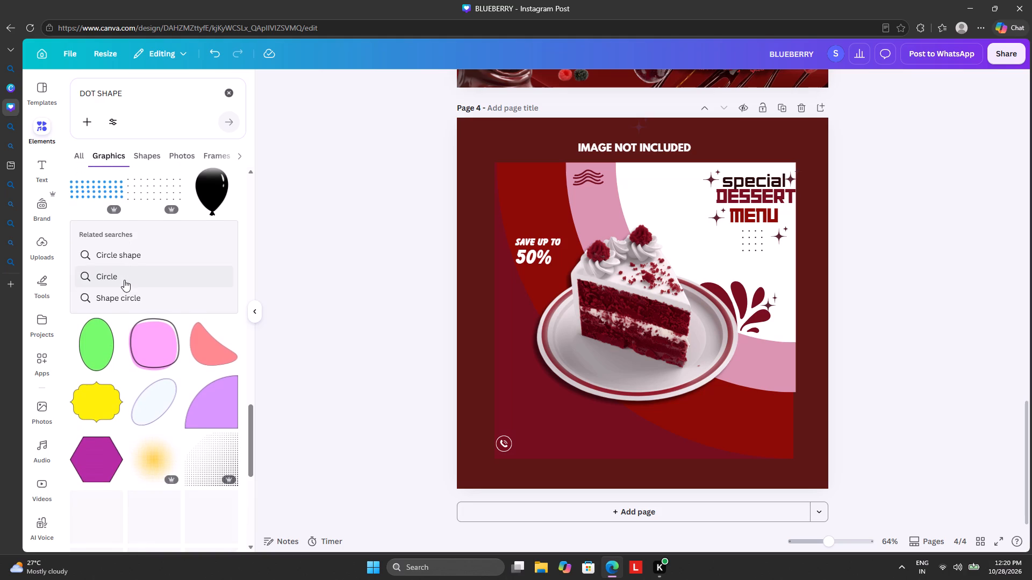
scroll(124, 280, "down", 3)
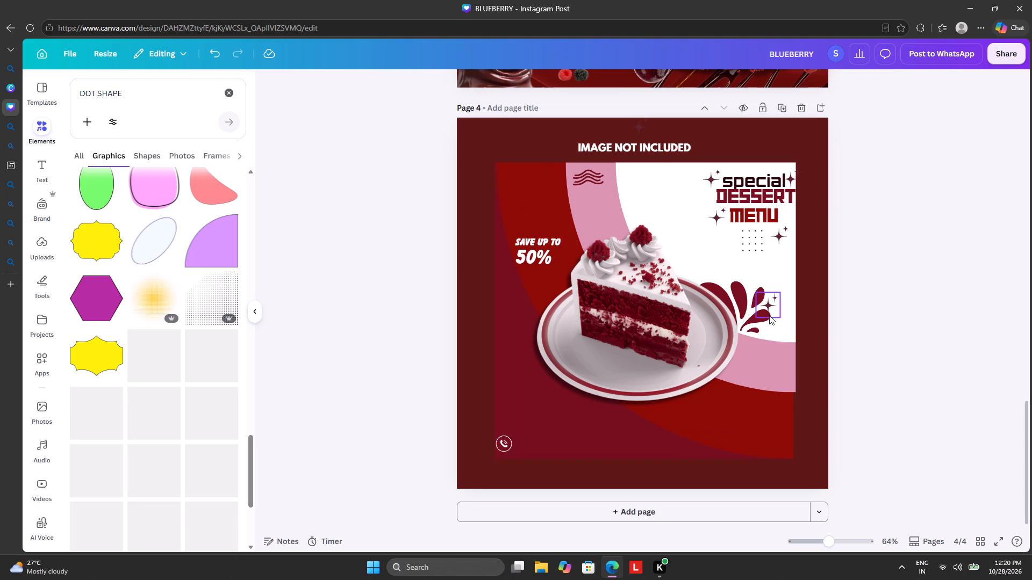
scroll(908, 254, "up", 4)
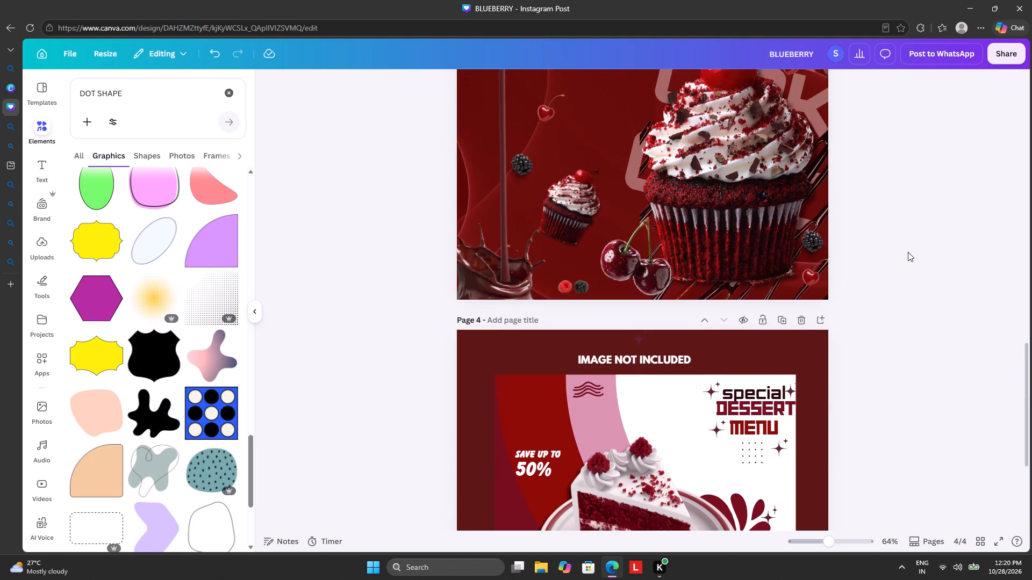
scroll(908, 252, "up", 6)
scroll(905, 250, "down", 12)
Download all pages of the BLUEBERRY design as PNG at 1,080 × 1,080 px in high quality.
left_click(1007, 47)
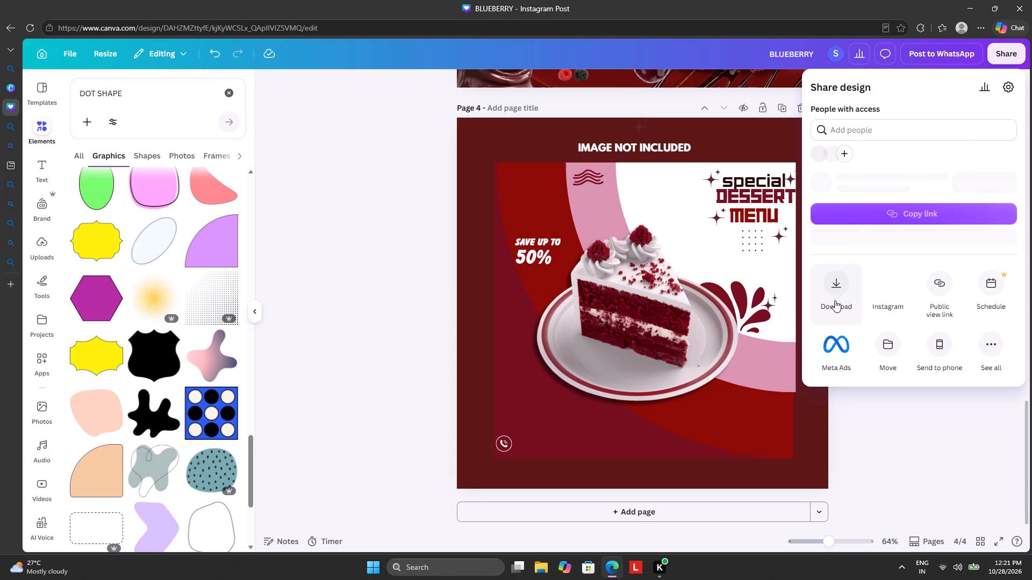
left_click(835, 291)
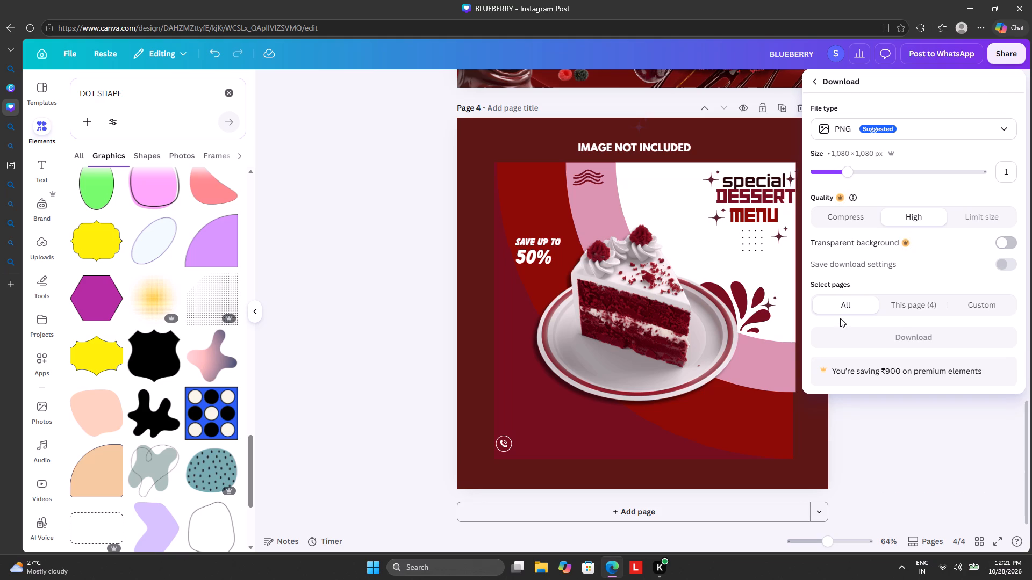
left_click(836, 333)
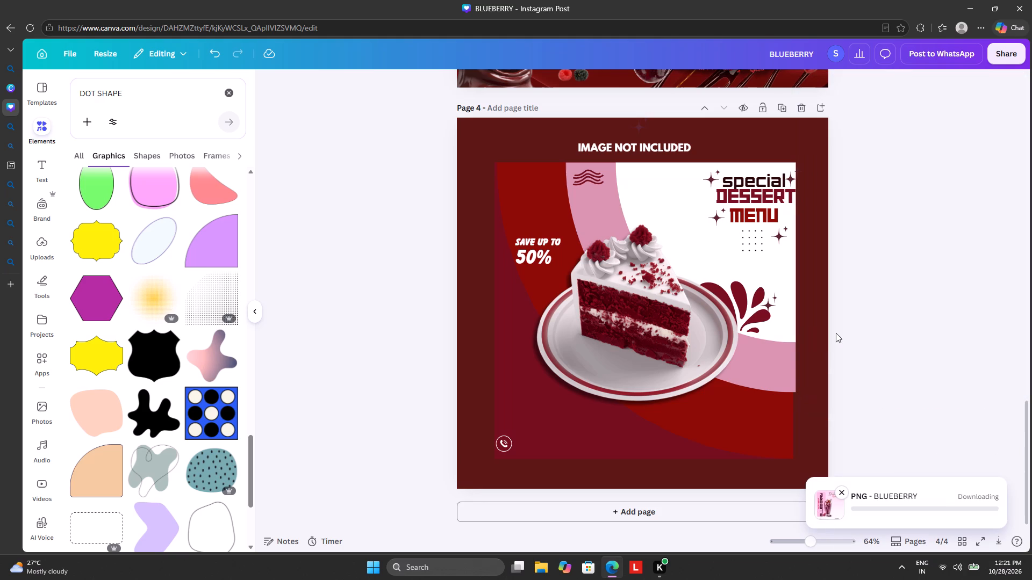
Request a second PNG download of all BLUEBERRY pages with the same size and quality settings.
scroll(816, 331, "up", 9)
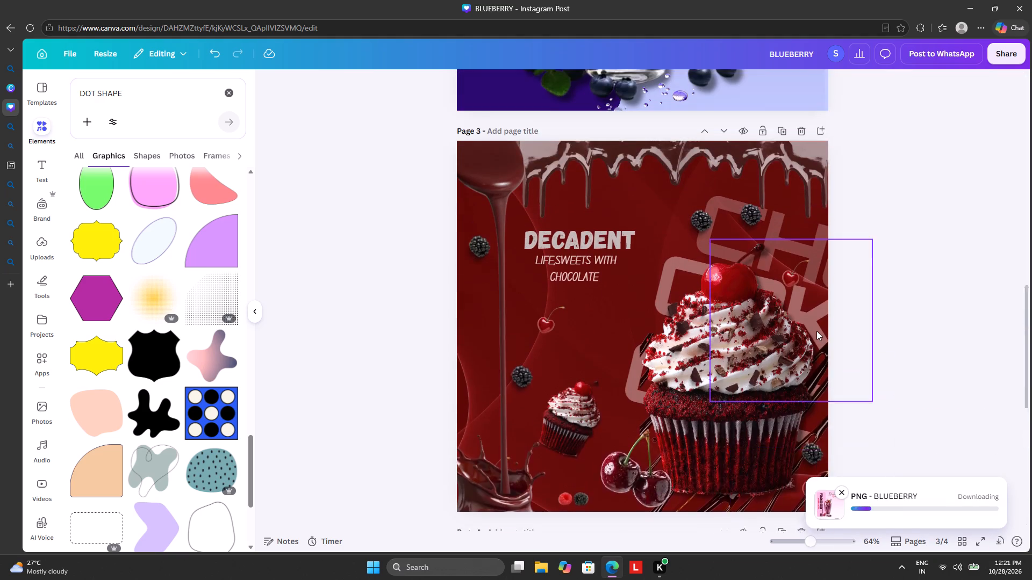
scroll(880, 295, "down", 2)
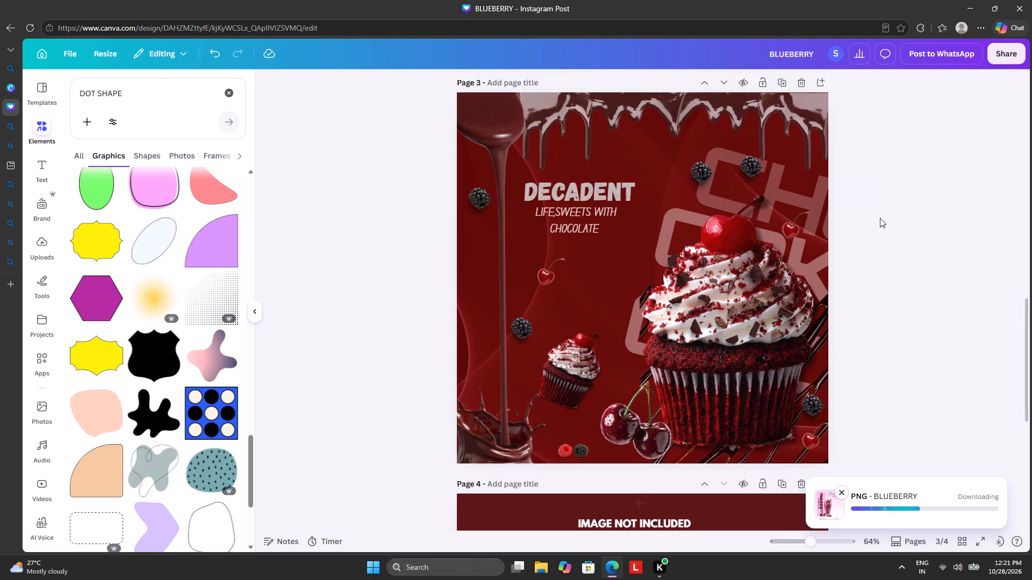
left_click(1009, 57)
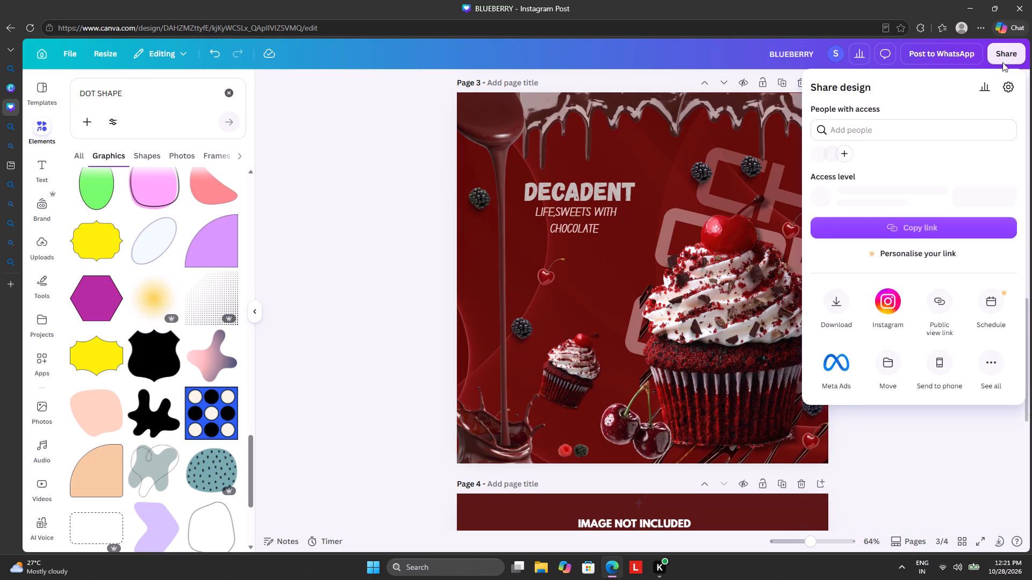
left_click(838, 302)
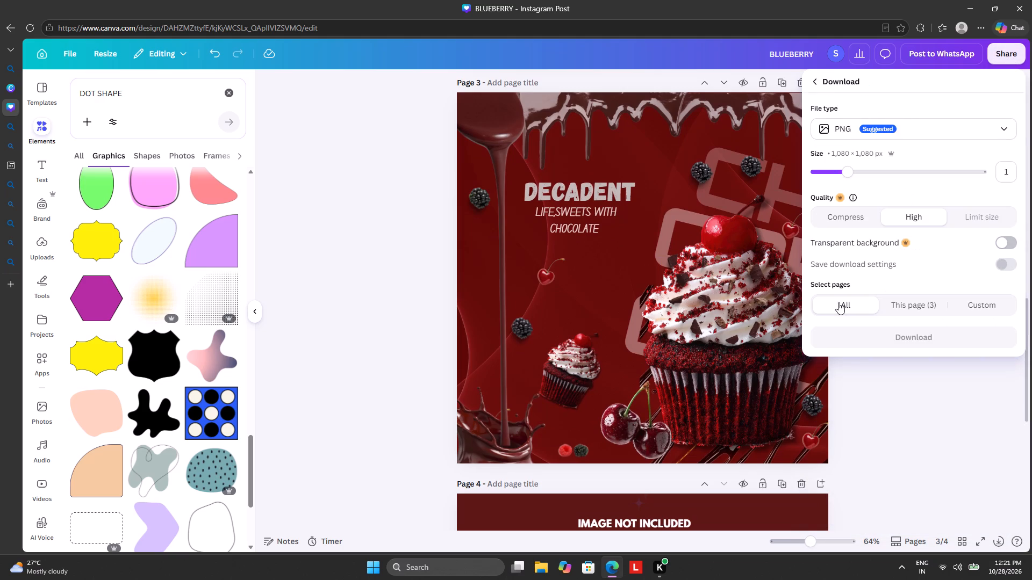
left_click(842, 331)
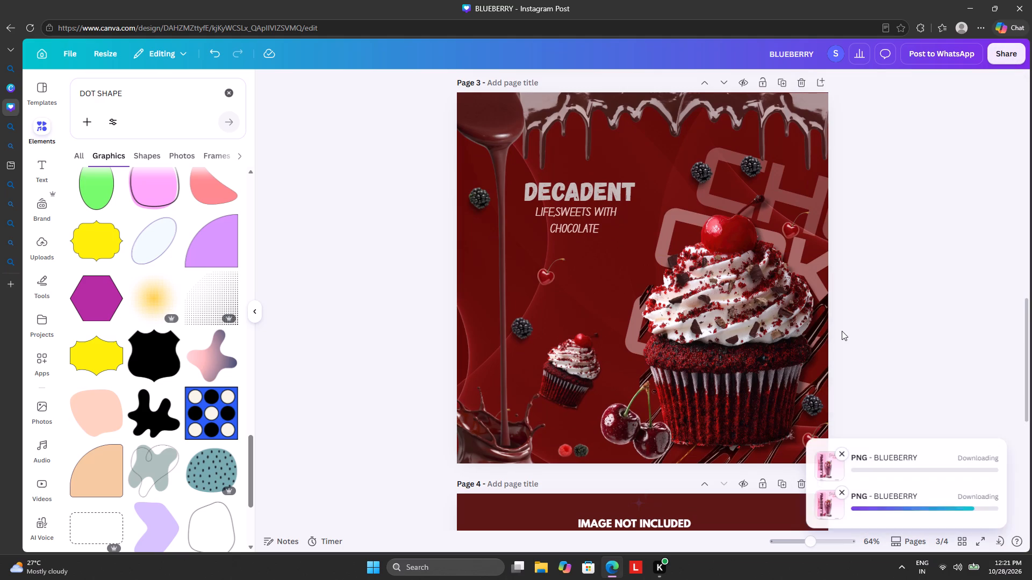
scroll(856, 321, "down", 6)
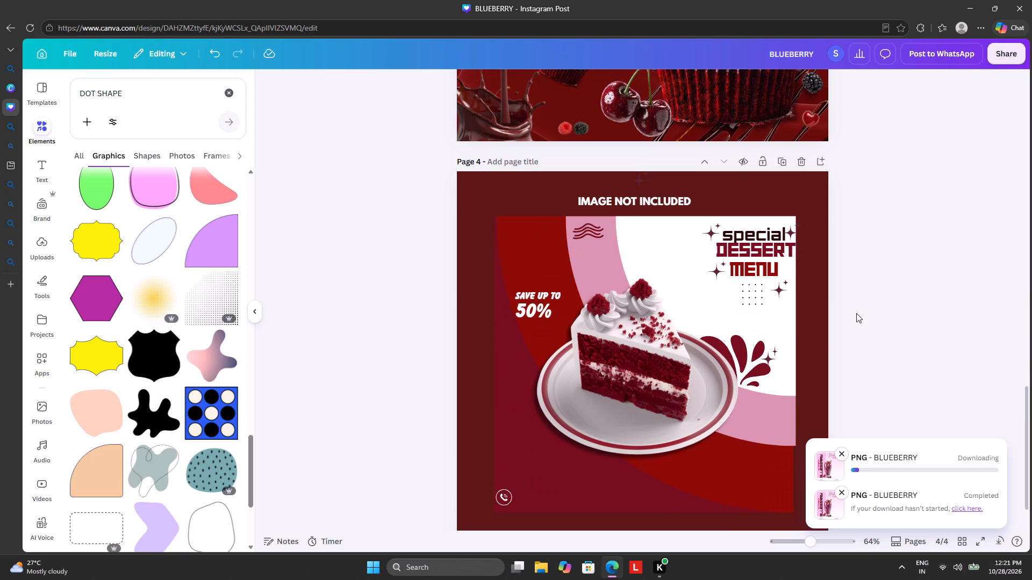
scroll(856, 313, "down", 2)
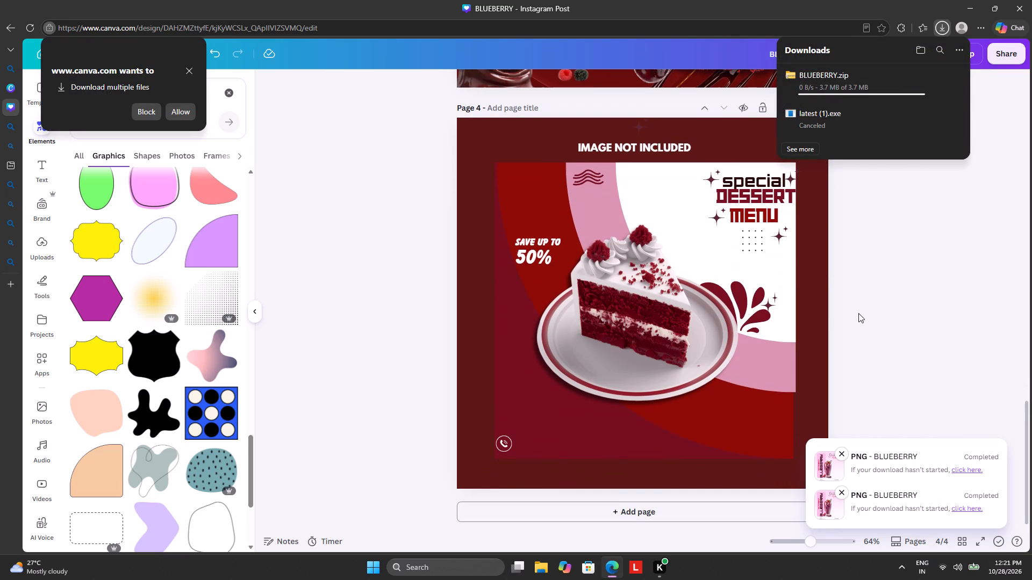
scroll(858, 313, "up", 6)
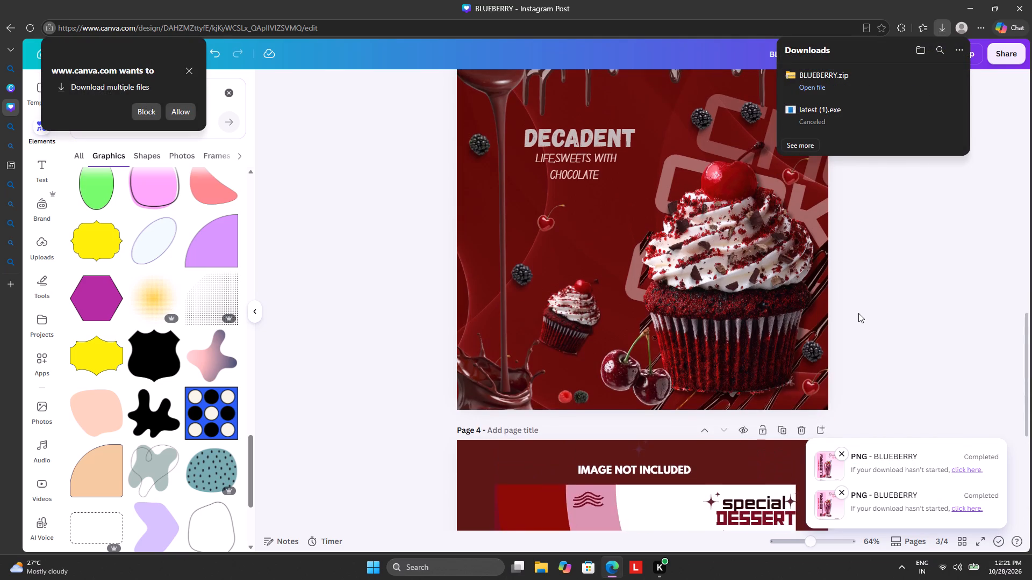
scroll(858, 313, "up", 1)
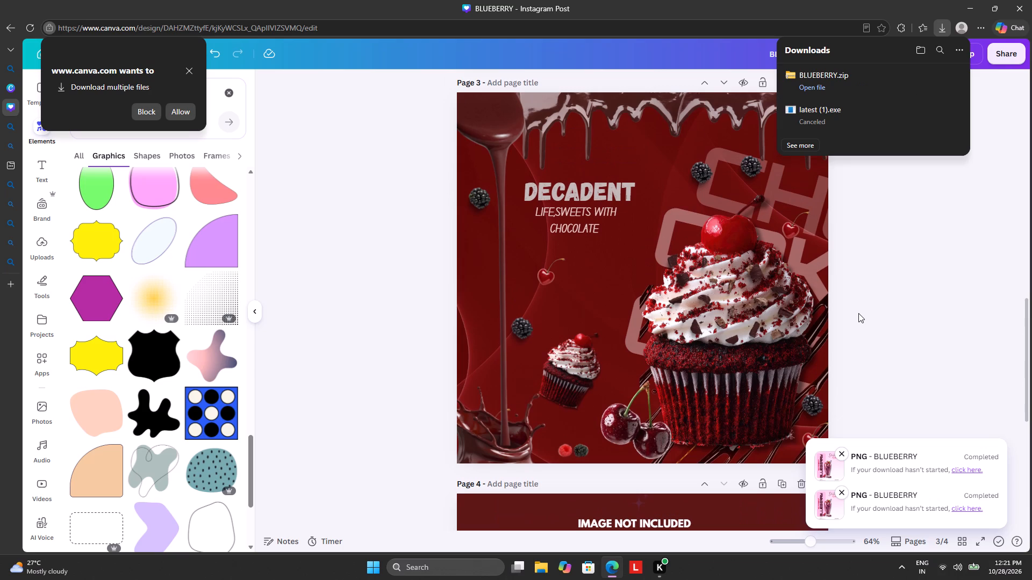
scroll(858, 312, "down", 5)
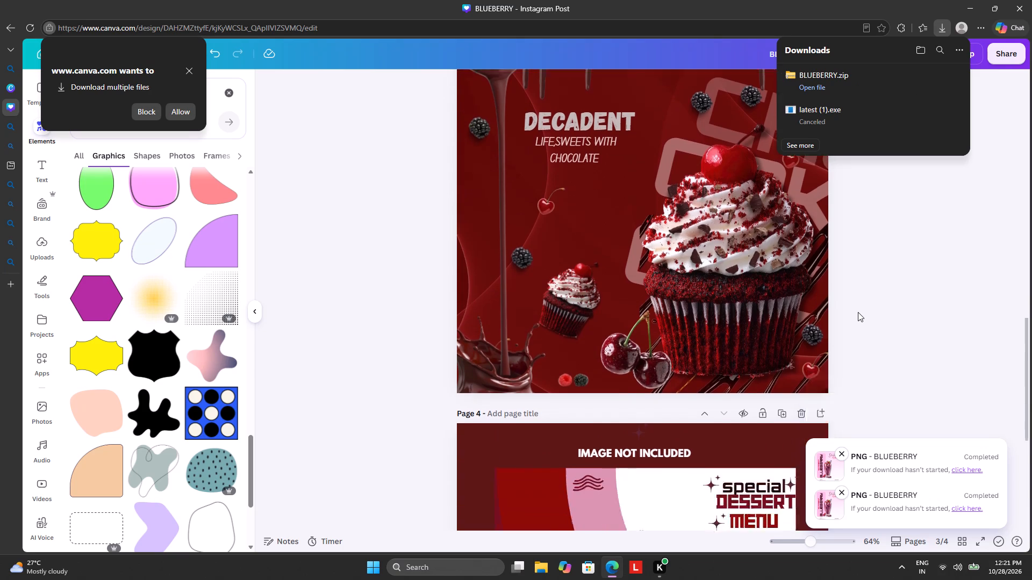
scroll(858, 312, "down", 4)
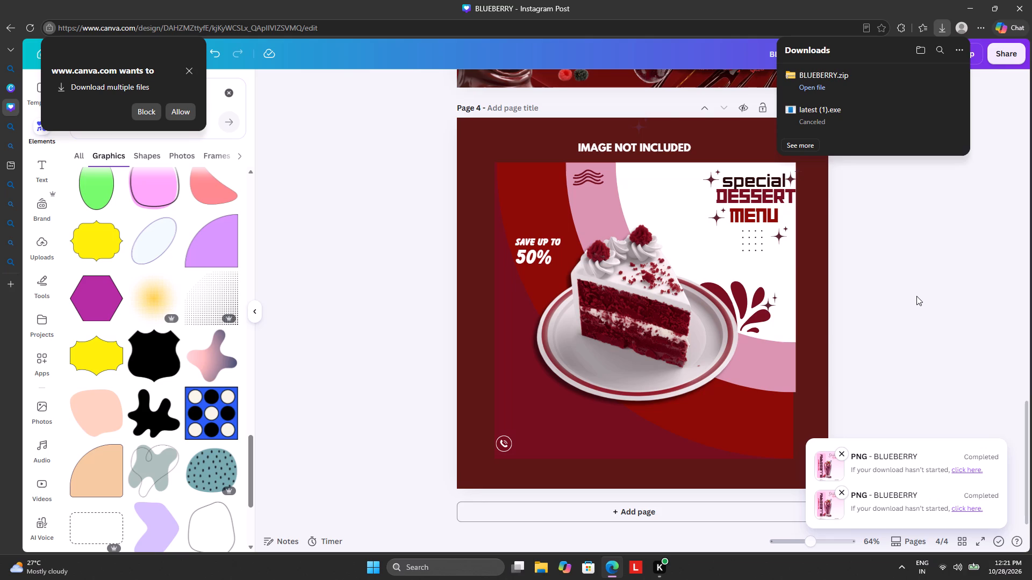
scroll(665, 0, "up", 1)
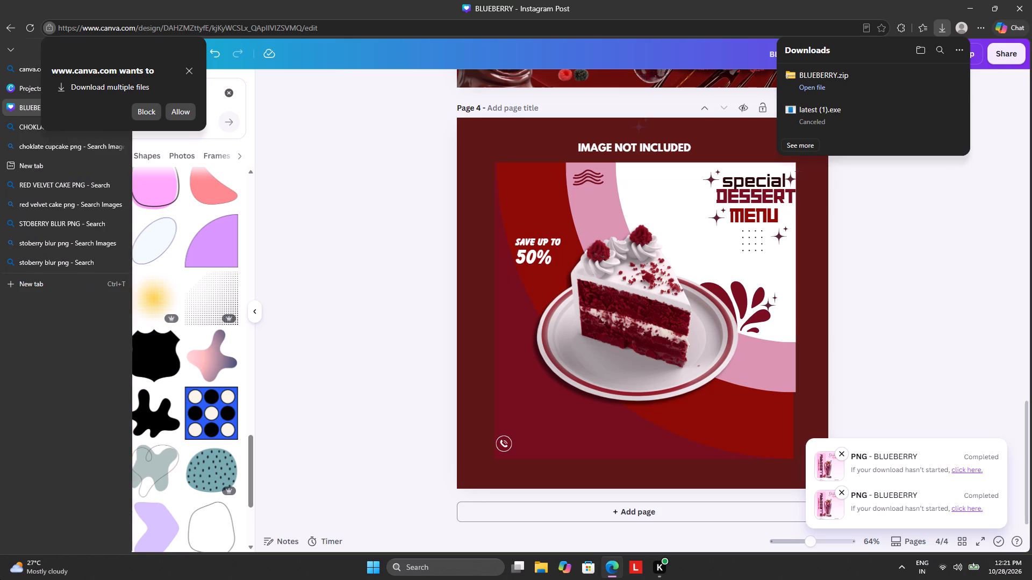
Close the browser window holding the BLUEBERRY design.
left_click(1031, 0)
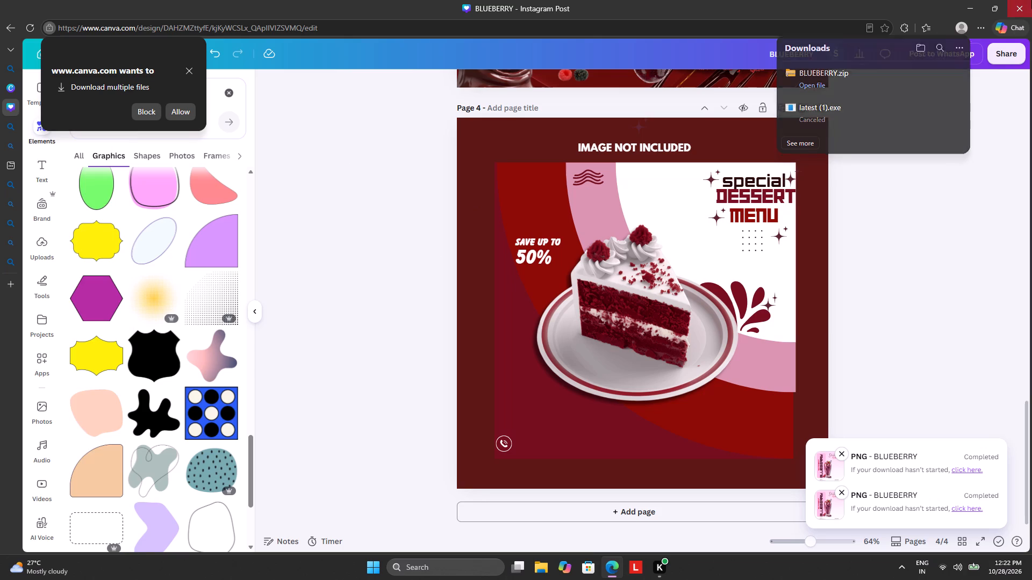
left_click(1026, 2)
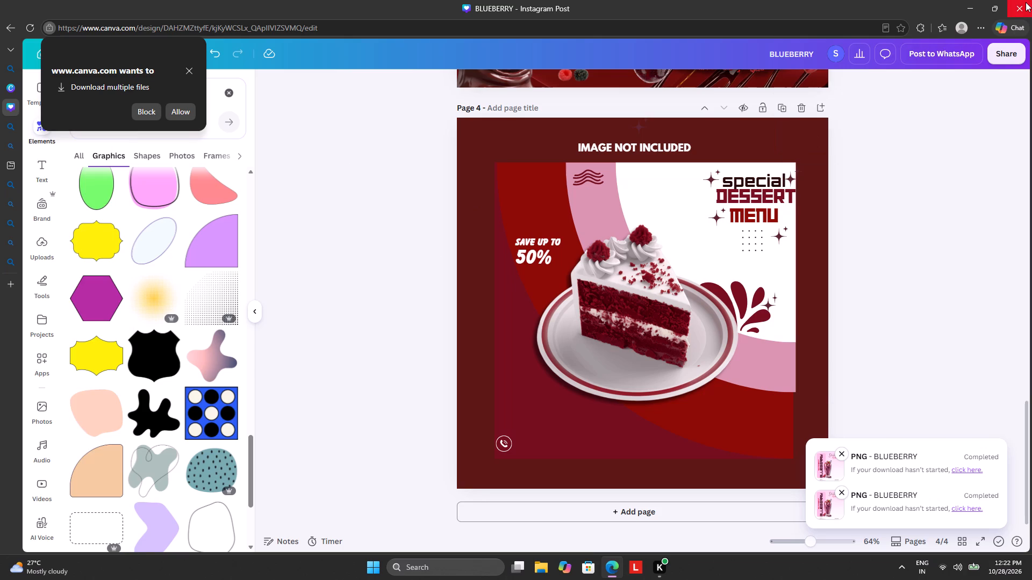